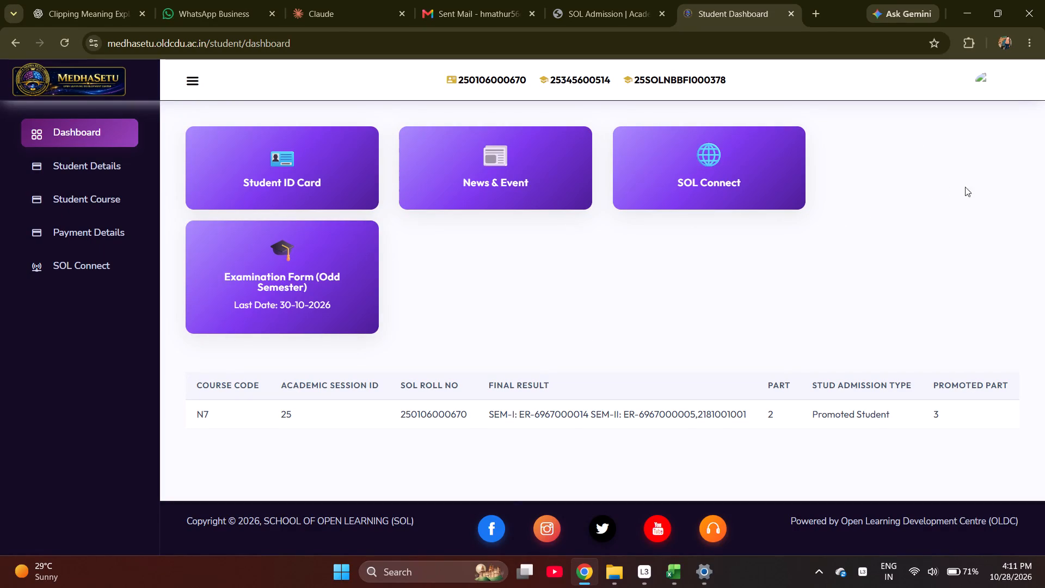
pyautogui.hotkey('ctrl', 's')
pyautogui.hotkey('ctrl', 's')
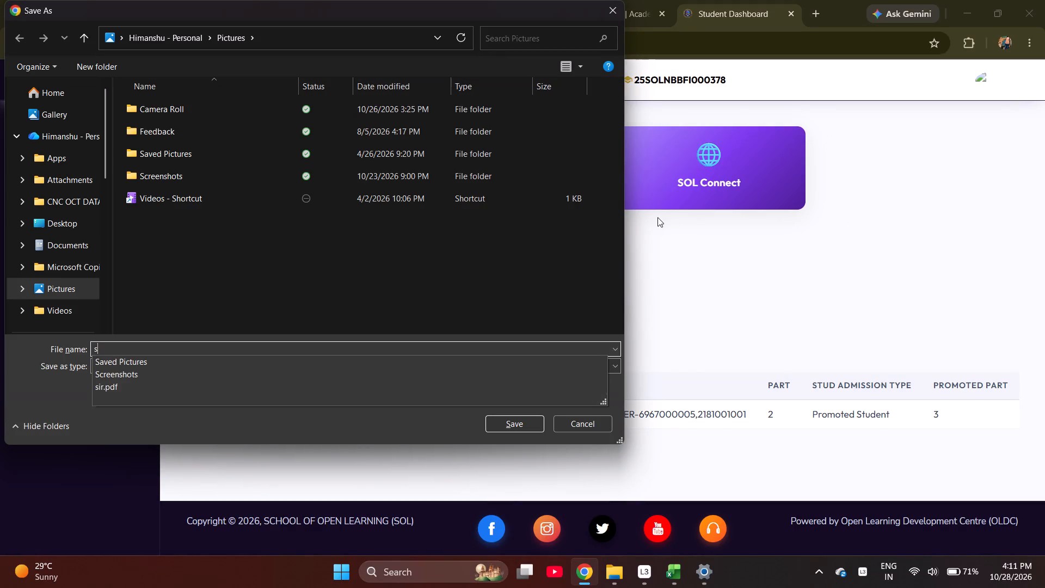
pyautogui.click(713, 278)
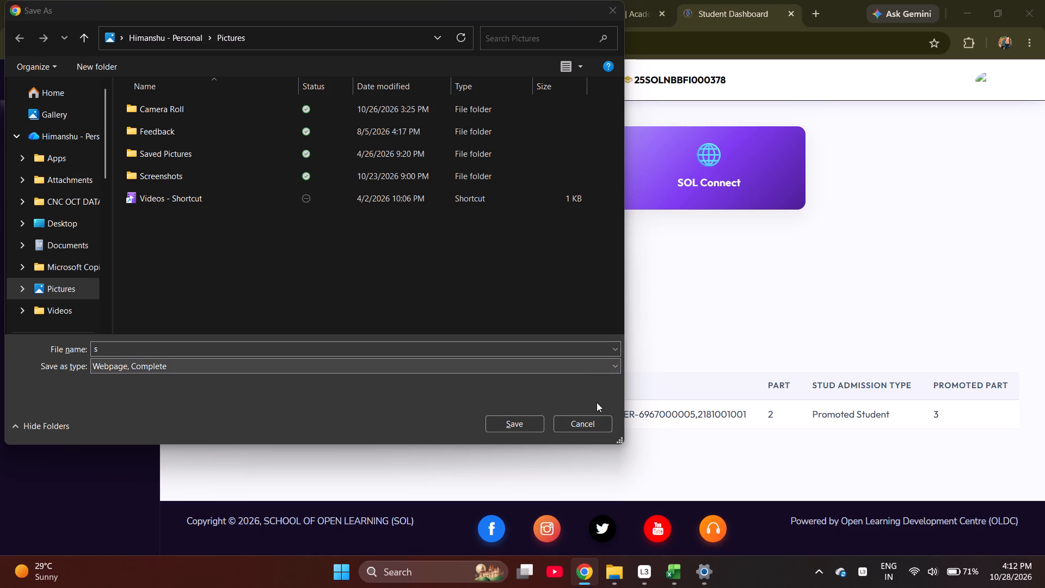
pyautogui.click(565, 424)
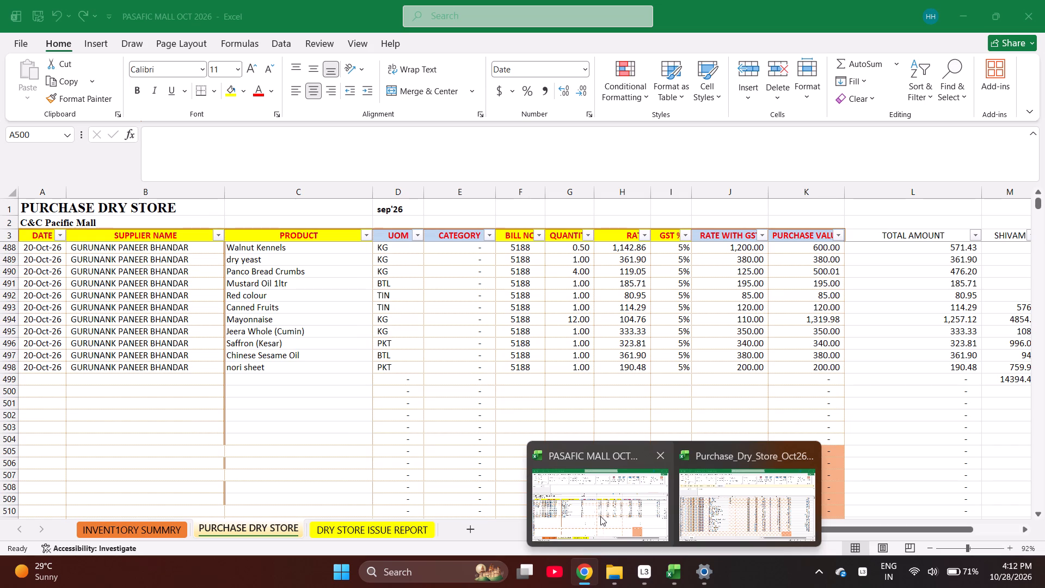
# Switch to Excel and bring up the PASAFIC MALL OCT 2026 workbook at its PURCHASE DRY STORE sheet.
pyautogui.click(600, 516)
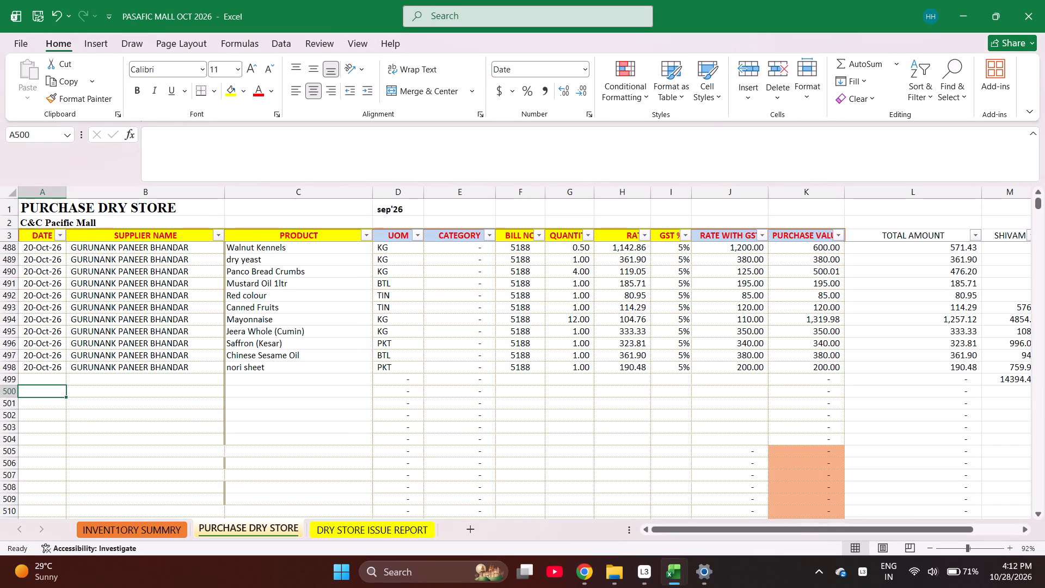
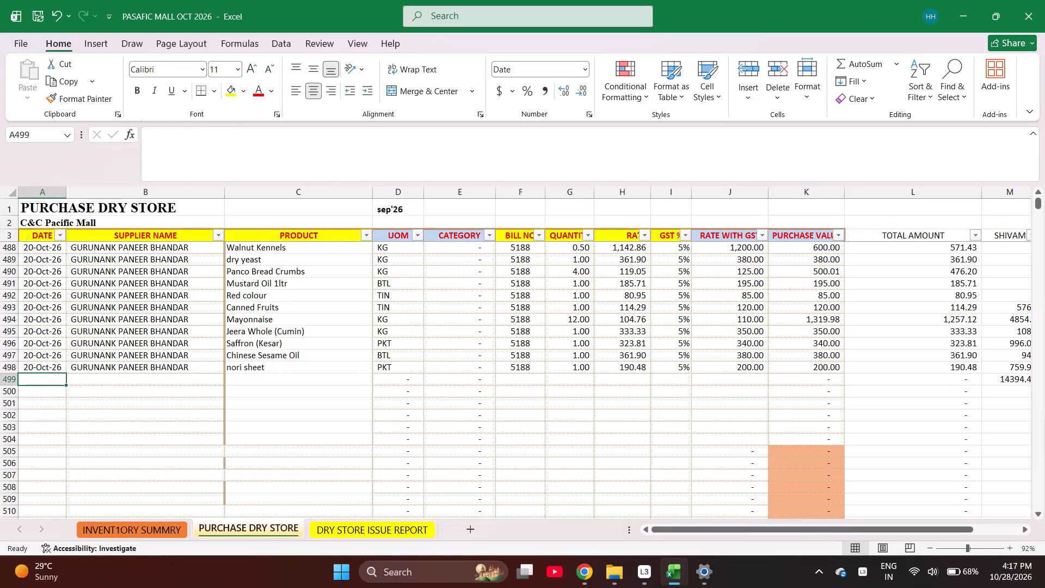
# Enter the date 10-19-2026 in cell A499, the first empty row of the DATE column.
pyautogui.write('10')
pyautogui.press('-')
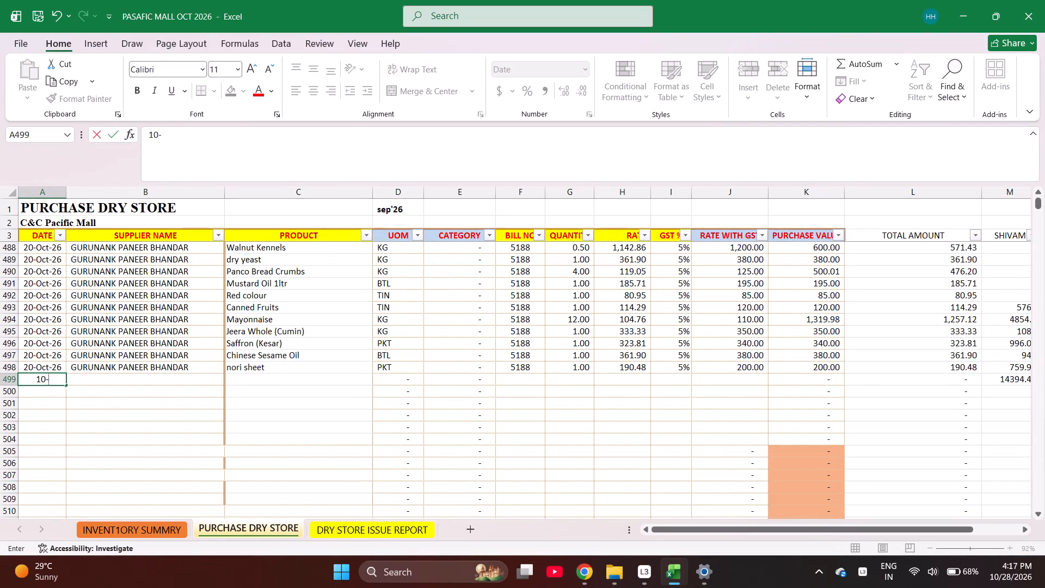
pyautogui.write('19-2026')
pyautogui.press('Right')
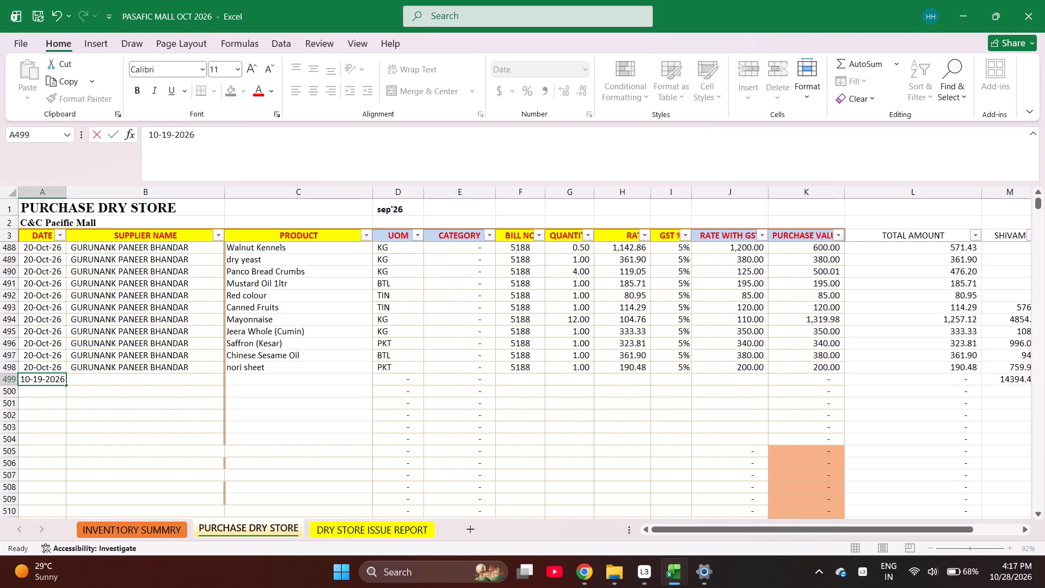
# Find "must" in the inventory summary sheet and copy English Mustard into product cell C499 of the PURCHASE DRY STORE sheet.
pyautogui.press('Right')
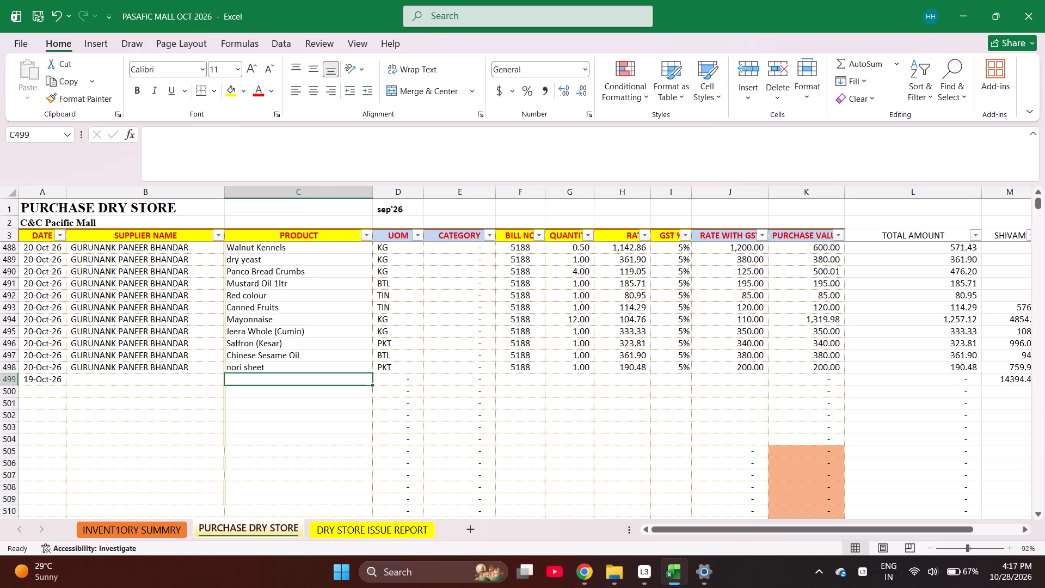
pyautogui.hotkey('ctrl', 'pageup')
pyautogui.hotkey('ctrl', 'f')
pyautogui.keyDown('ctrl'); pyautogui.click(600, 516); pyautogui.keyUp('ctrl')
pyautogui.write('must')
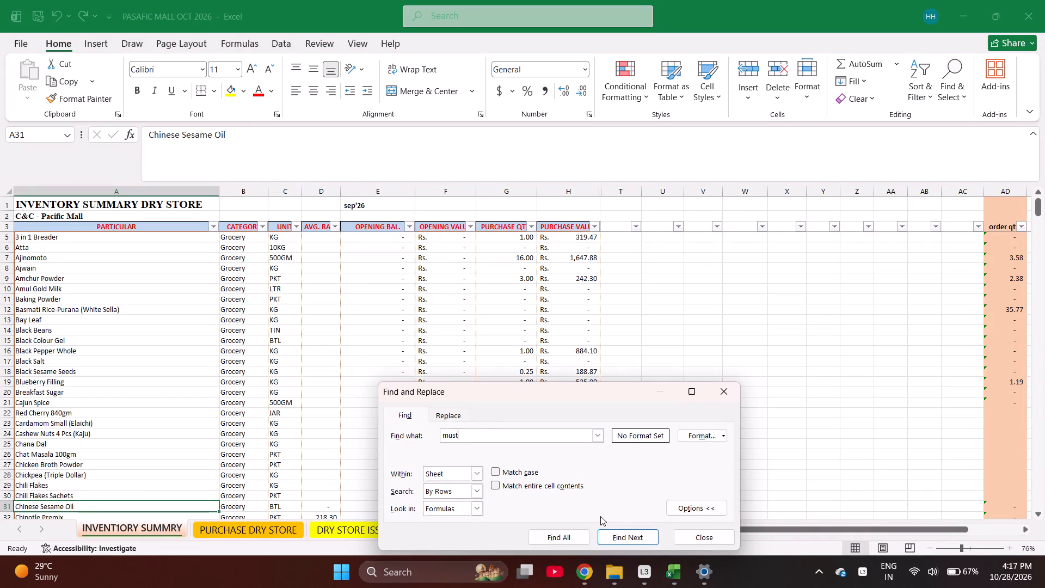
pyautogui.press('Return')
pyautogui.press('Return')
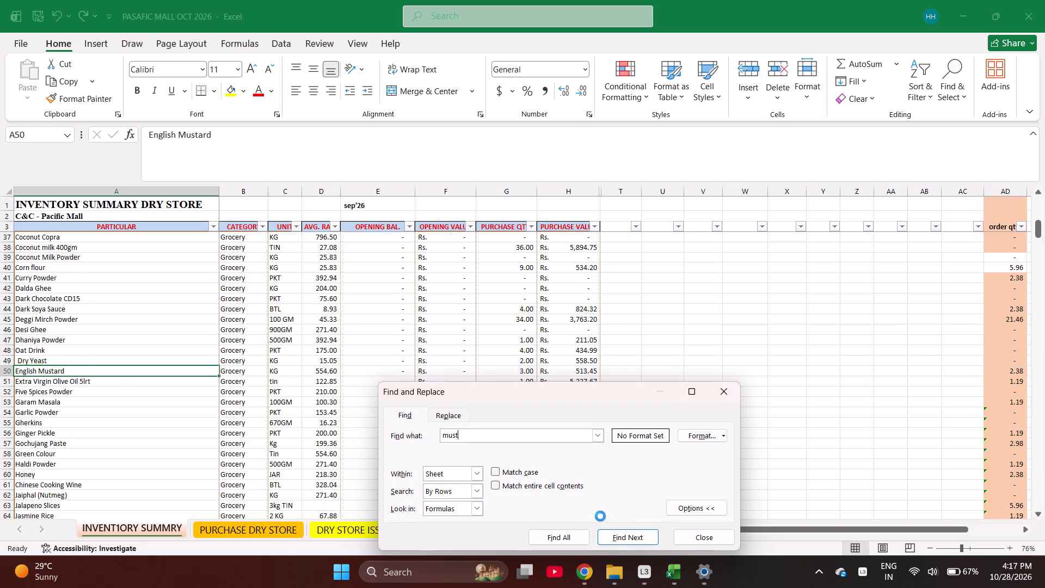
pyautogui.press('Return')
pyautogui.press('Escape')
pyautogui.hotkey('ctrl', 'c')
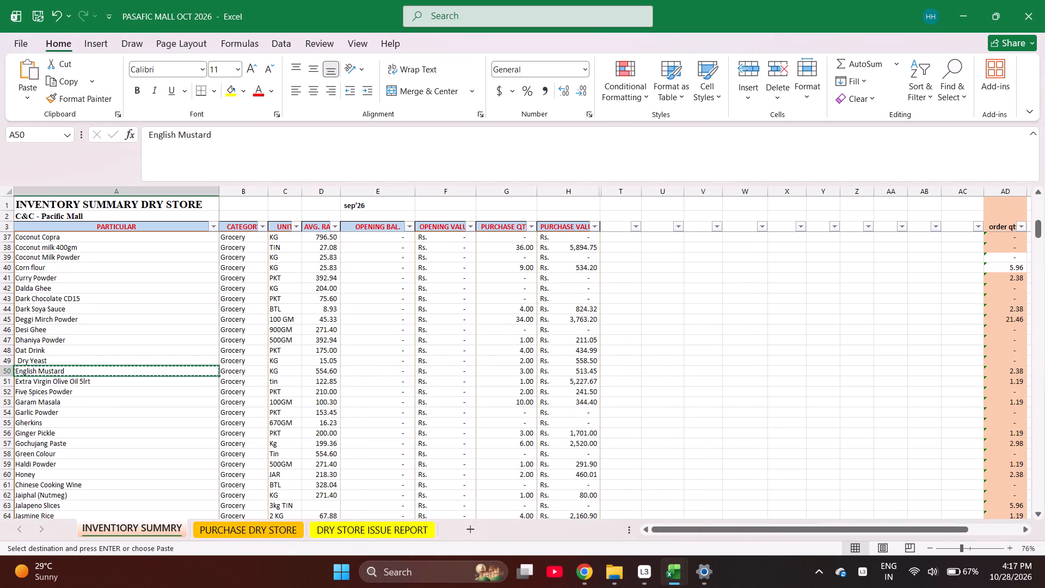
pyautogui.hotkey('ctrl', 'pagedown')
pyautogui.press('Return')
# Find "oreg" in the inventory summary sheet and copy Oregano Spice Sprinkles into product cell C500 of the purchase sheet.
pyautogui.press('Down')
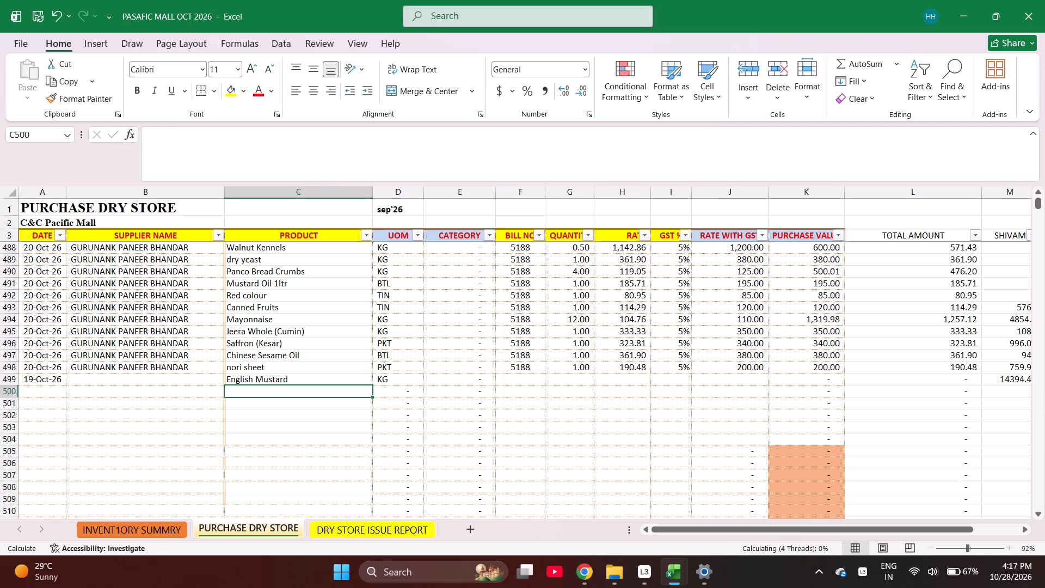
pyautogui.hotkey('ctrl', 'pageup')
pyautogui.hotkey('ctrl', 'f')
pyautogui.write('oreg')
pyautogui.press('Return')
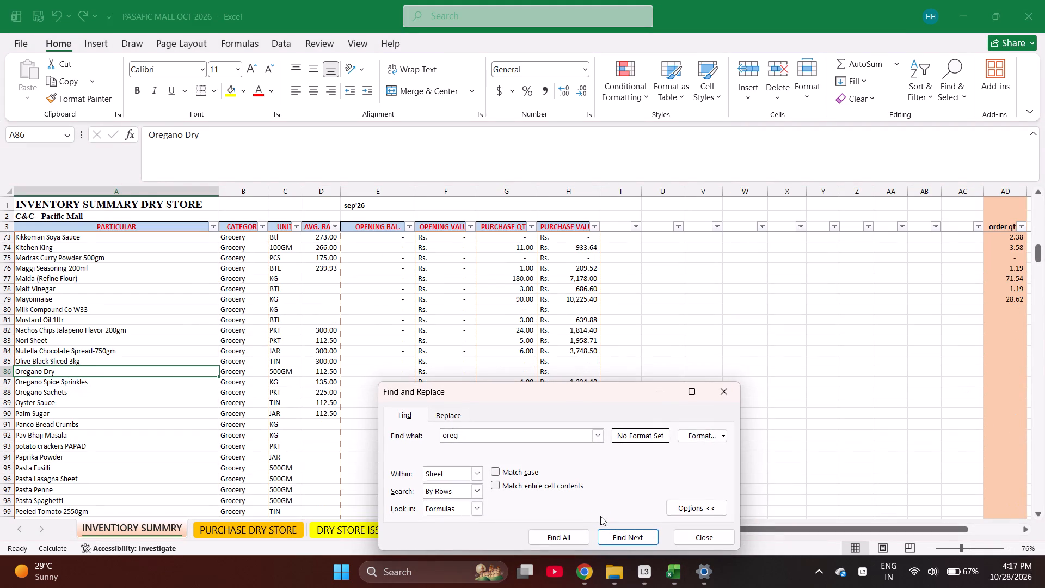
pyautogui.press('Return')
pyautogui.press('Escape')
pyautogui.hotkey('ctrl', 'c')
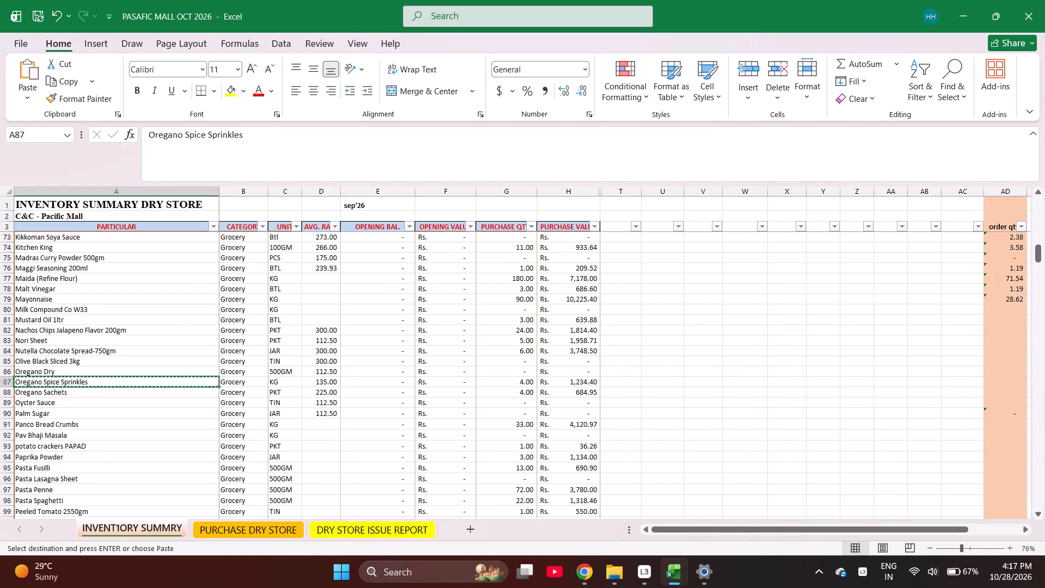
pyautogui.hotkey('ctrl', 'pagedown')
pyautogui.press('Return')
# Find "lotus" in the inventory summary sheet and copy Lotus Biscoff Biscuit into product cell C501 of the purchase sheet.
pyautogui.press('Down')
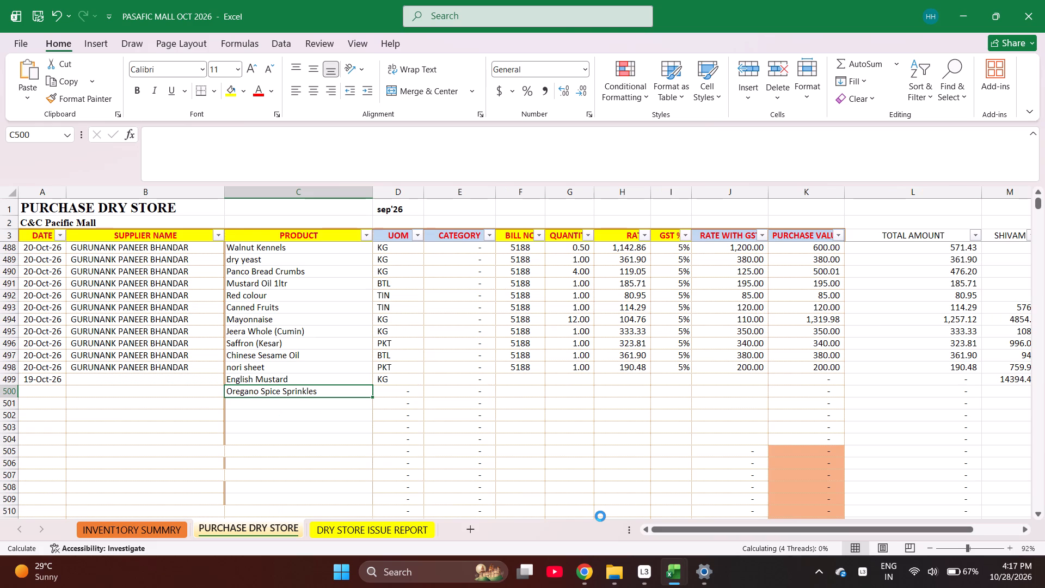
pyautogui.press('Down')
pyautogui.press('Up')
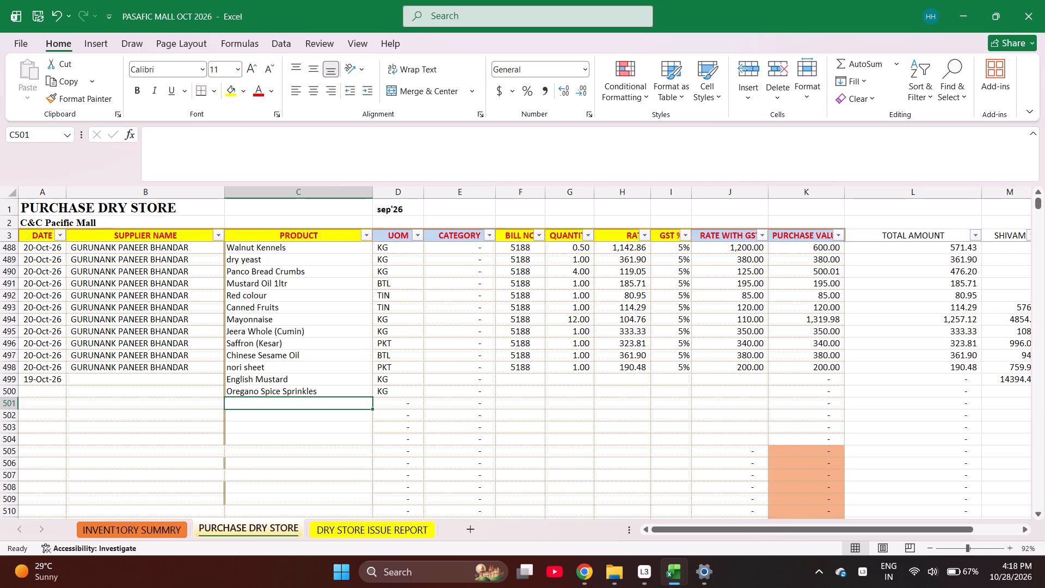
pyautogui.press('l')
pyautogui.hotkey('ctrl', 'pageup')
pyautogui.hotkey('ctrl', 'f')
pyautogui.write('lotus')
pyautogui.press('Return')
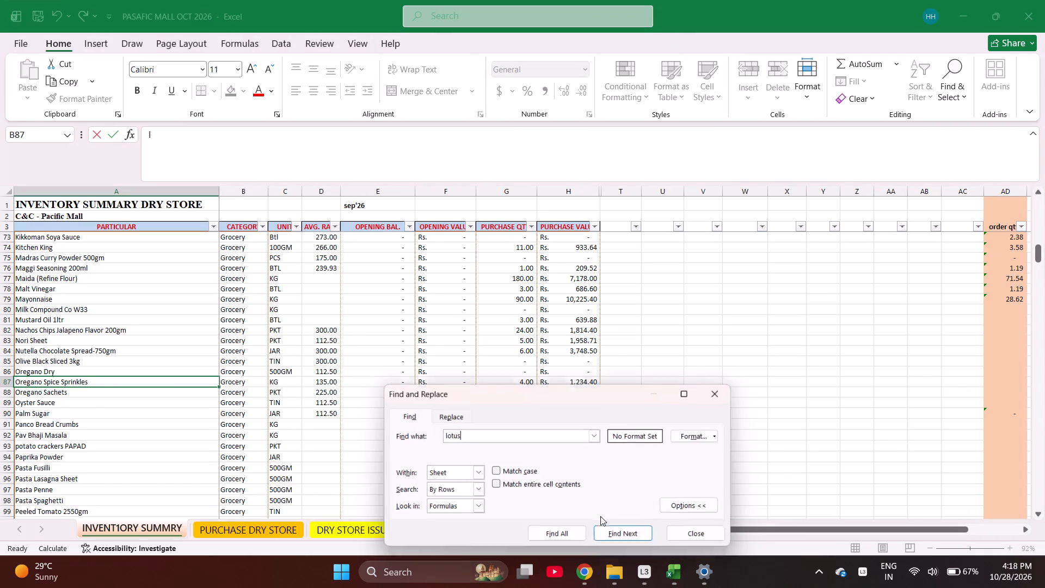
pyautogui.press('Escape')
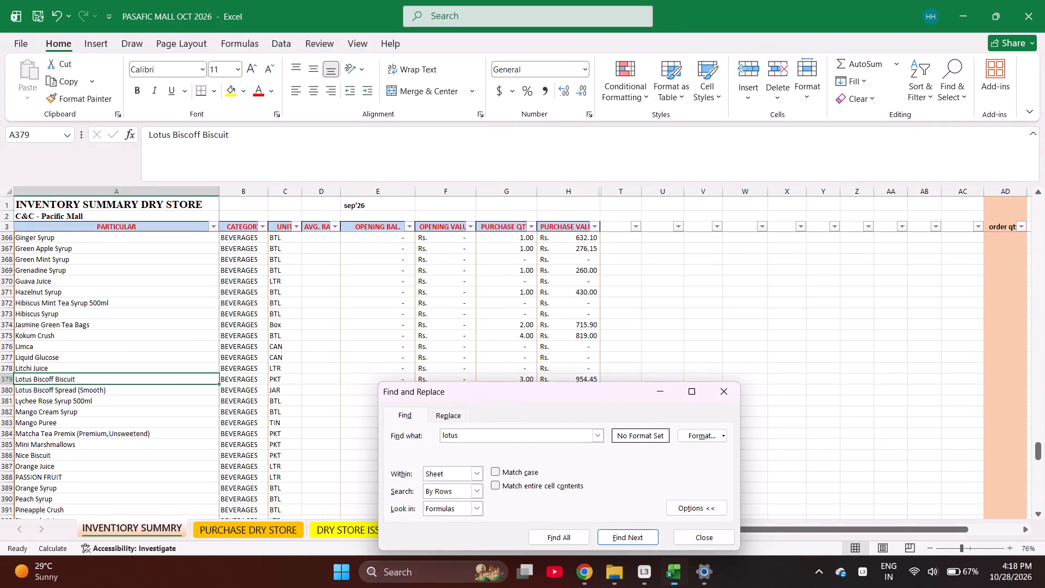
pyautogui.hotkey('ctrl', 'c')
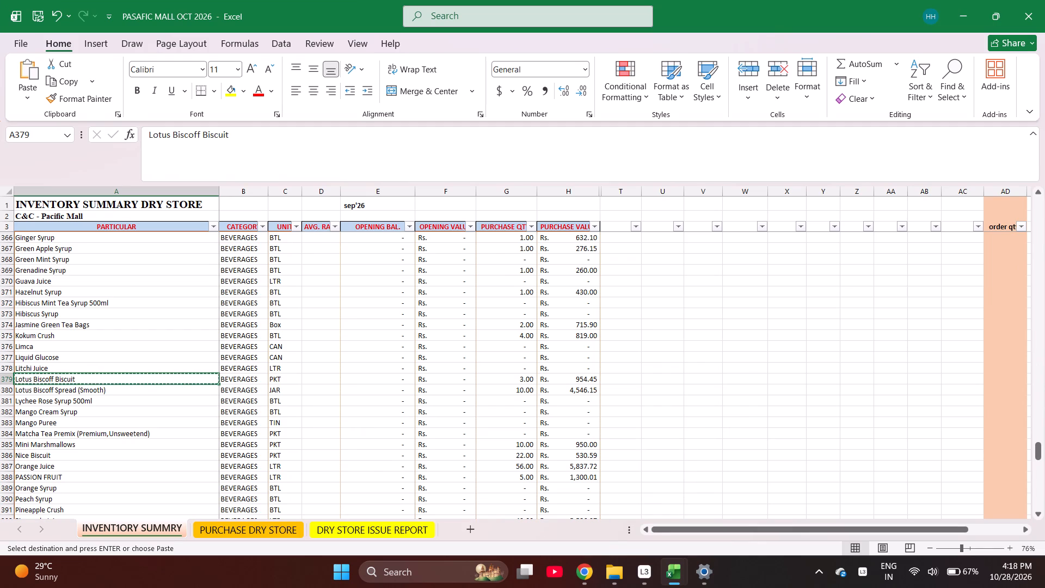
pyautogui.hotkey('ctrl', 'pagedown')
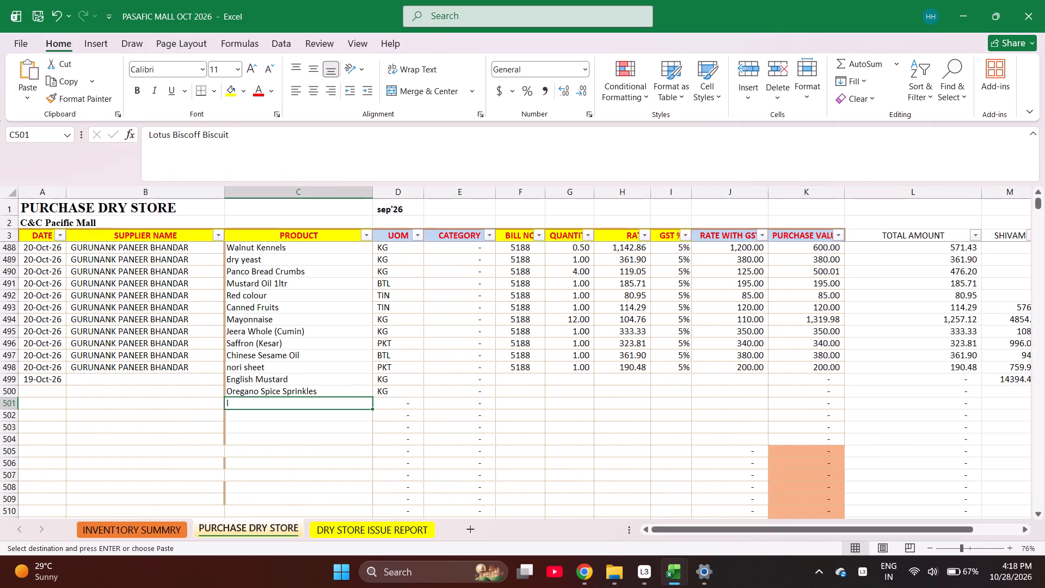
pyautogui.press('Return')
# Enter sugar as the product in cell C502.
pyautogui.press('Down')
pyautogui.hotkey('alt', 'Tab')
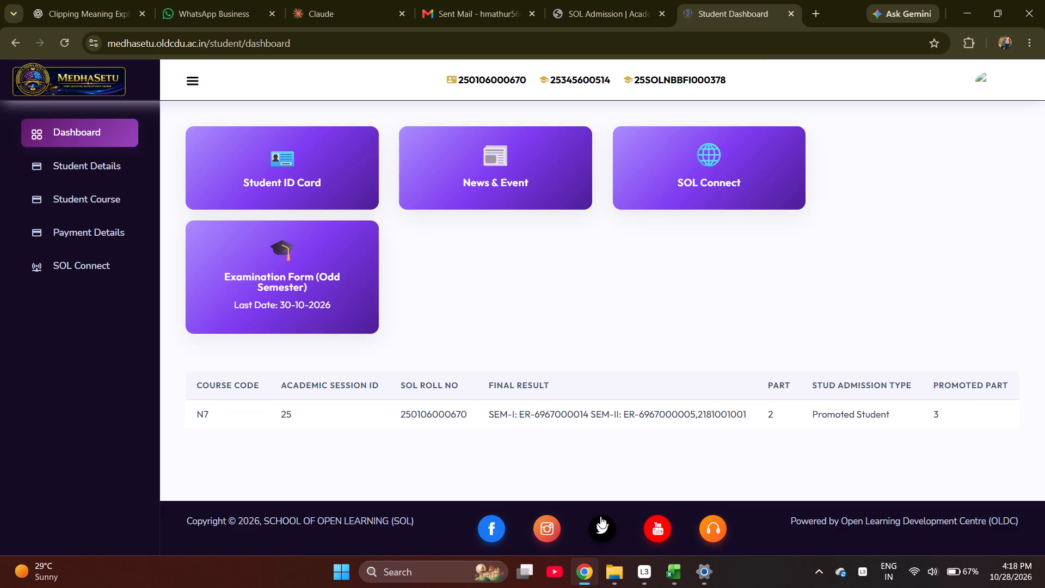
pyautogui.hotkey('alt', 'Tab')
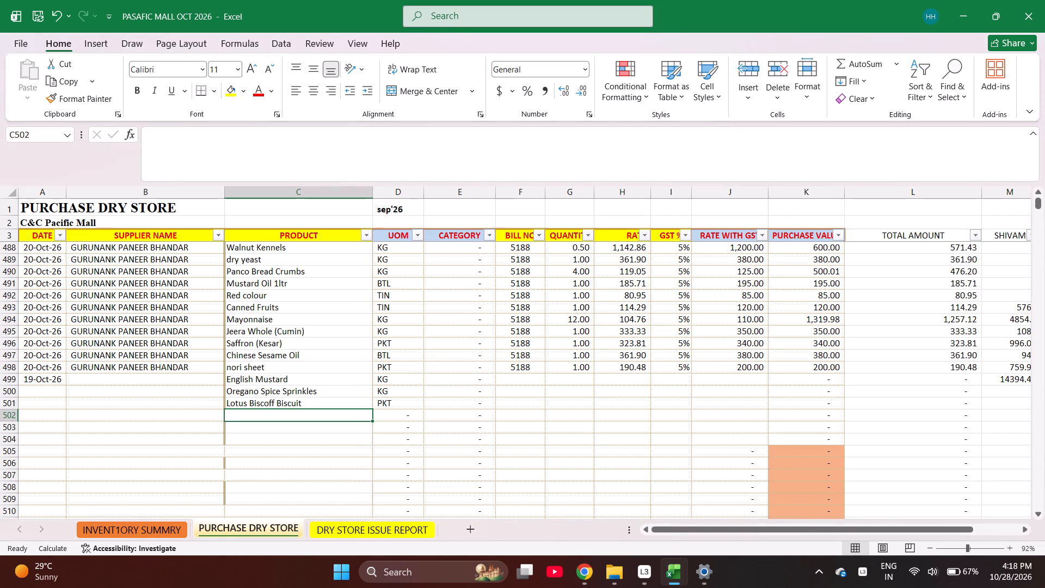
pyautogui.press('Down')
pyautogui.press('Up')
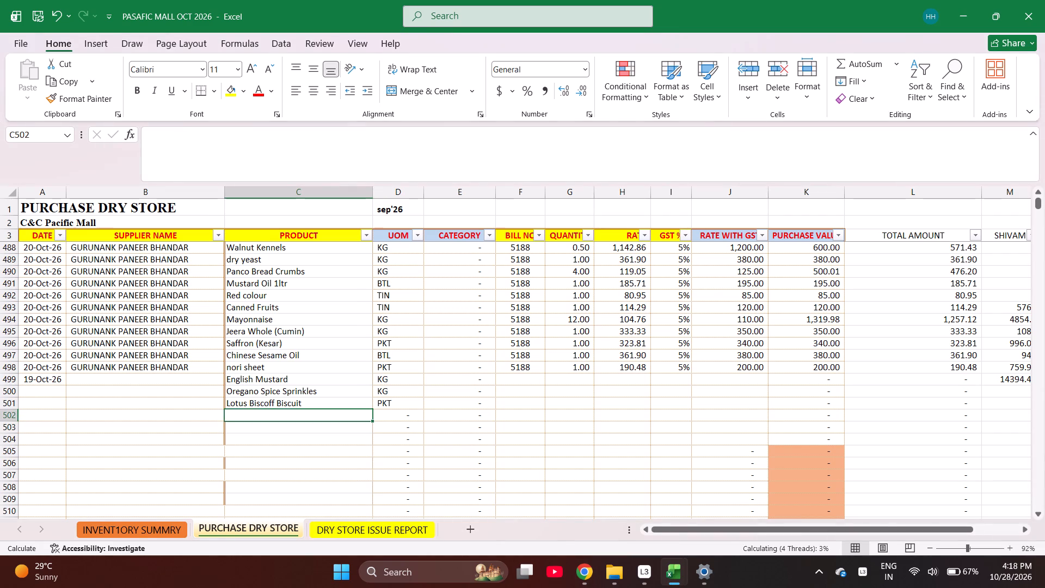
pyautogui.write('sugar')
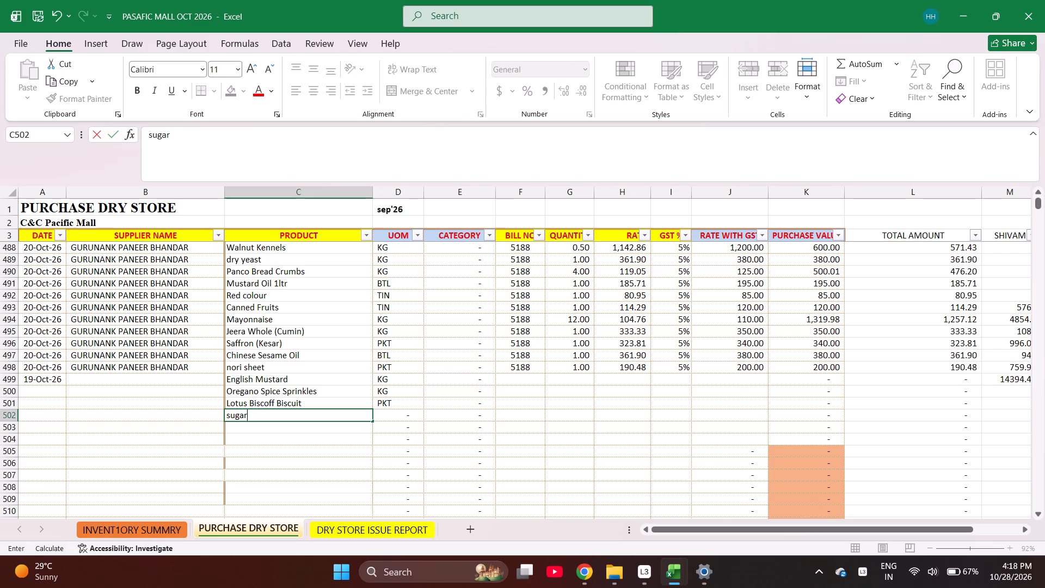
pyautogui.press('Return')
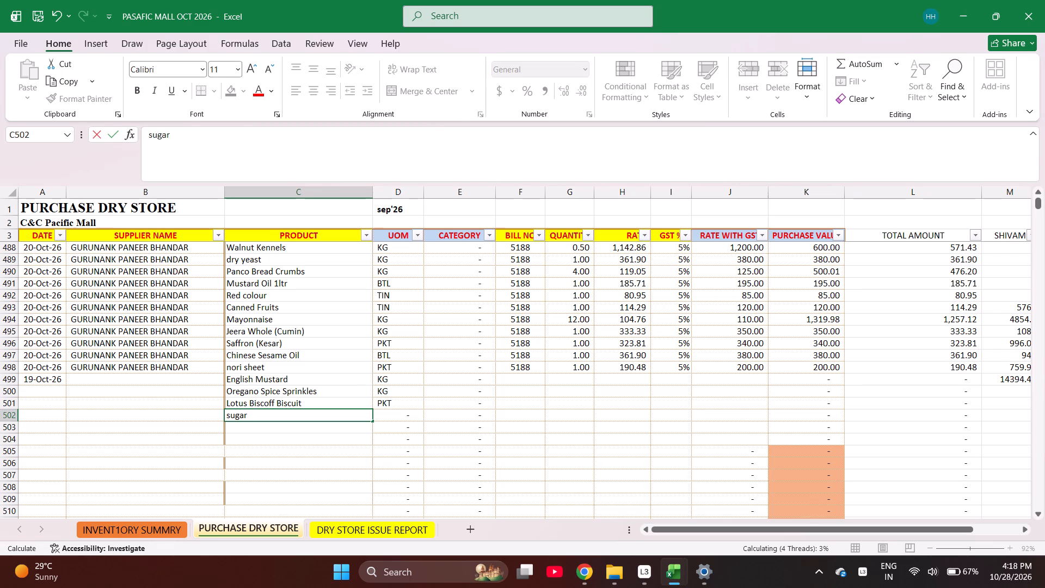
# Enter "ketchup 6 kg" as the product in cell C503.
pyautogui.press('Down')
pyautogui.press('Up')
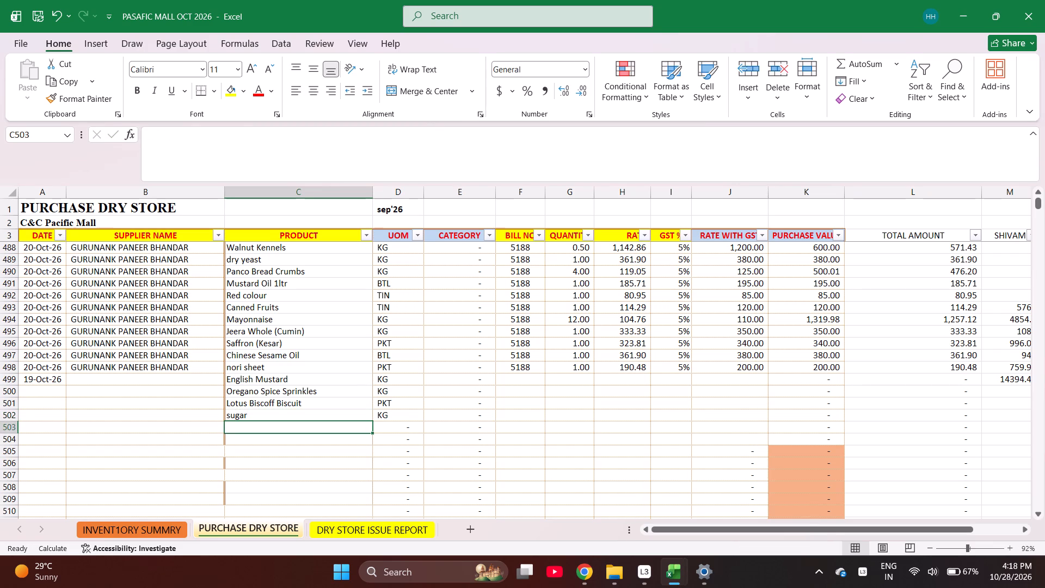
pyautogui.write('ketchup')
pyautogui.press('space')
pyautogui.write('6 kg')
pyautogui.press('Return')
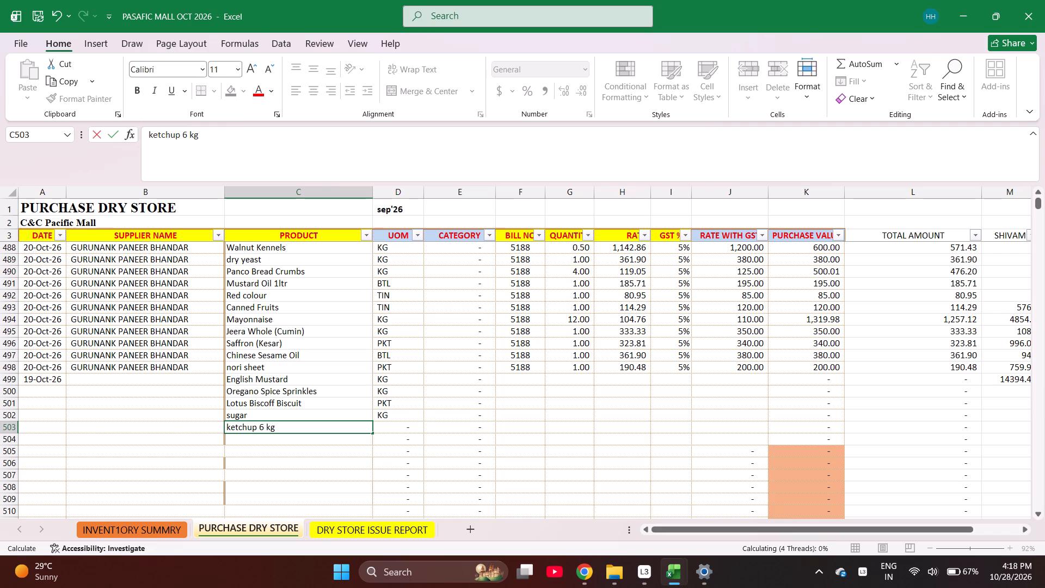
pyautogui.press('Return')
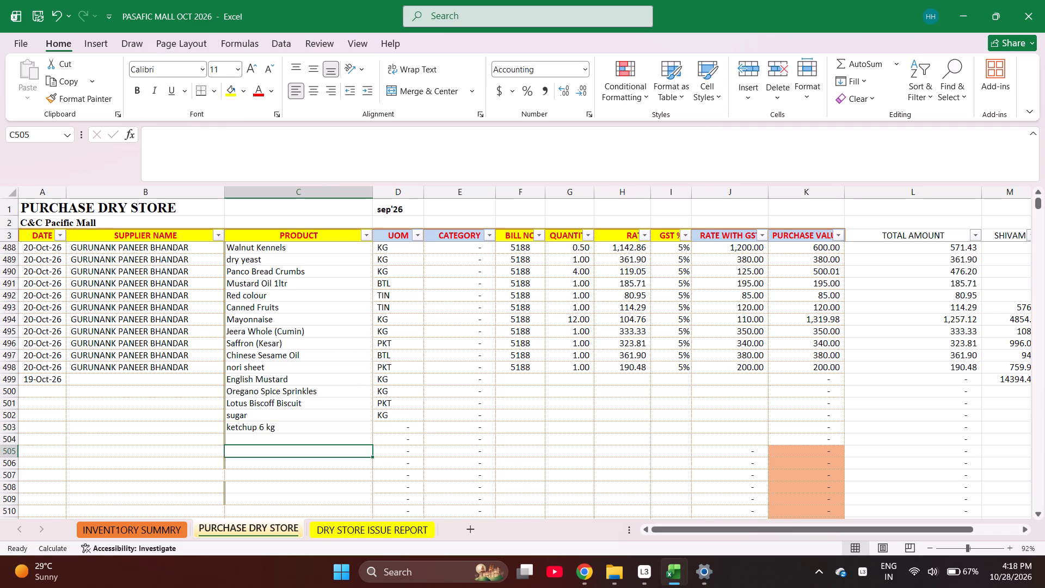
# Find "ketc" in the inventory summary sheet and copy Tomato Ketchup 6KG over the ketchup entry in product cell C503.
pyautogui.hotkey('ctrl', 'pageup')
pyautogui.hotkey('ctrl', 'f')
pyautogui.write('ketc')
pyautogui.press('Return')
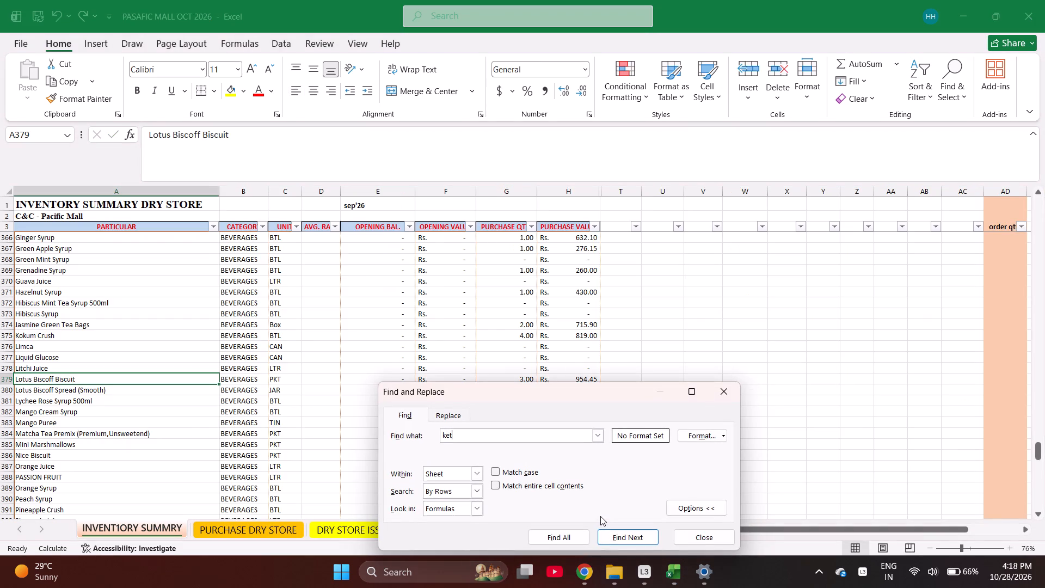
pyautogui.press('Escape')
pyautogui.hotkey('ctrl', 'c')
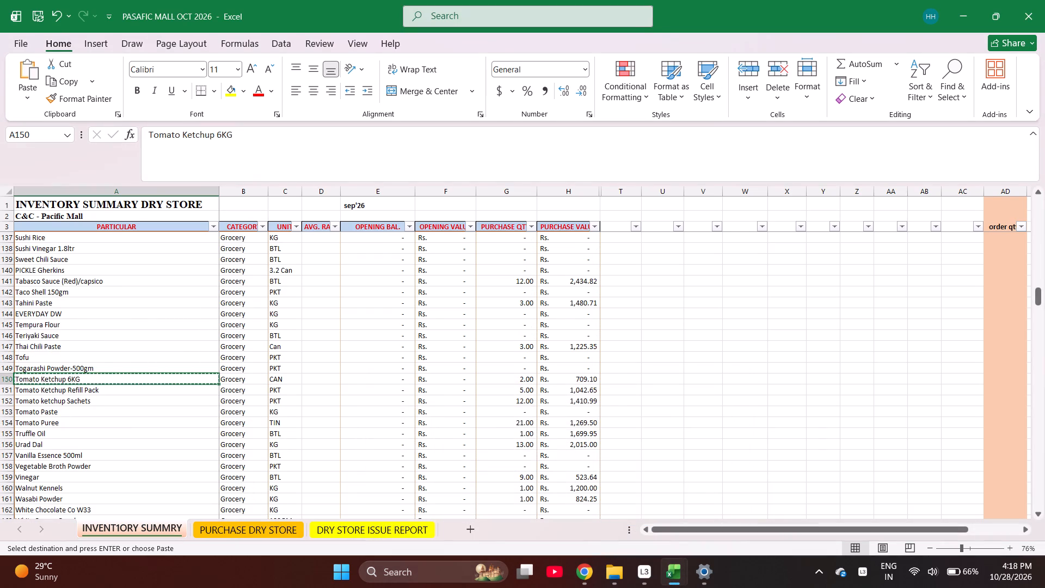
pyautogui.hotkey('ctrl', 'pagedown')
pyautogui.press('Return')
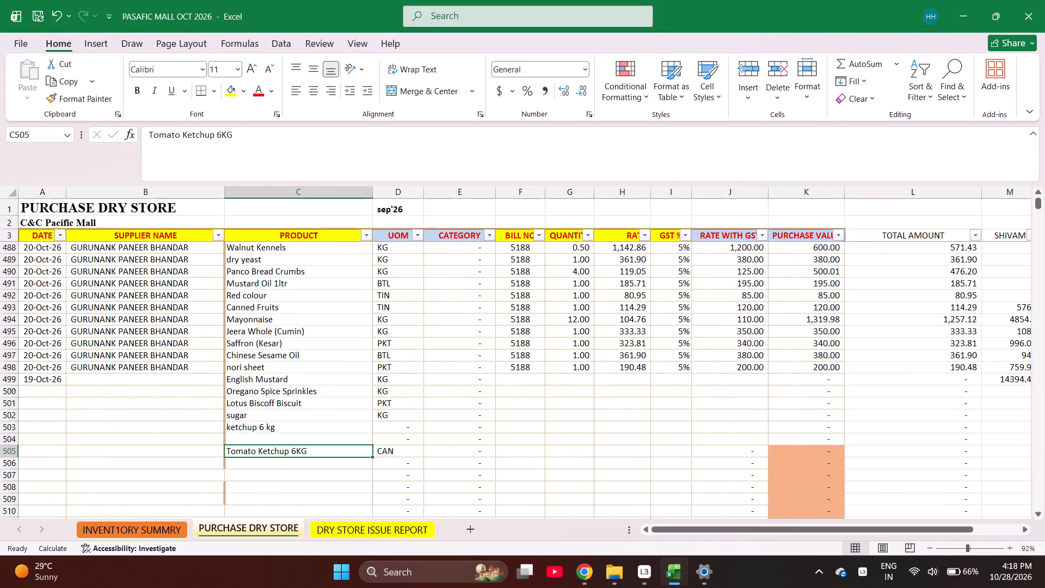
pyautogui.hotkey('ctrl', 'z')
pyautogui.press('Up')
pyautogui.press('Up')
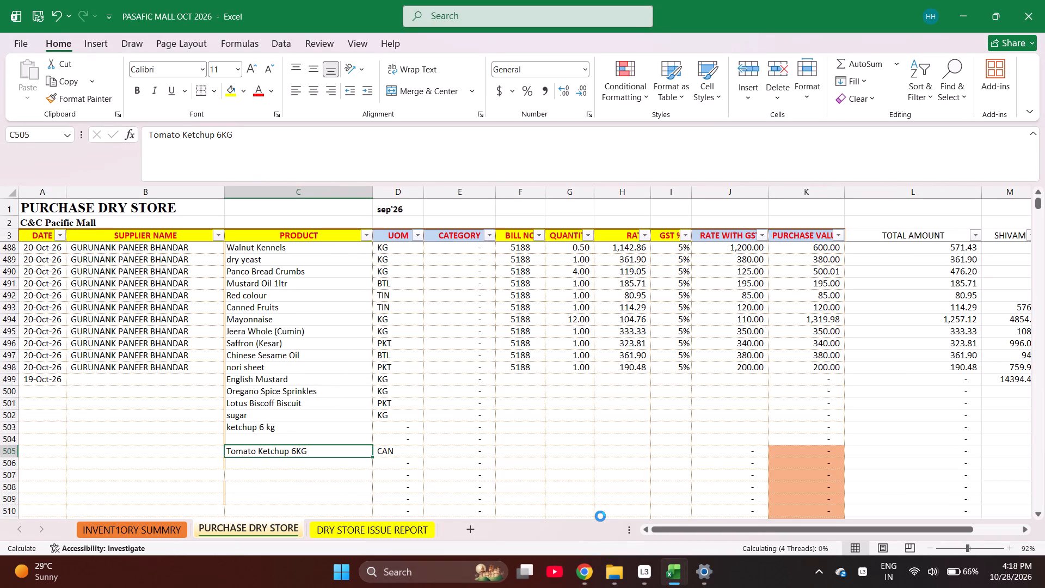
pyautogui.press('Return')
# Search the PURCHASE DRY STORE sheet for "ginger pi".
pyautogui.press('Down')
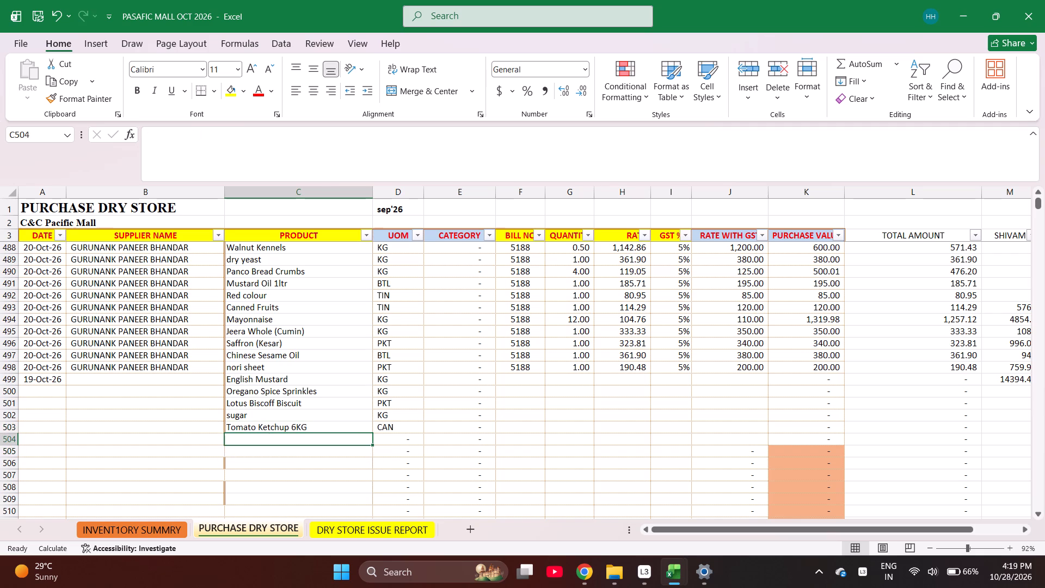
pyautogui.hotkey('ctrl', 'f')
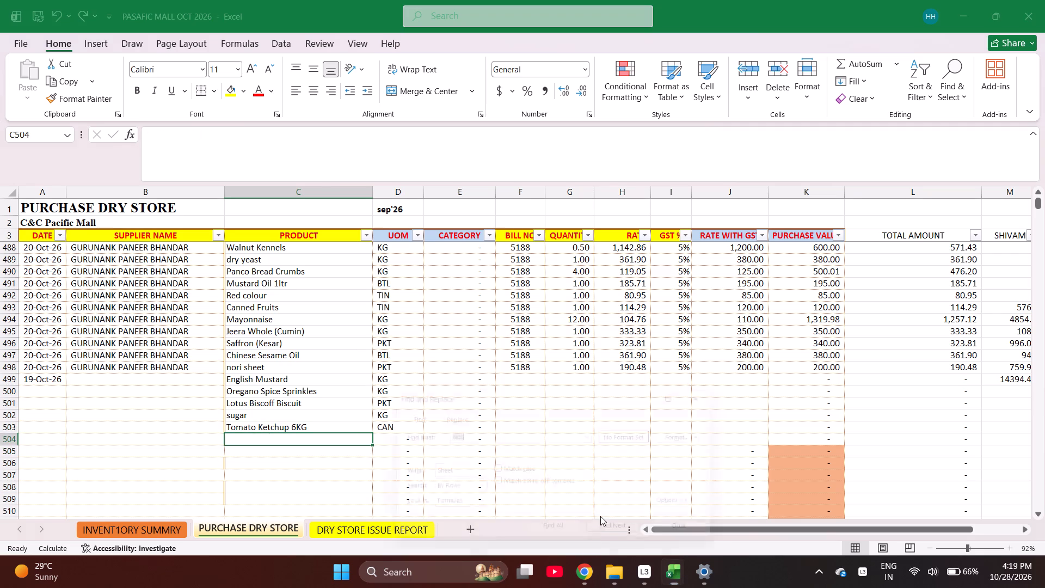
pyautogui.write('ginger pi')
pyautogui.press('Return')
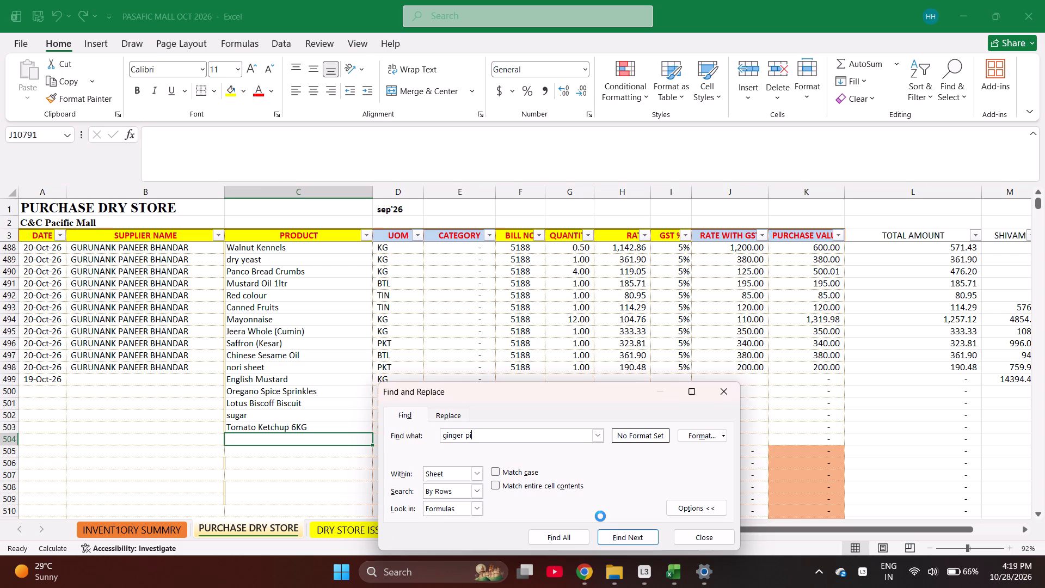
pyautogui.press('Return')
pyautogui.press('Return')
pyautogui.press('Return')
pyautogui.press('Escape')
# Find "ginger p" in the inventory summary sheet and copy Ginger Pickle into product cell C504 of PURCHASE DRY STORE.
pyautogui.hotkey('ctrl', 'pageup')
pyautogui.hotkey('ctrl', 'f')
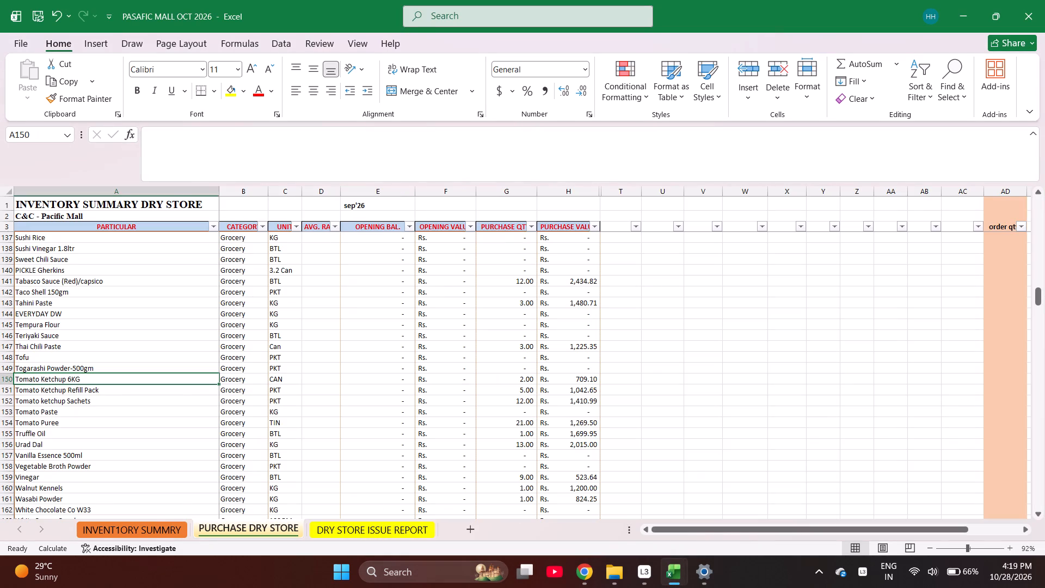
pyautogui.write('ging')
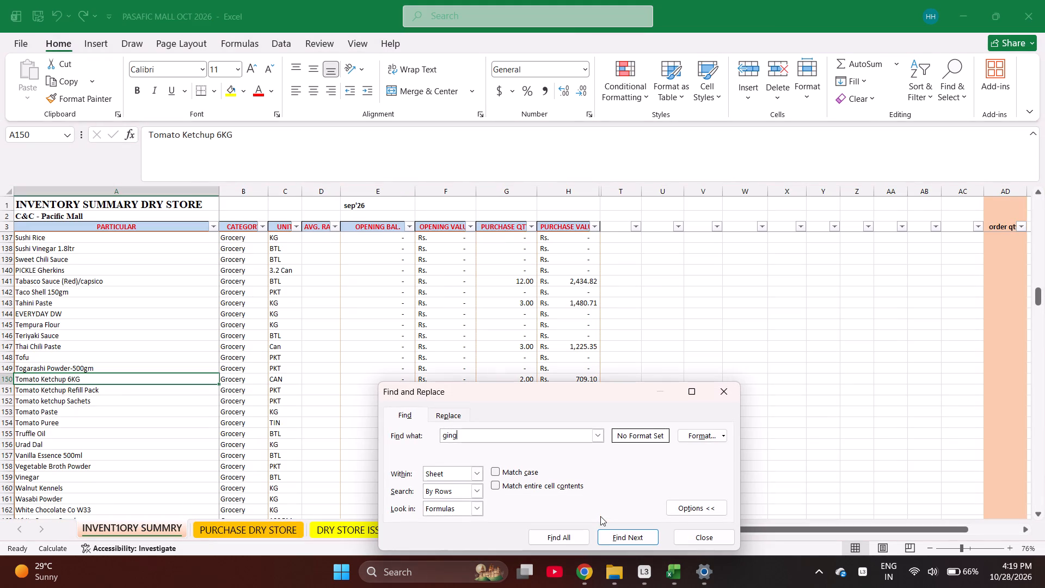
pyautogui.write('er p')
pyautogui.press('Return')
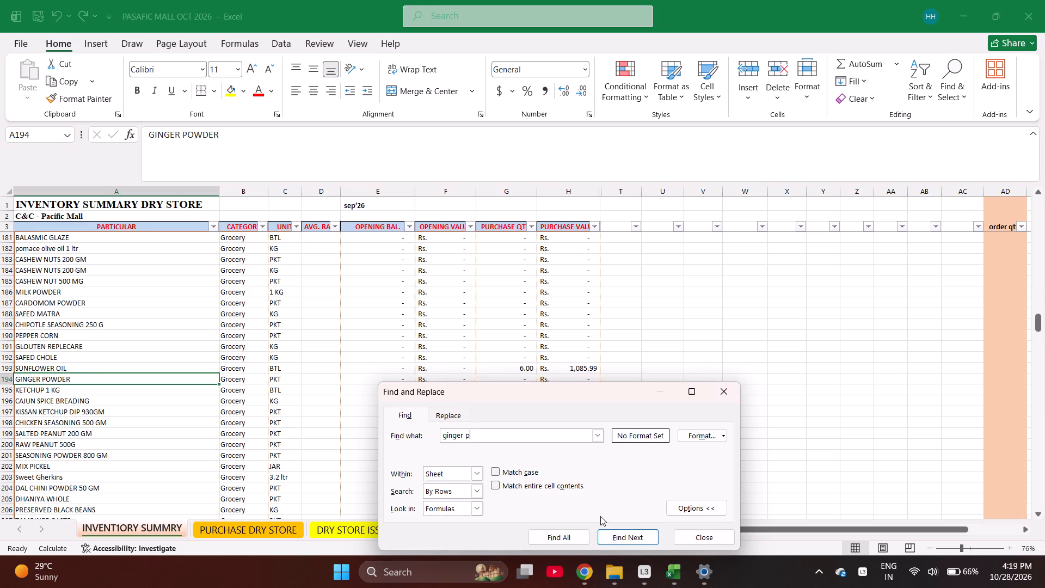
pyautogui.press('Escape')
pyautogui.hotkey('ctrl', 'f')
pyautogui.press('Return')
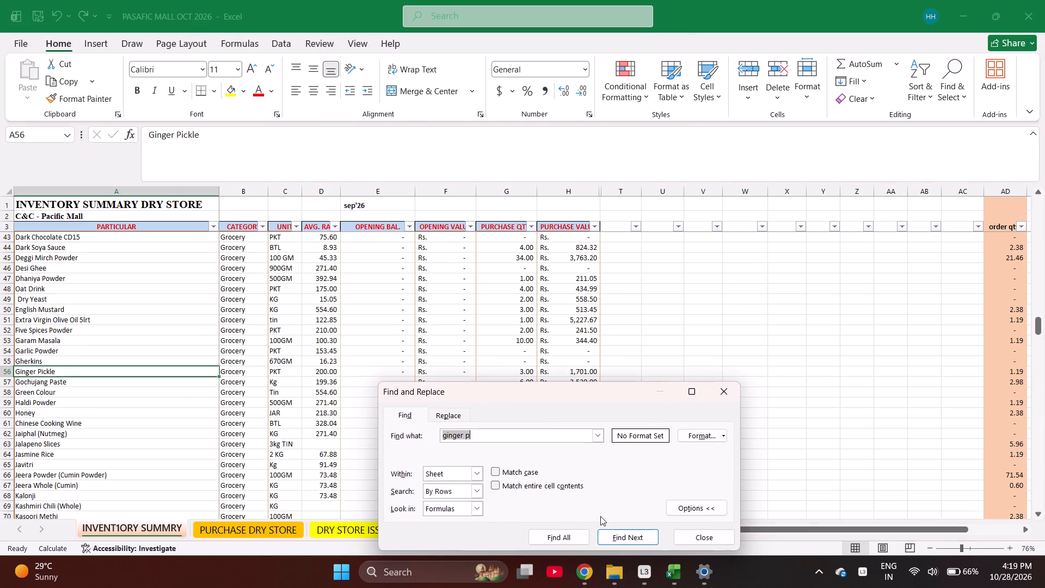
pyautogui.press('Escape')
pyautogui.hotkey('ctrl', 'c')
pyautogui.hotkey('ctrl', 'pagedown')
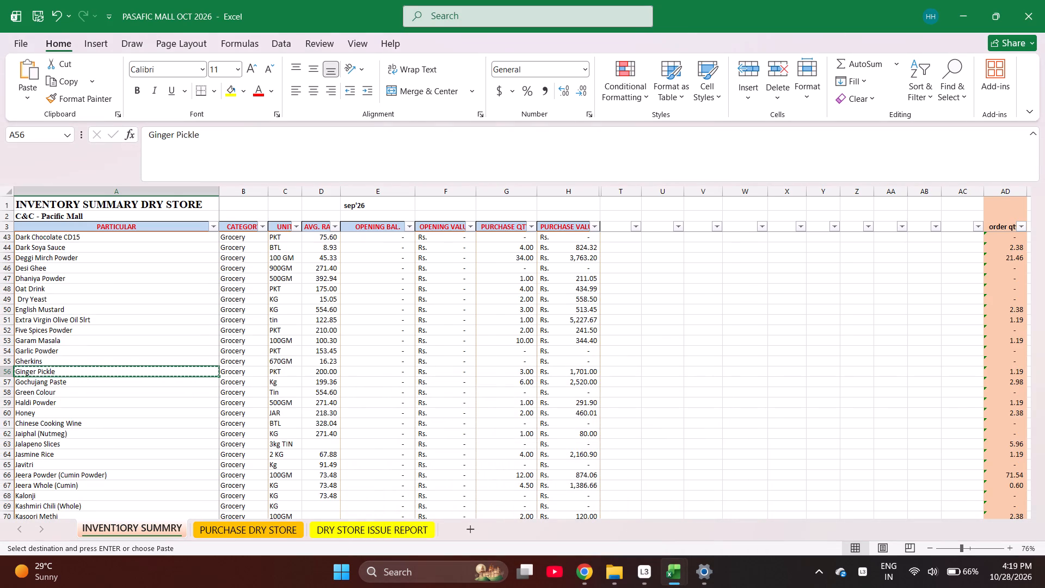
pyautogui.press('Return')
# Find "ses" in the inventory summary sheet and copy White Sesame Seed into product cell C505 of PURCHASE DRY STORE.
pyautogui.press('Down')
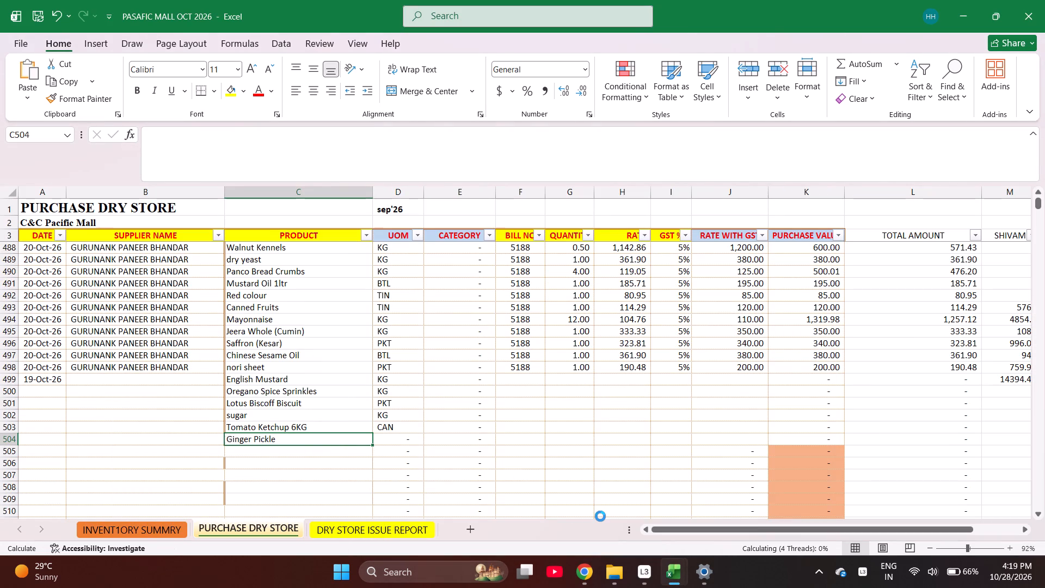
pyautogui.press('Up')
pyautogui.press('Down')
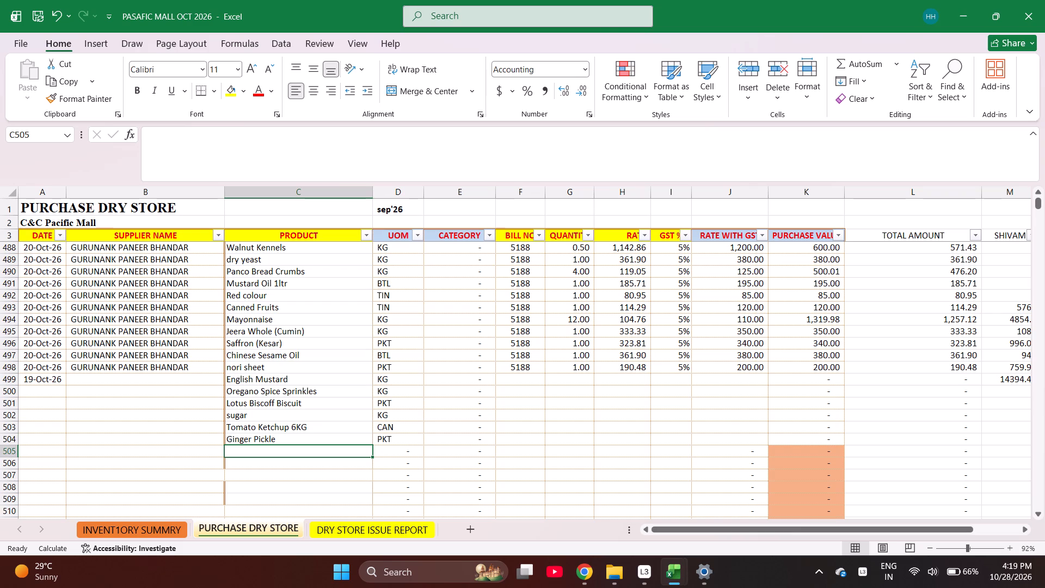
pyautogui.hotkey('ctrl', 'pageup')
pyautogui.hotkey('ctrl', 'f')
pyautogui.write('ses')
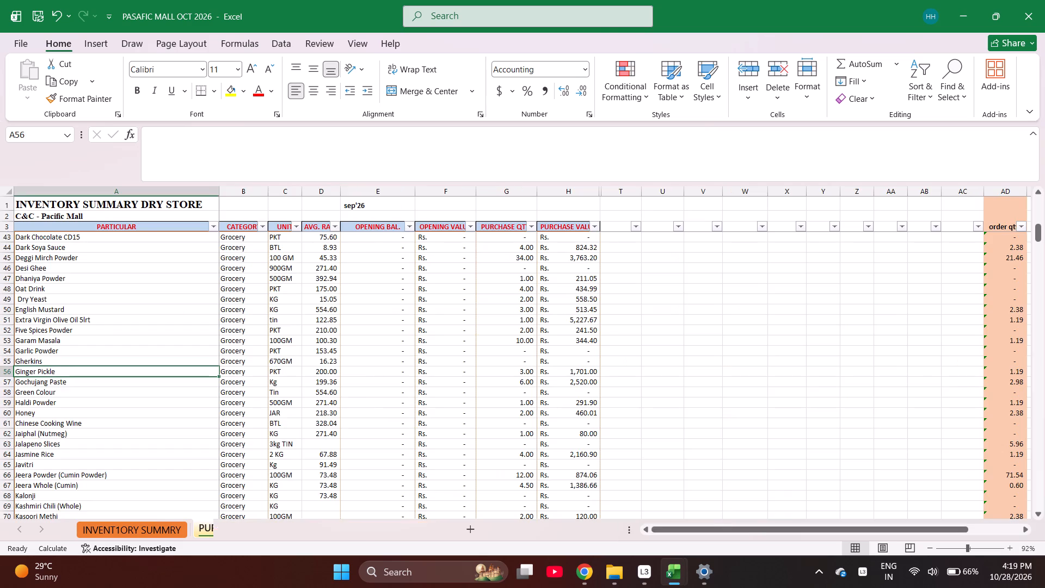
pyautogui.press('Return')
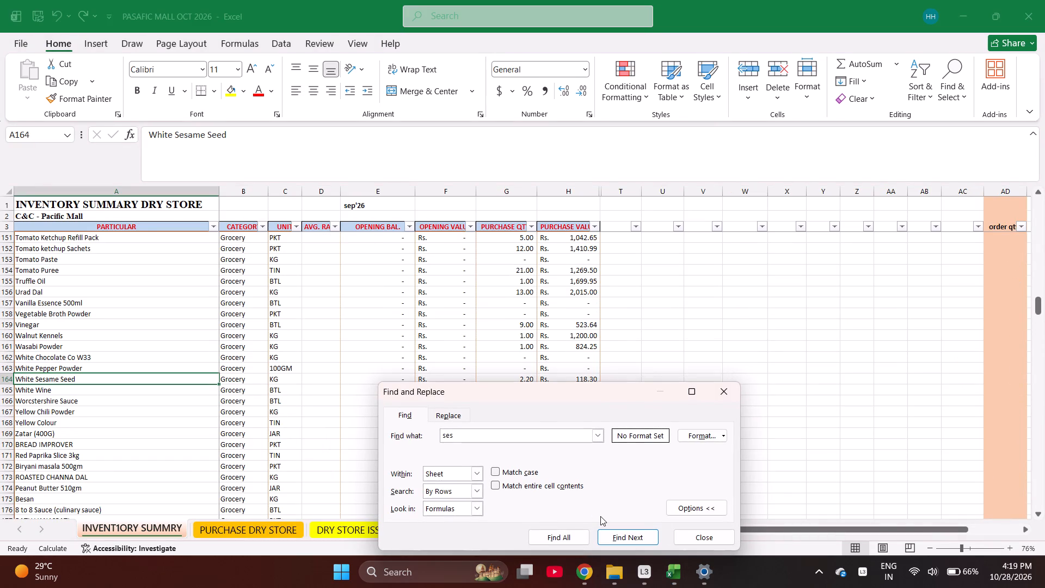
pyautogui.press('Escape')
pyautogui.hotkey('ctrl', 'c')
pyautogui.hotkey('ctrl', 'pagedown')
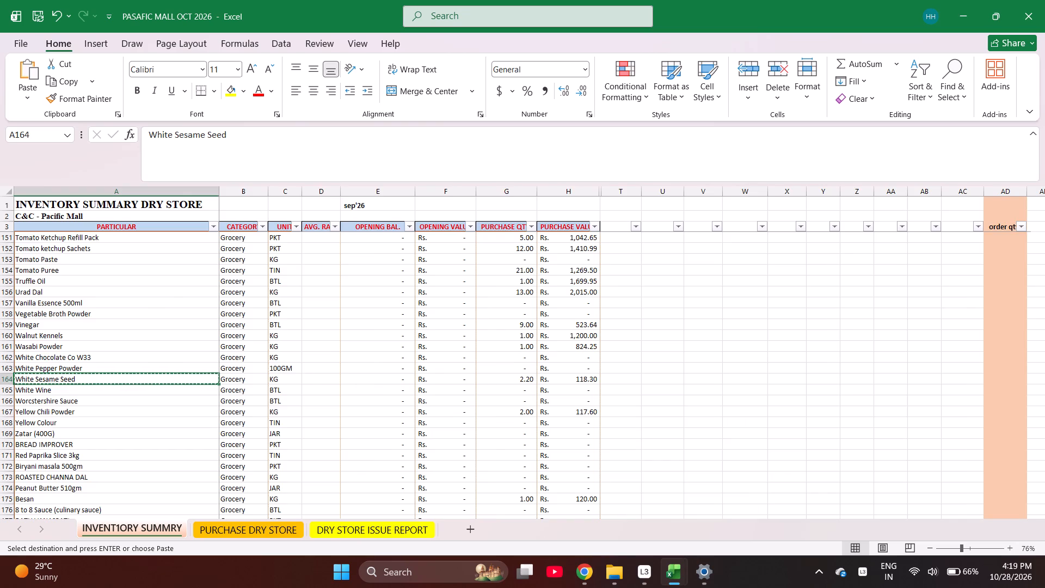
pyautogui.press('Return')
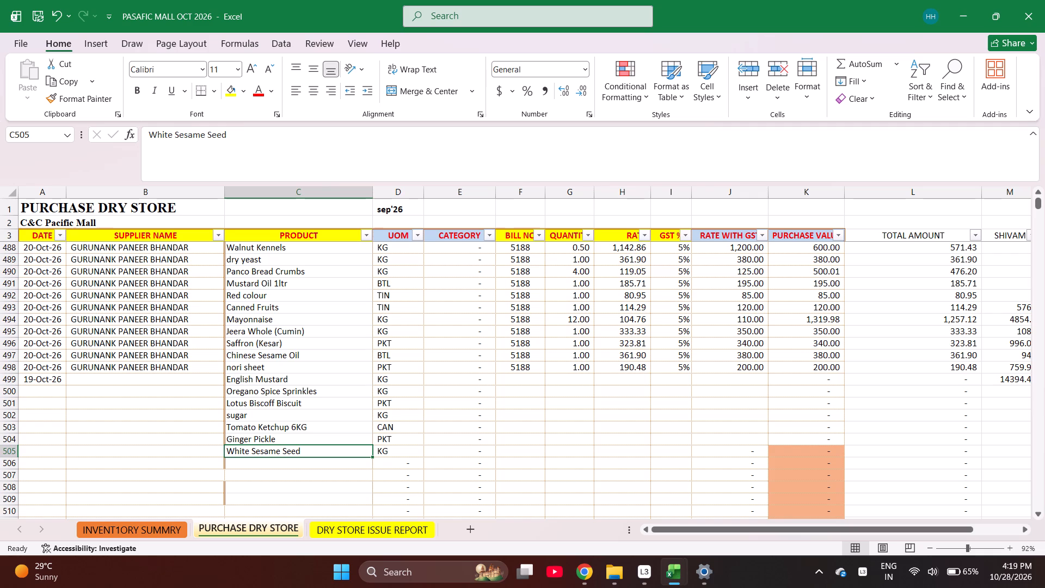
# Enter salt as the product in cell C506.
pyautogui.press('Down')
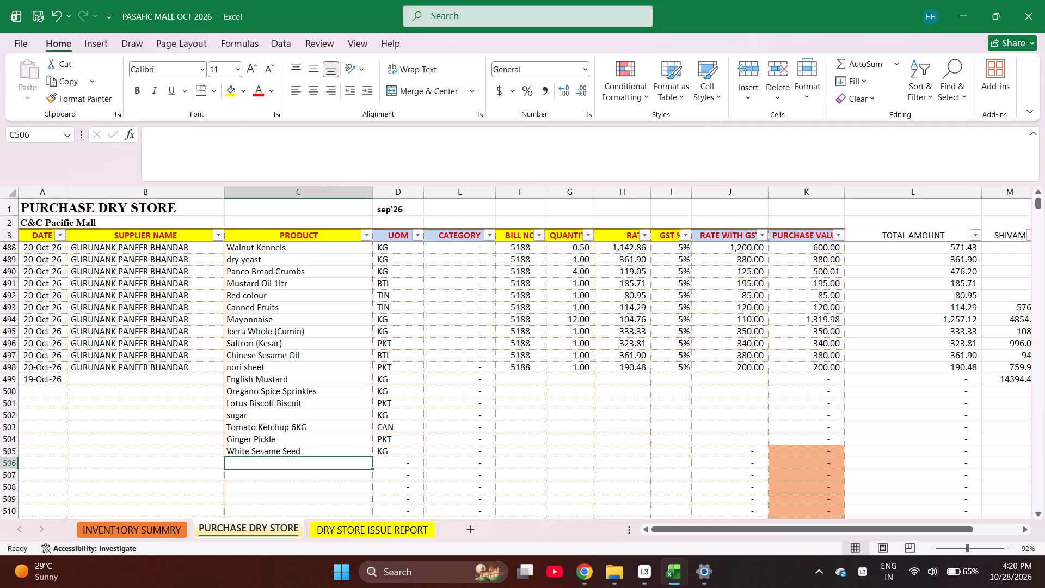
pyautogui.write('salt')
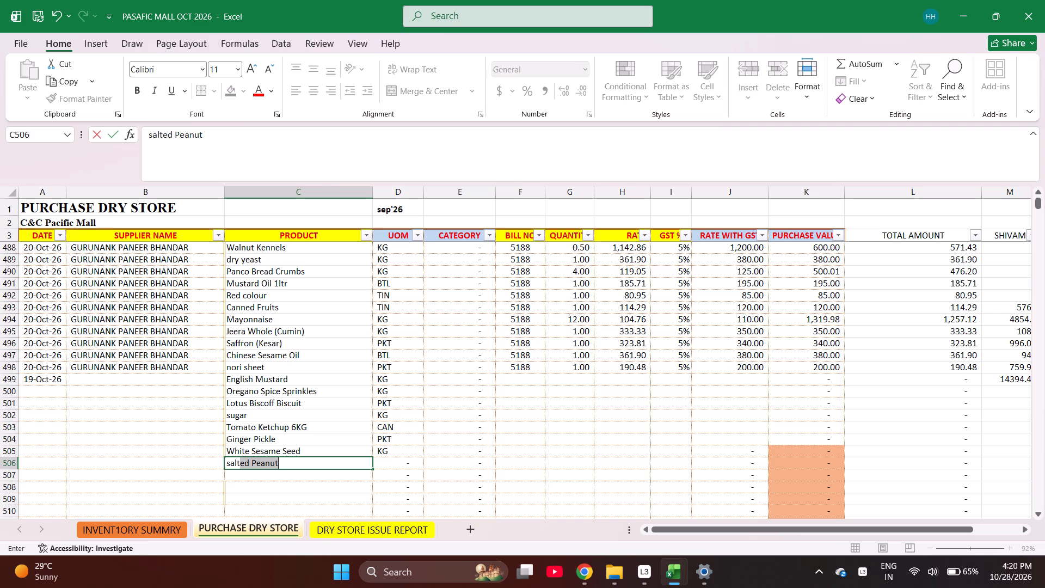
pyautogui.press('space')
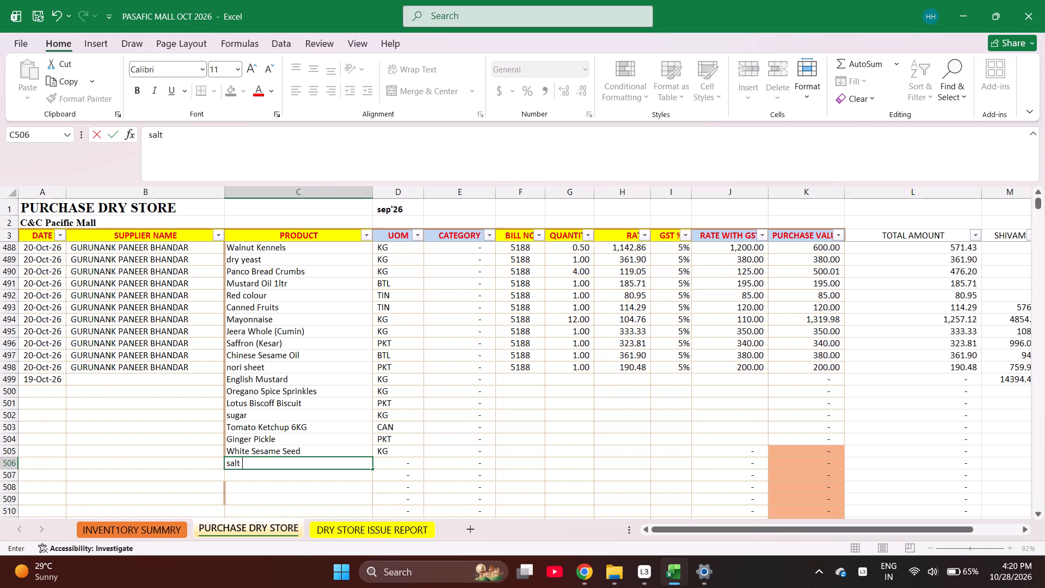
pyautogui.press('BackSpace')
pyautogui.press('Return')
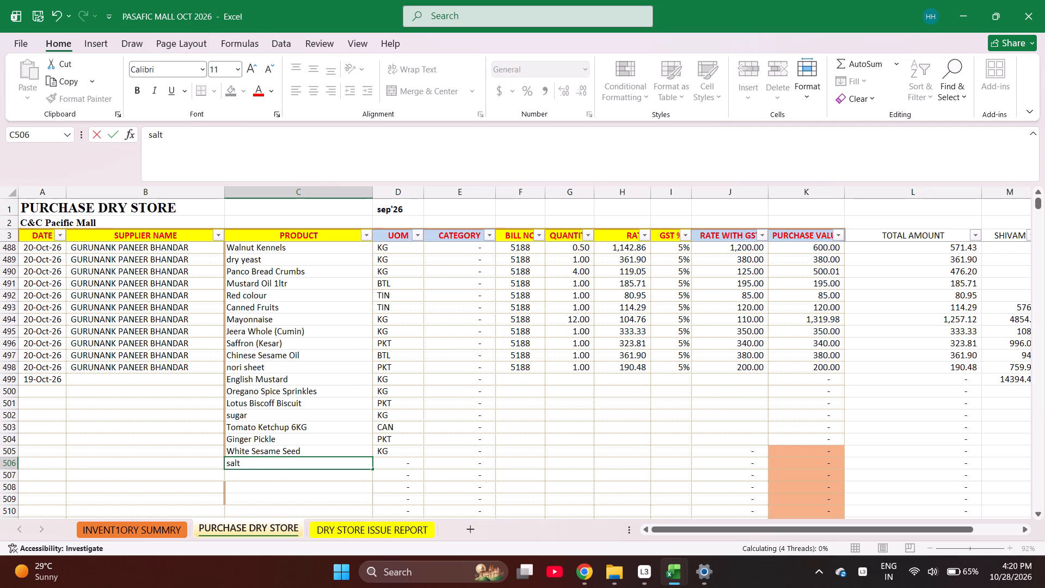
pyautogui.press('Return')
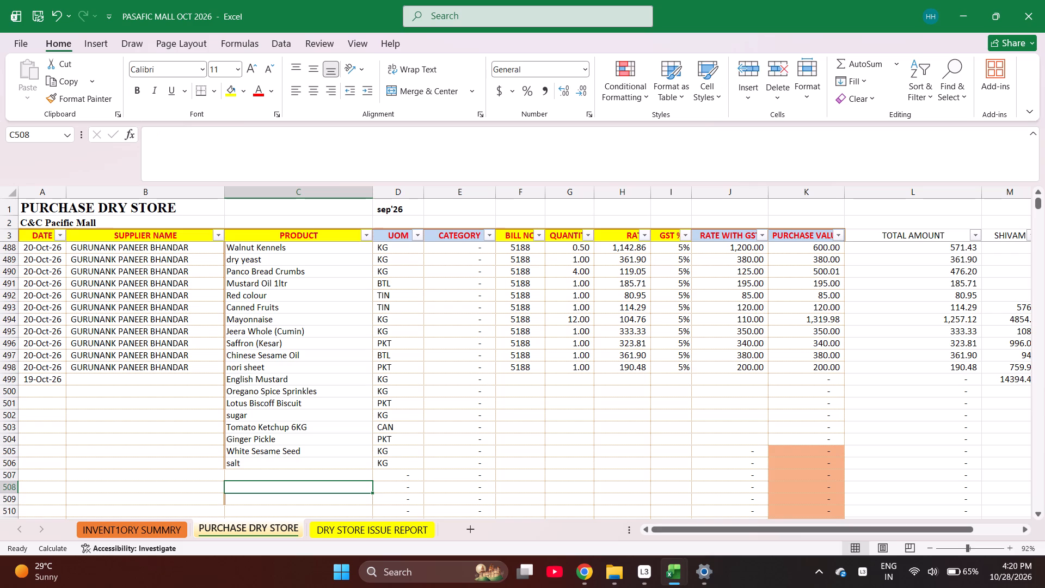
# Enter Walnut Kennels as the product in cell C507.
pyautogui.press('pagedown')
pyautogui.press('pageup')
pyautogui.press('Up')
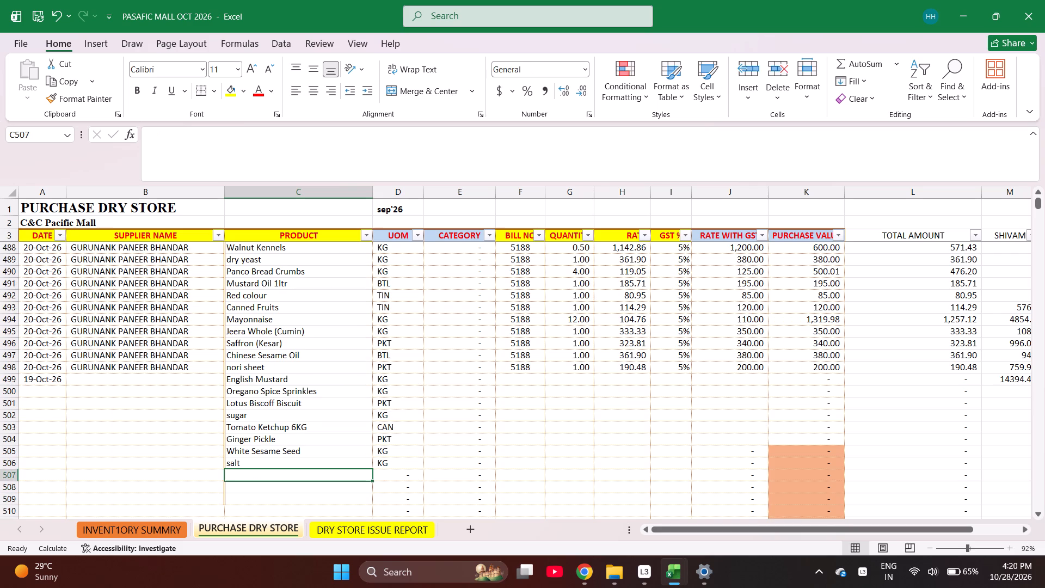
pyautogui.write('wal')
pyautogui.press('Return')
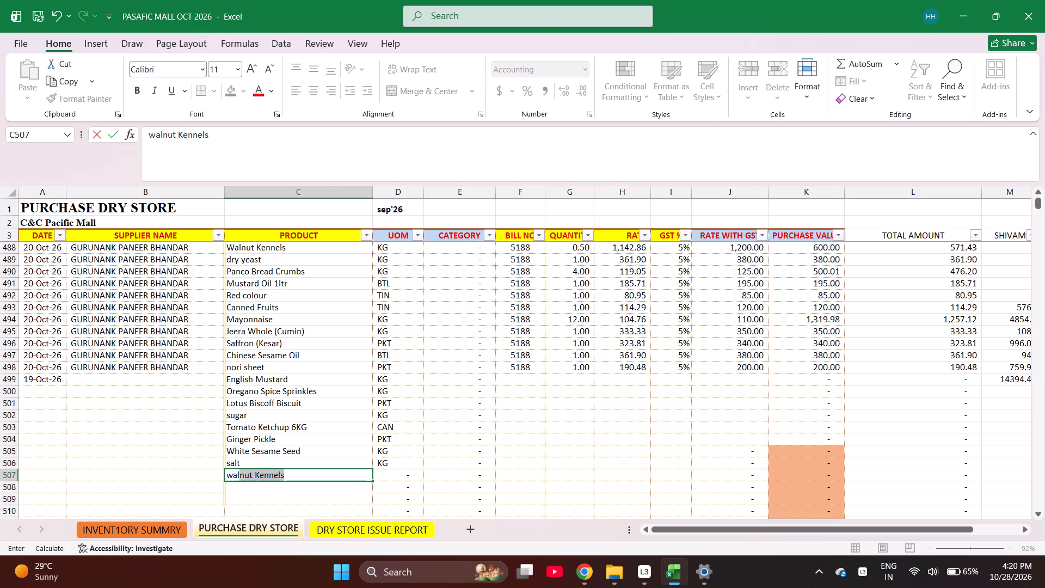
# Enter besan as the product in cell C508 and re-enter it capitalised as Besan.
pyautogui.write('besan')
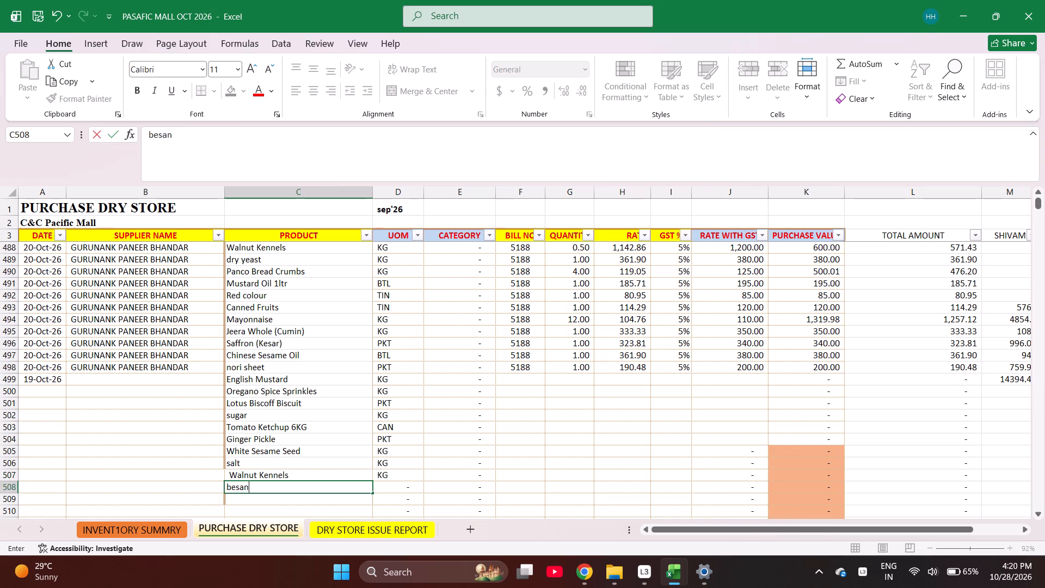
pyautogui.press('Return')
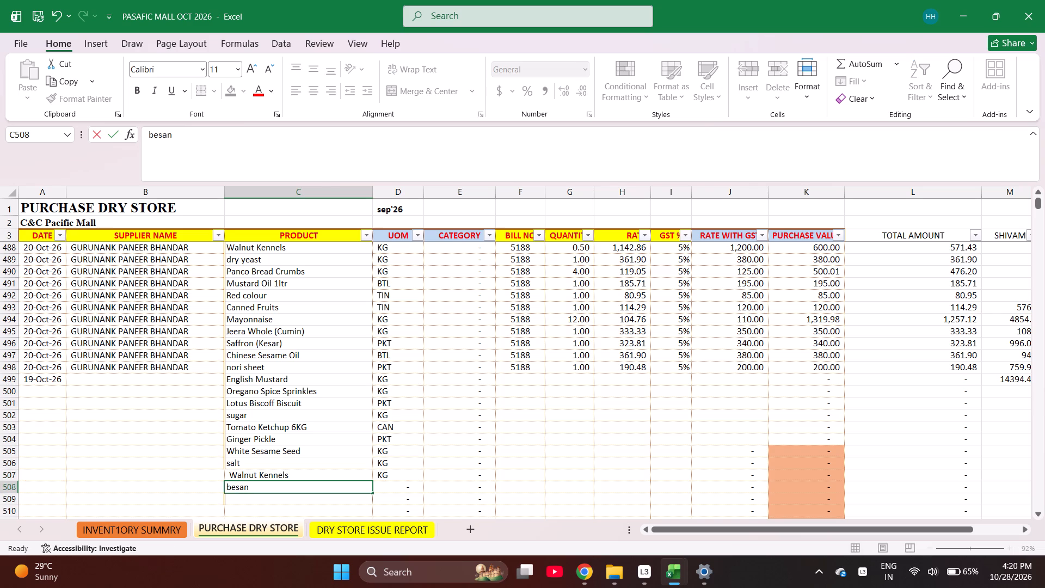
pyautogui.press('Return')
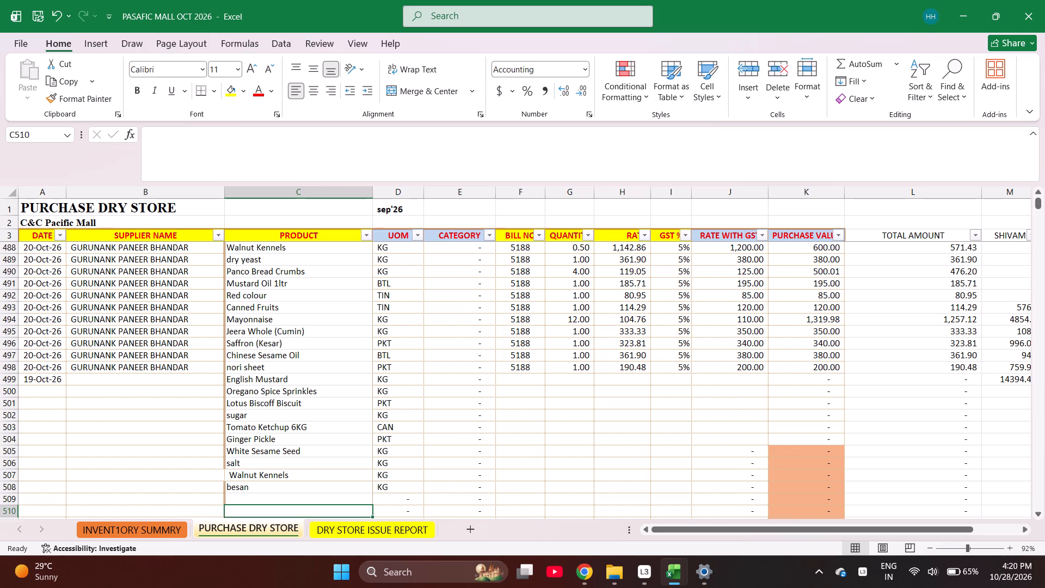
pyautogui.press('Up')
pyautogui.press('Up')
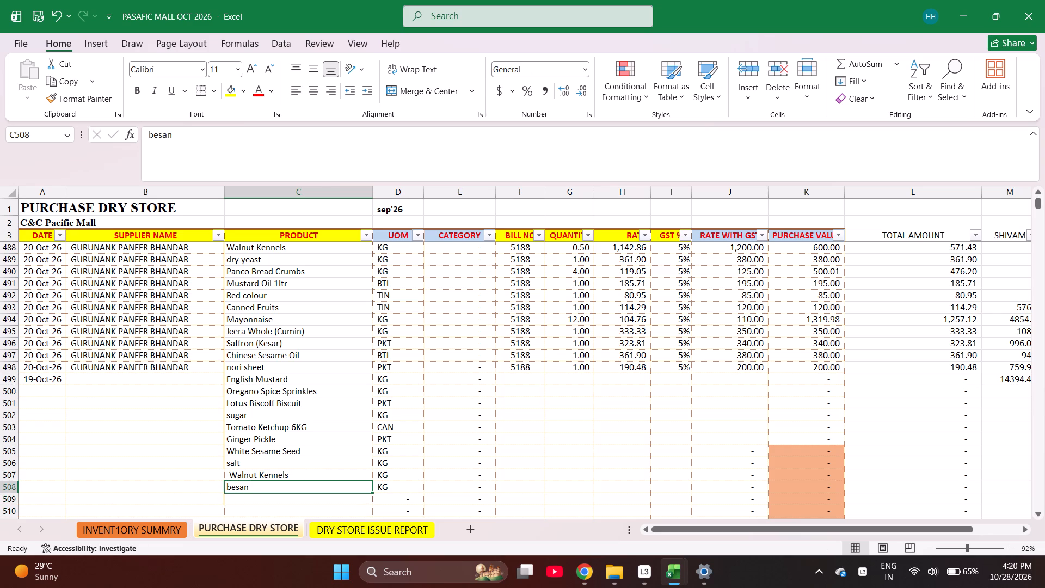
pyautogui.hotkey('shift', 'b')
pyautogui.write('esan')
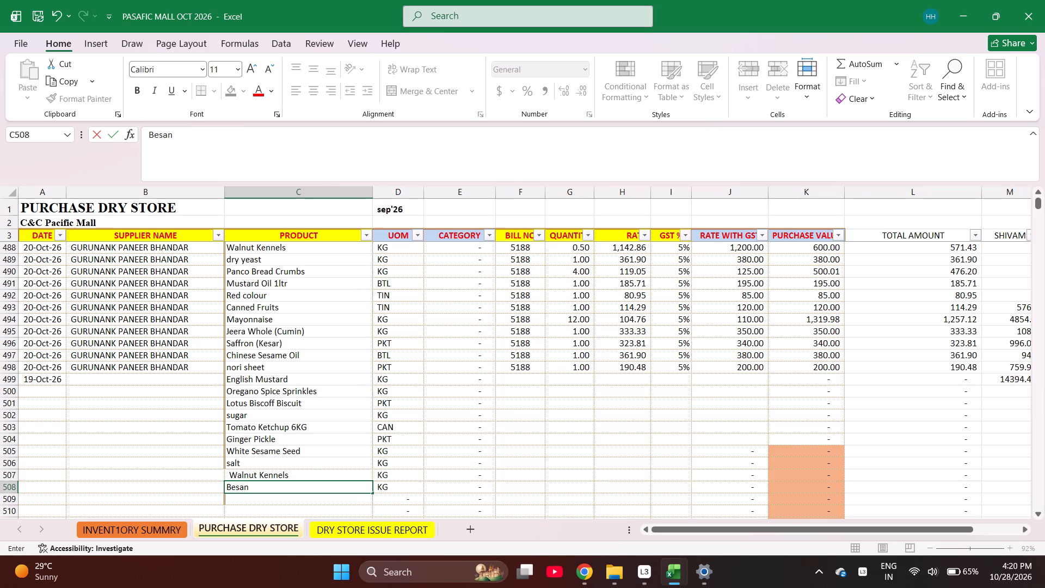
pyautogui.press('Return')
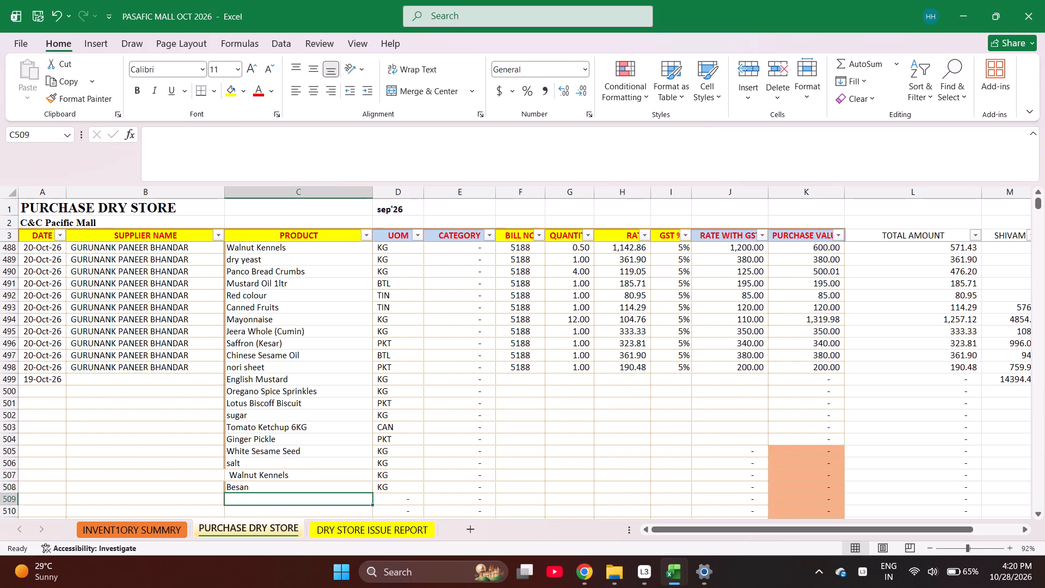
# Enter Panco Bread Crumbs as the product in cell C509.
pyautogui.write('panc')
pyautogui.press('Return')
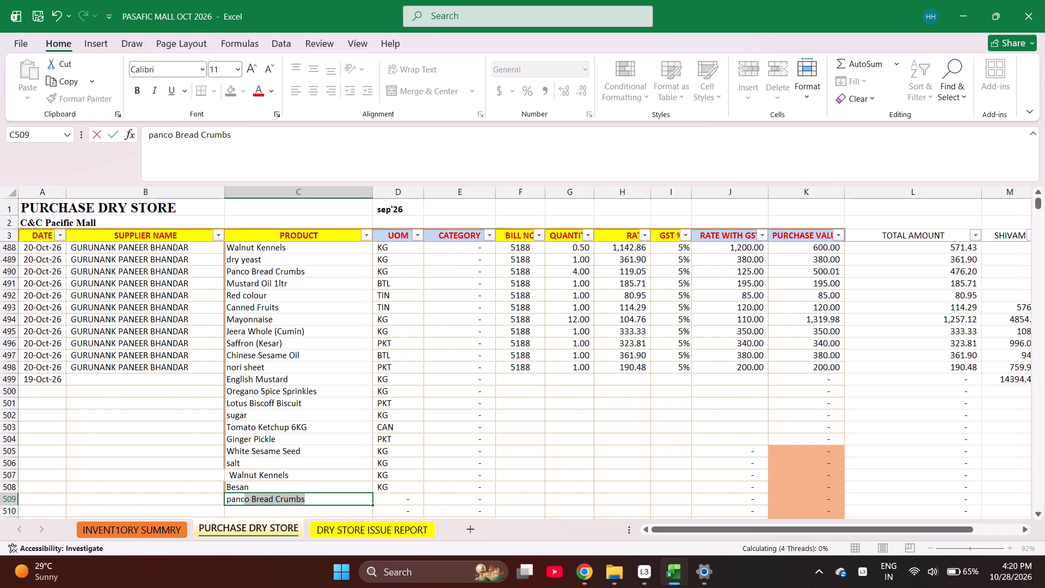
# Enter "sundr" in product cell C510, find "sun" in the inventory summary sheet and copy SunDried Tomato 285gm over it.
pyautogui.write('sud')
pyautogui.press('BackSpace')
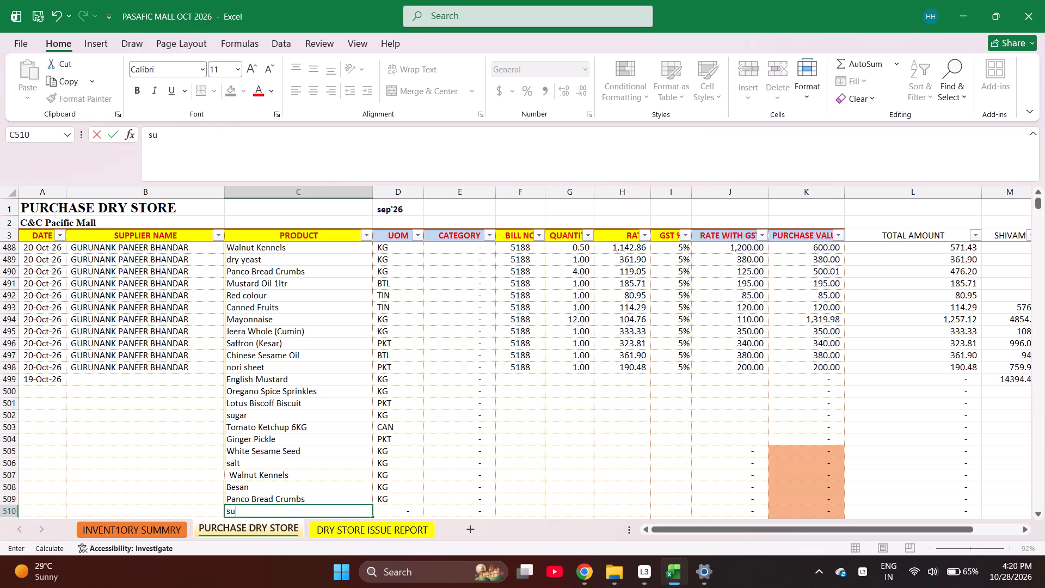
pyautogui.write('ndr')
pyautogui.hotkey('ctrl', 'pageup')
pyautogui.hotkey('ctrl', 'f')
pyautogui.write('sun')
pyautogui.press('Return')
pyautogui.press('Escape')
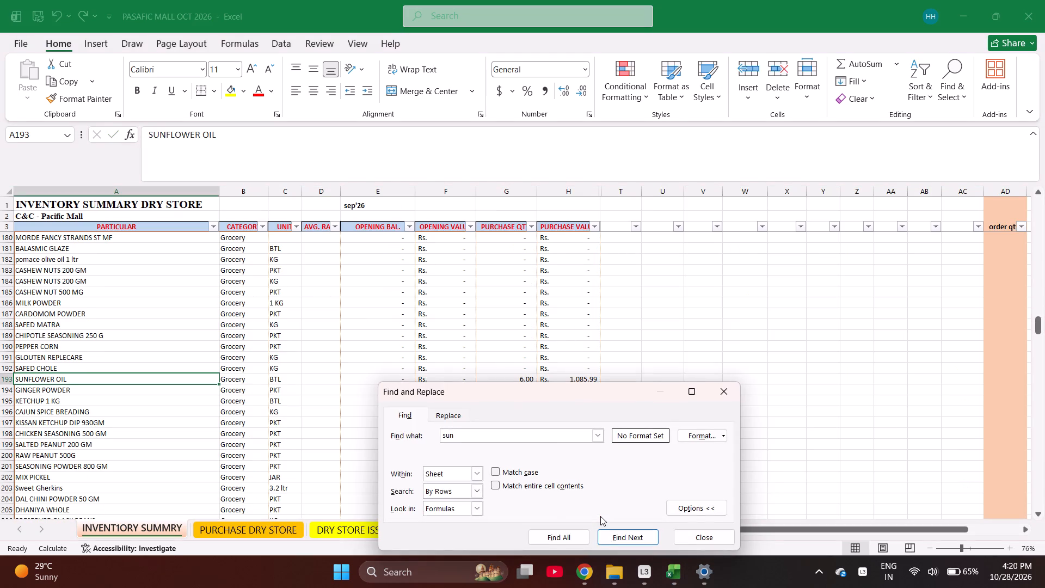
pyautogui.hotkey('ctrl', 'f')
pyautogui.press('Return')
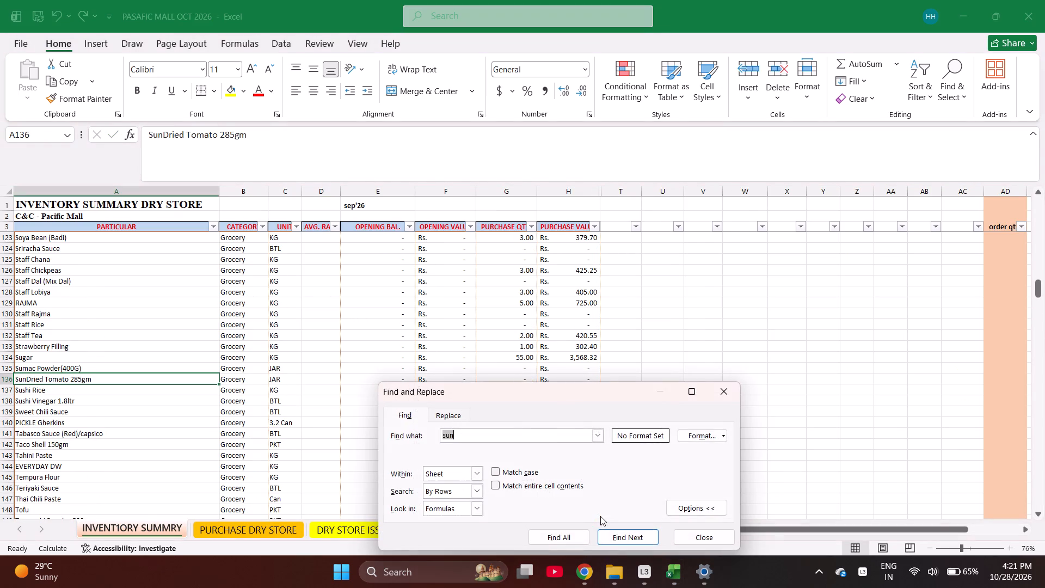
pyautogui.press('Escape')
pyautogui.hotkey('ctrl', 'c')
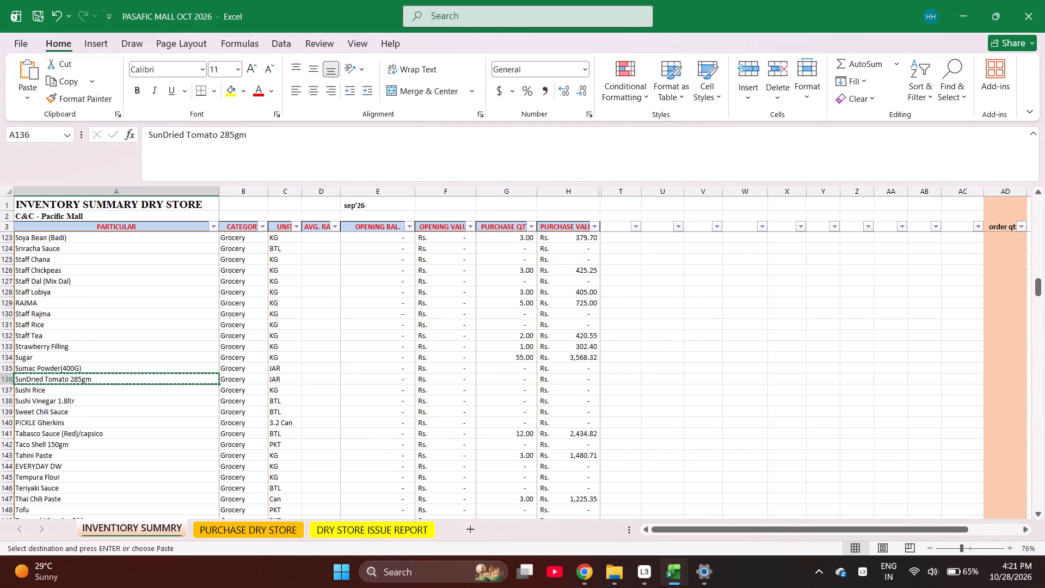
pyautogui.hotkey('ctrl', 'pagedown')
pyautogui.press('Return')
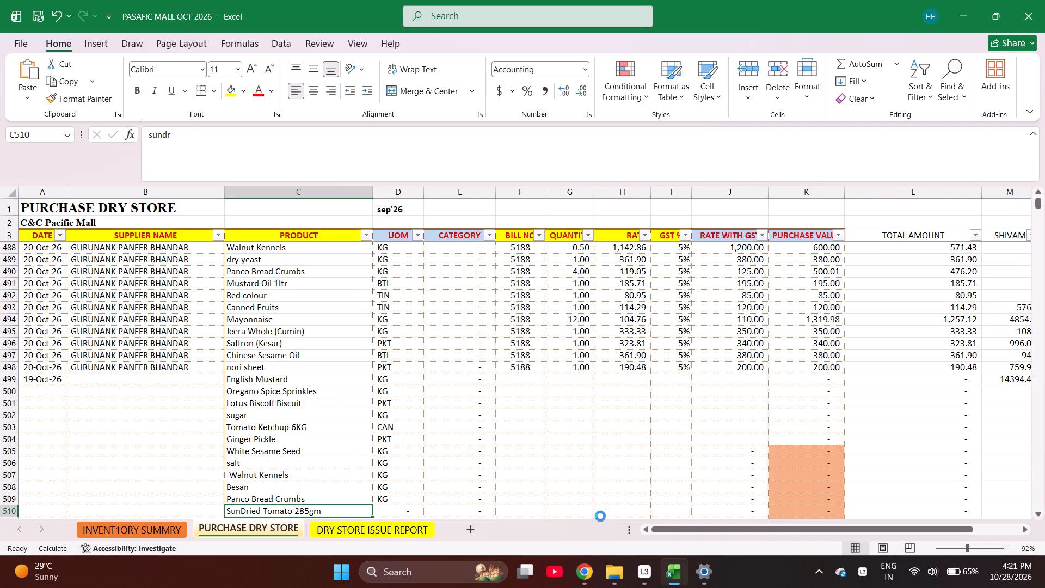
# Select the product entries from English Mustard to SunDried Tomato 285gm, C499:C510, to check how many are listed.
pyautogui.hotkey('shift', 'Up')
pyautogui.hotkey('shift', 'Up')
pyautogui.hotkey('shift', 'Up')
pyautogui.hotkey('shift', 'Up')
pyautogui.hotkey('shift', 'Up')
pyautogui.hotkey('shift', 'Up')
pyautogui.hotkey('shift', 'Up')
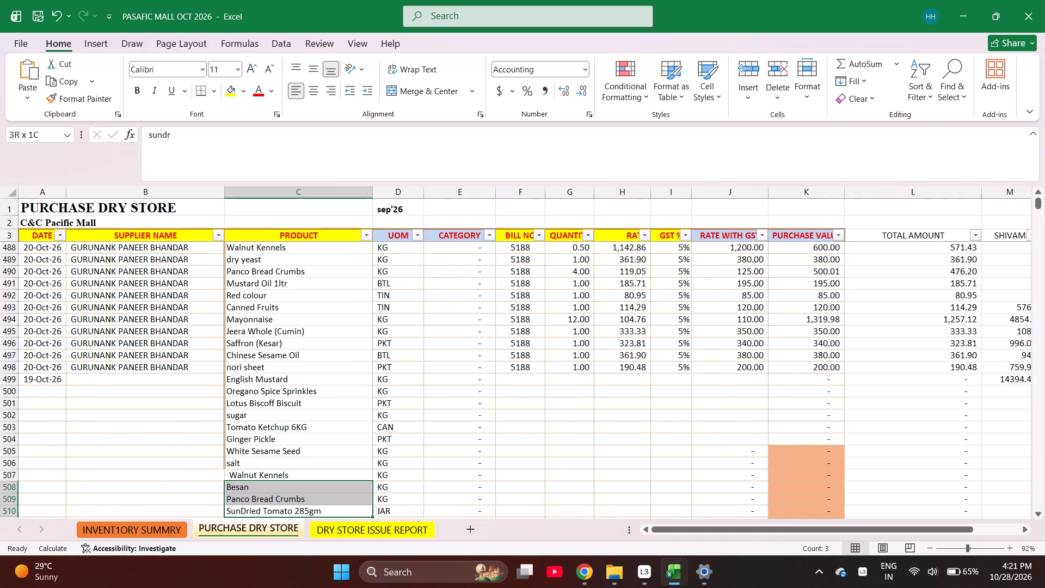
pyautogui.hotkey('shift', 'Up')
pyautogui.hotkey('shift', 'Up')
pyautogui.hotkey('shift', 'Up')
pyautogui.hotkey('shift', 'Up')
pyautogui.hotkey('shift', 'Up')
pyautogui.hotkey('shift', 'Down')
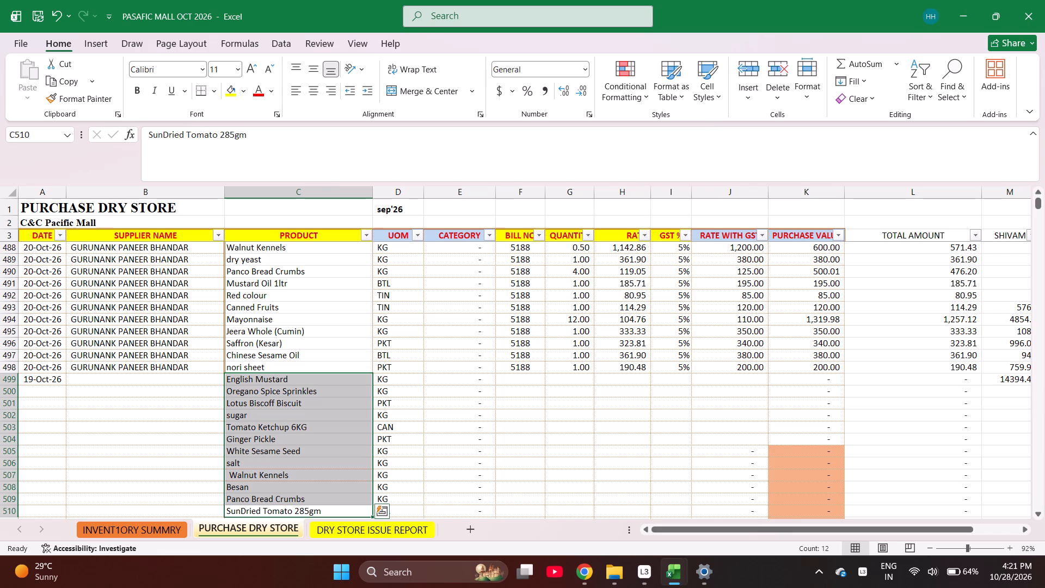
# Enter bill number 5169 for English Mustard in cell F499.
pyautogui.press('Right')
pyautogui.press('Right')
pyautogui.press('Right')
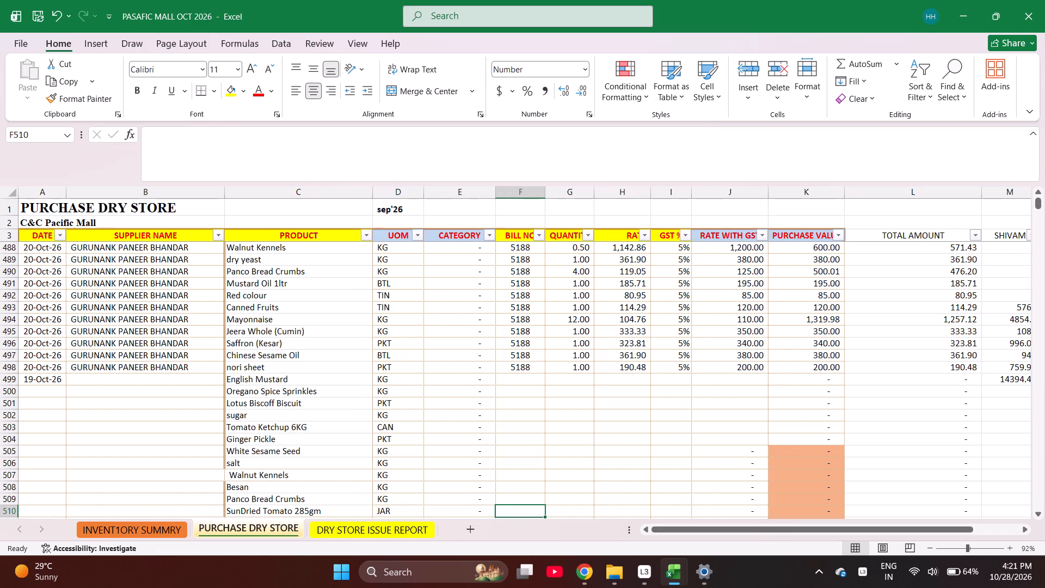
pyautogui.hotkey('ctrl', 'Up')
pyautogui.press('Down')
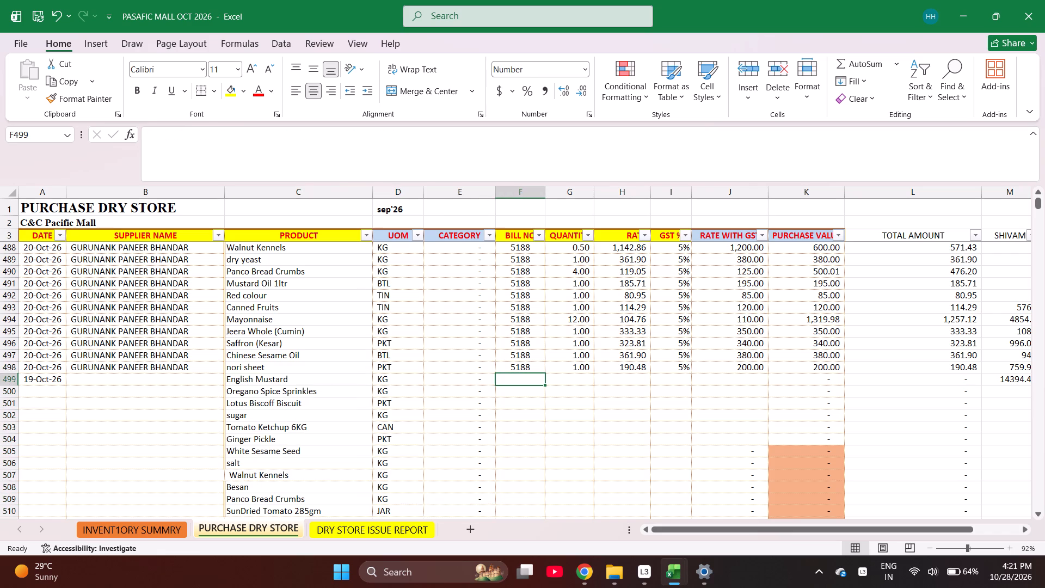
pyautogui.write('5169')
pyautogui.press('Right')
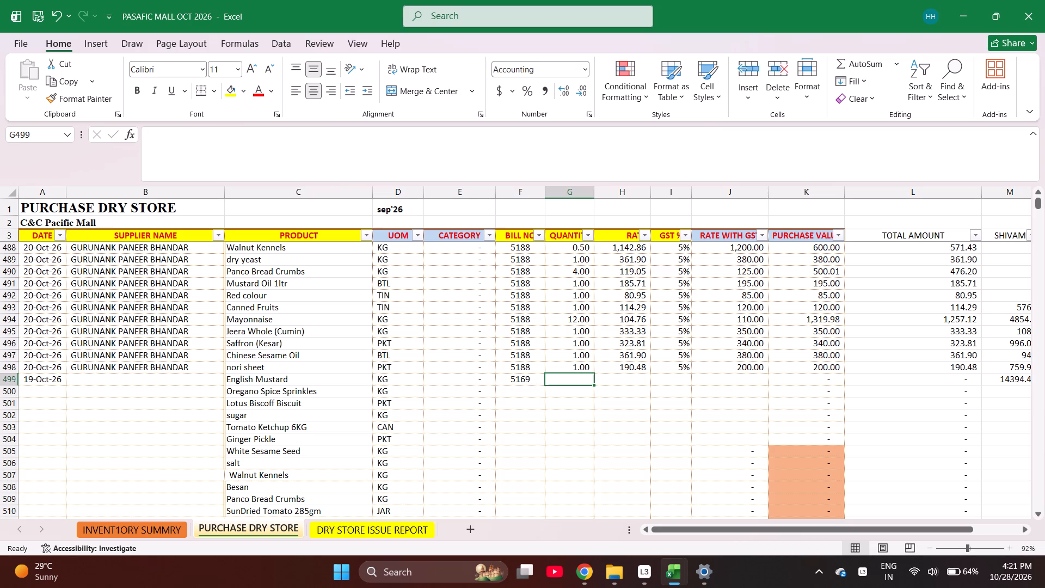
# Enter quantities 1, 1, 1, 4, 1 and 1 for English Mustard through Ginger Pickle in cells G499:G504.
pyautogui.press('1')
pyautogui.press('Return')
pyautogui.press('1')
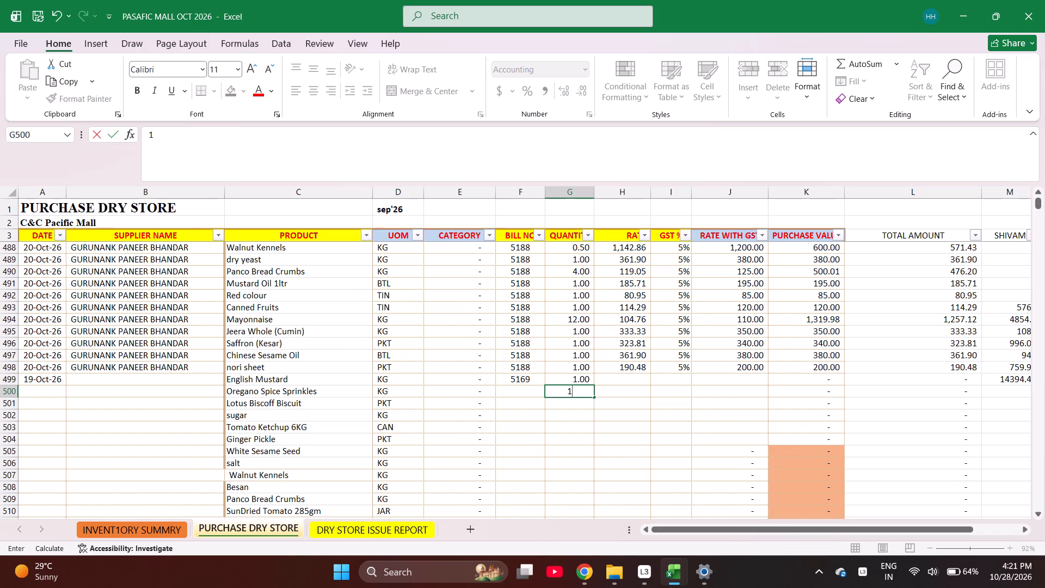
pyautogui.press('Return')
pyautogui.press('1')
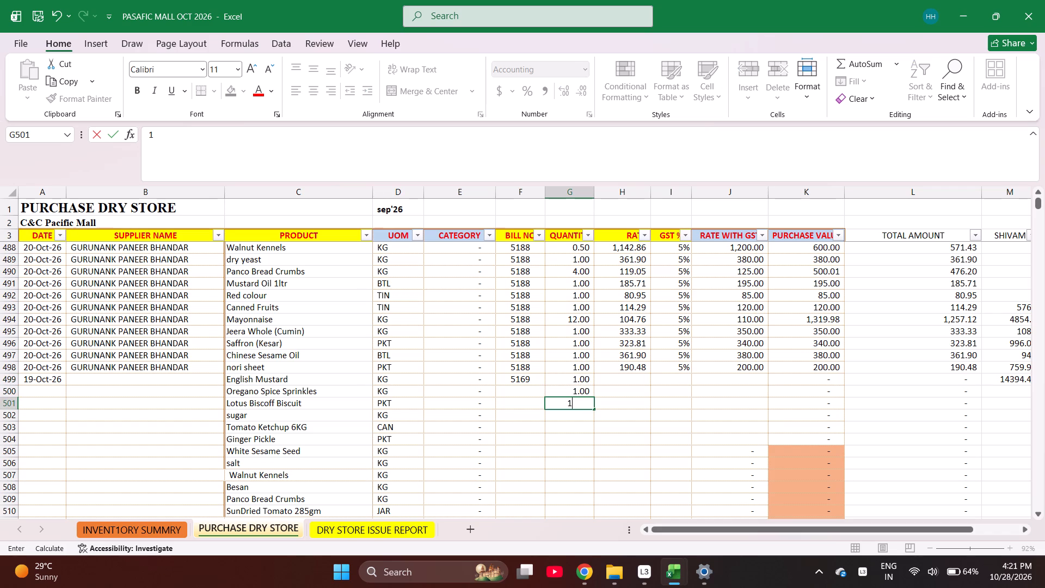
pyautogui.press('Return')
pyautogui.press('4')
pyautogui.press('Return')
pyautogui.press('1')
pyautogui.press('Return')
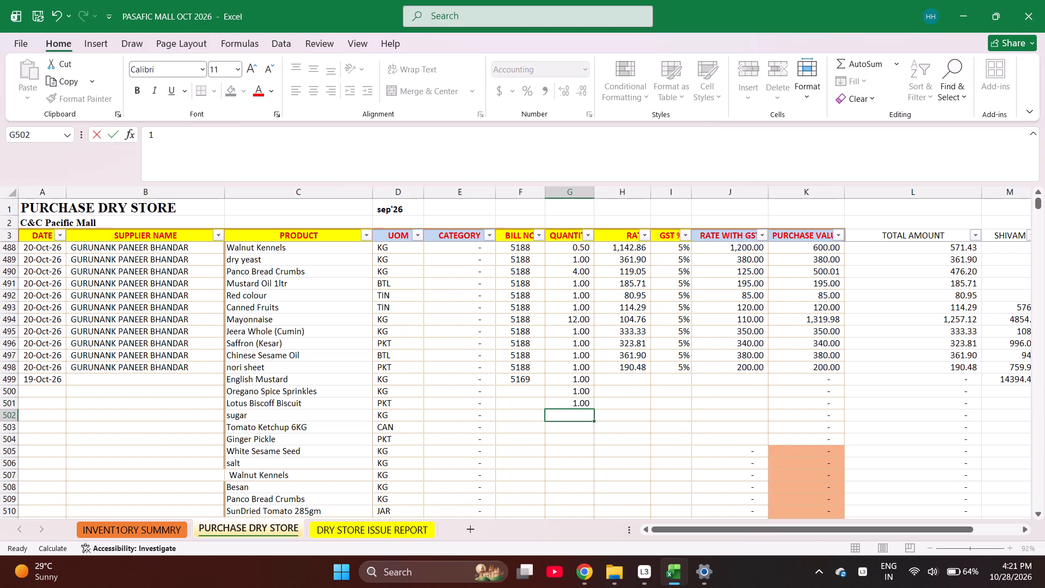
pyautogui.press('1')
pyautogui.press('Return')
# Enter quantities 0.5 for White Sesame Seed, 1 for salt and 0.25 for Walnut Kennels in cells G505:G507.
pyautogui.write('0.5')
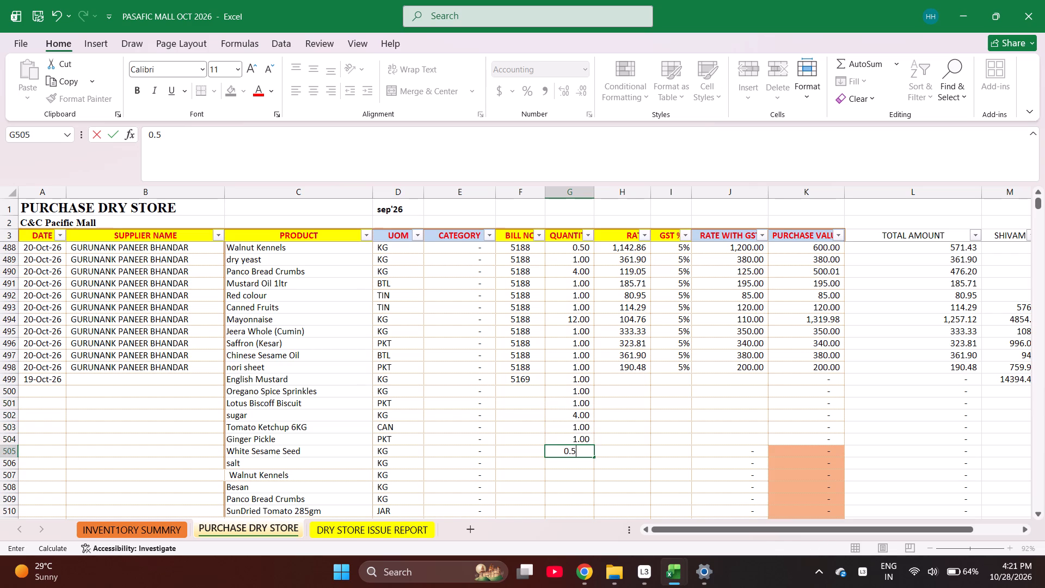
pyautogui.press('Return')
pyautogui.press('0')
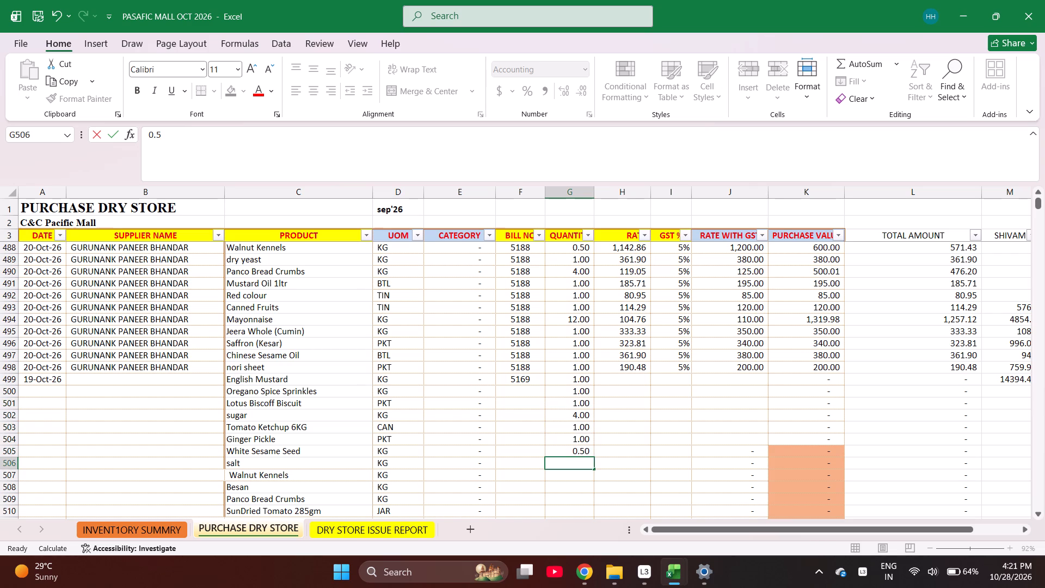
pyautogui.press('BackSpace')
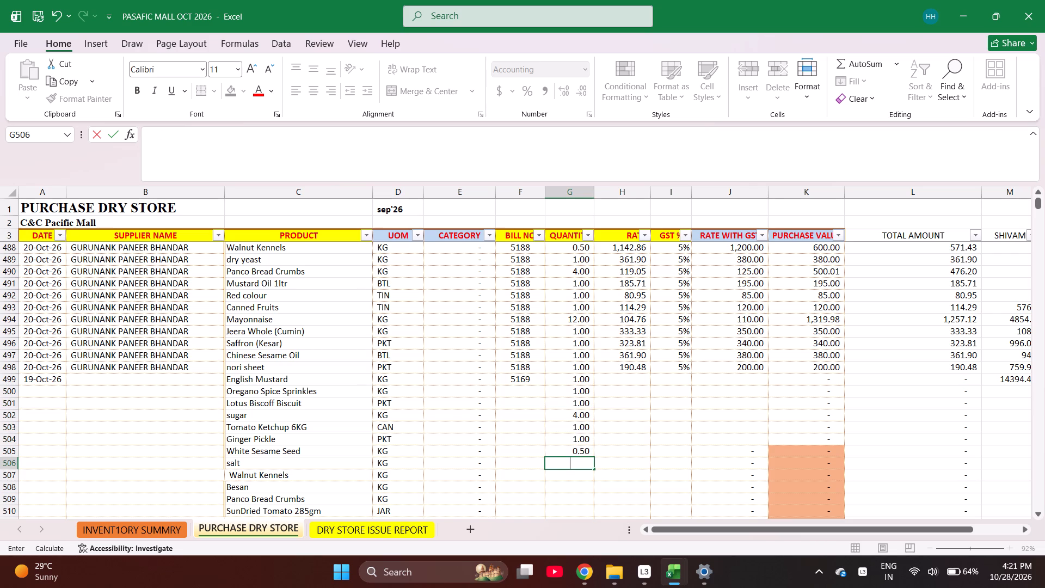
pyautogui.press('1')
pyautogui.press('Return')
pyautogui.write('0.25')
pyautogui.press('Return')
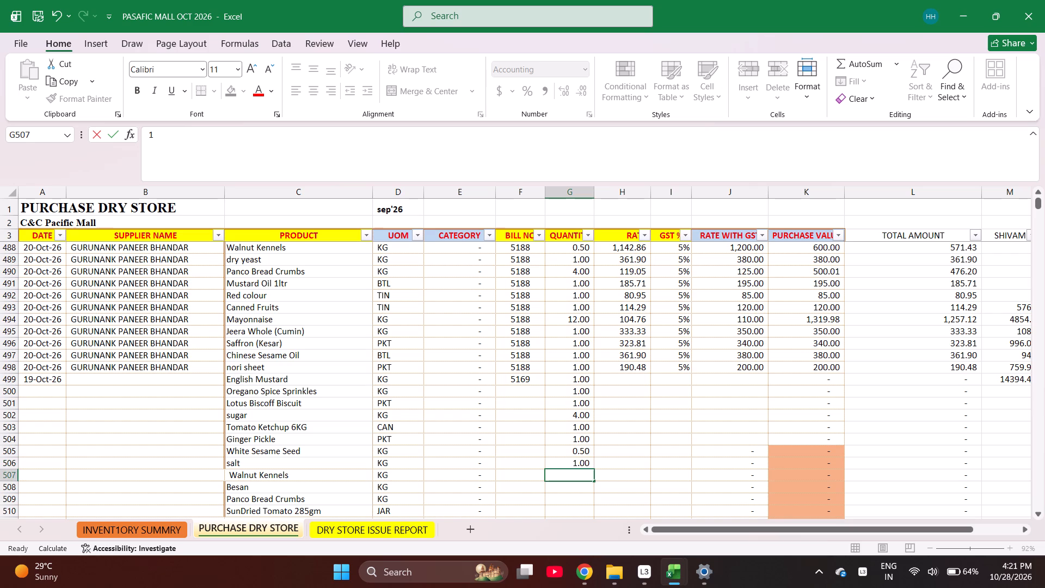
pyautogui.press('Down')
pyautogui.press('Up')
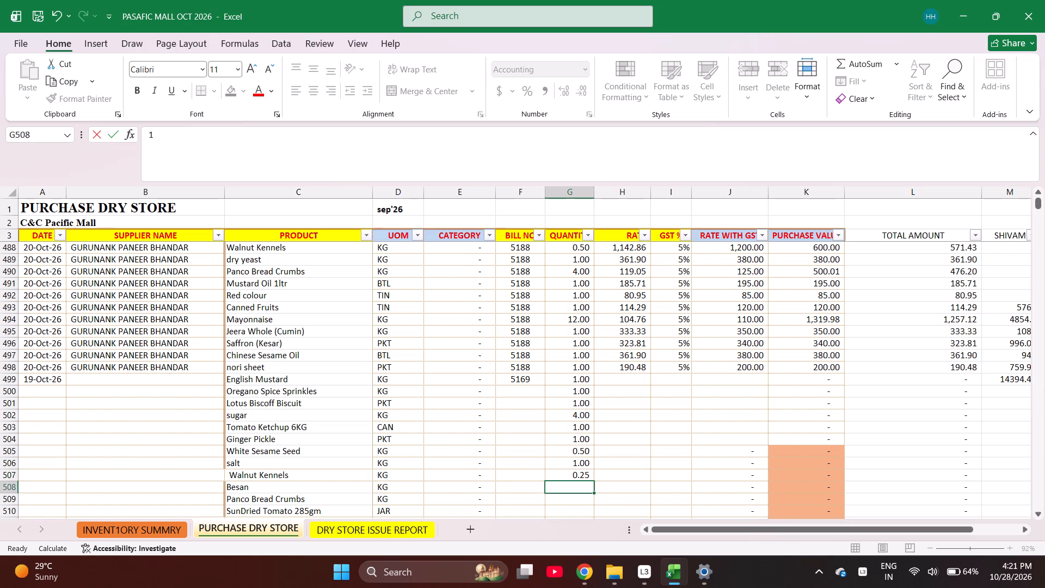
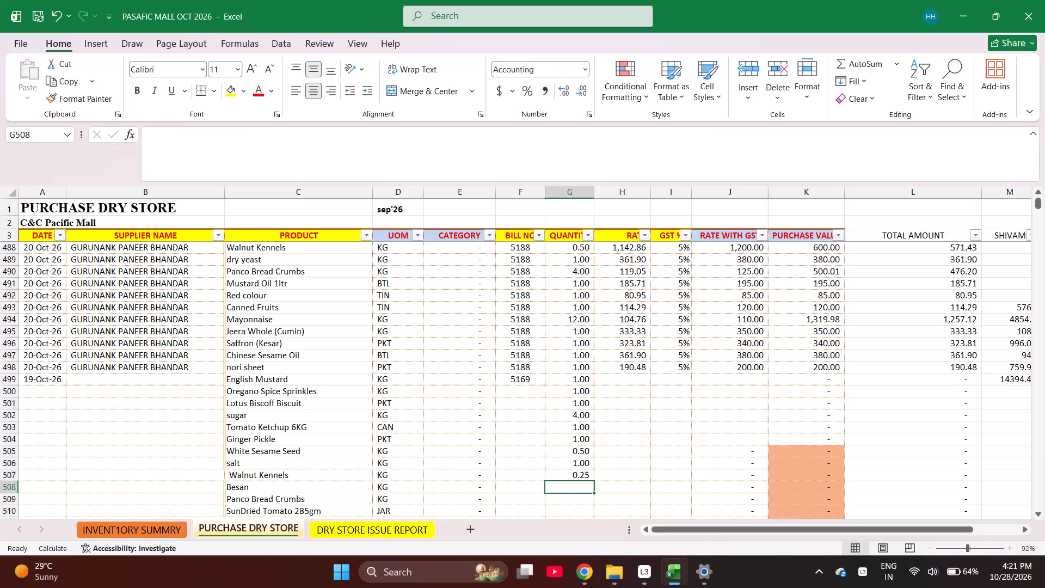
# Enter quantities 1 for Besan, 2 for Panco Bread Crumbs and 7 for SunDried Tomato 285gm in cells G508:G510.
pyautogui.press('Return')
pyautogui.press('2')
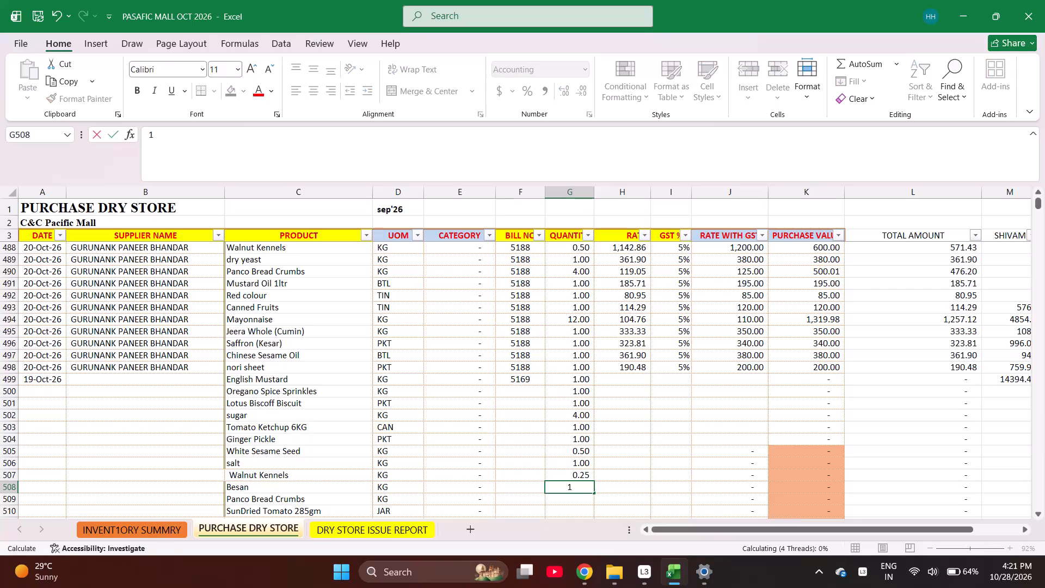
pyautogui.press('Return')
pyautogui.press('7')
pyautogui.press('Return')
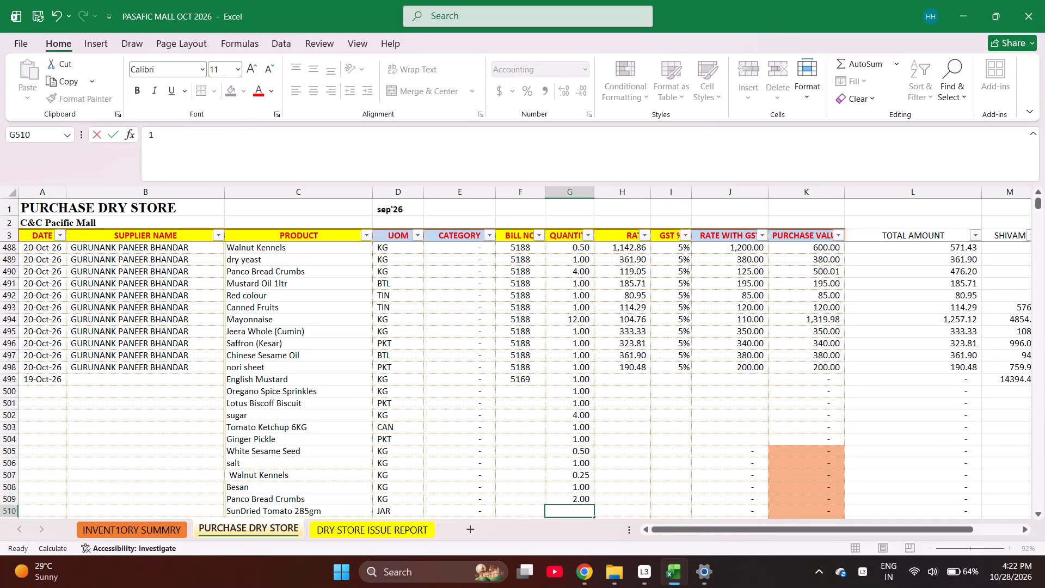
pyautogui.press('Right')
pyautogui.hotkey('ctrl', 'Up')
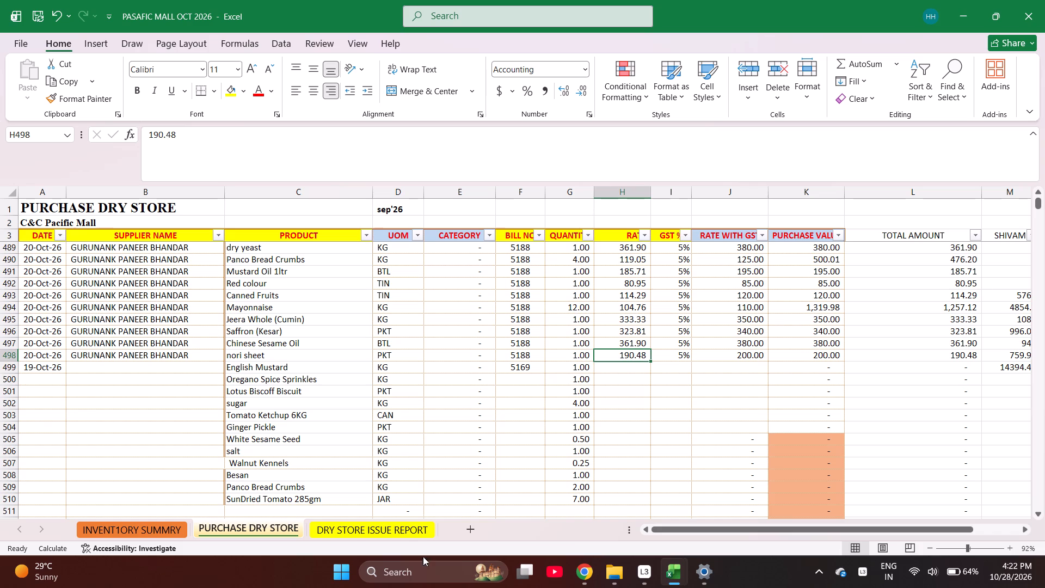
# Hide the DRY STORE ISSUE REPORT sheet.
pyautogui.rightClick(399, 525)
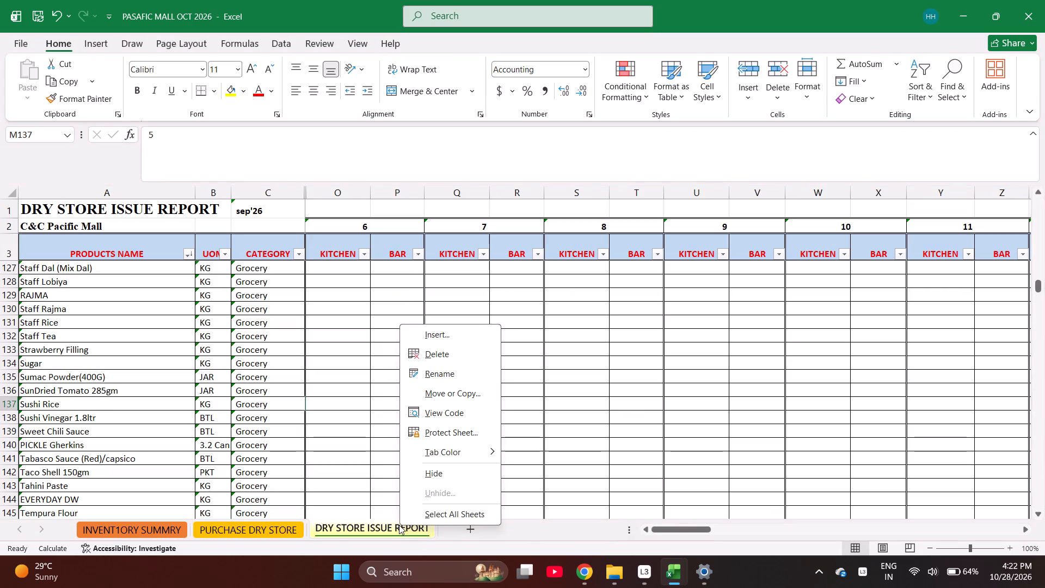
pyautogui.click(274, 524)
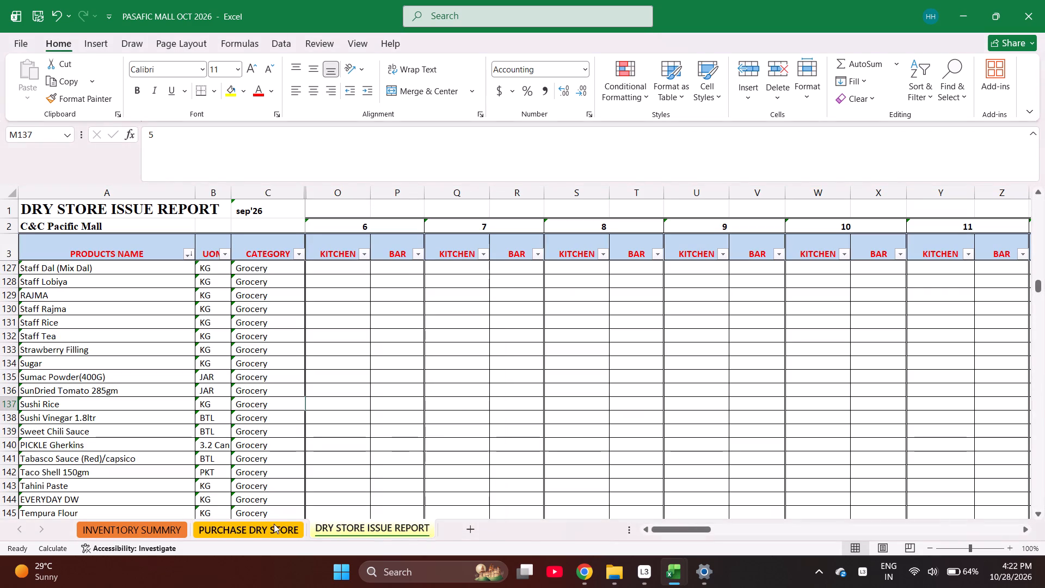
pyautogui.rightClick(358, 528)
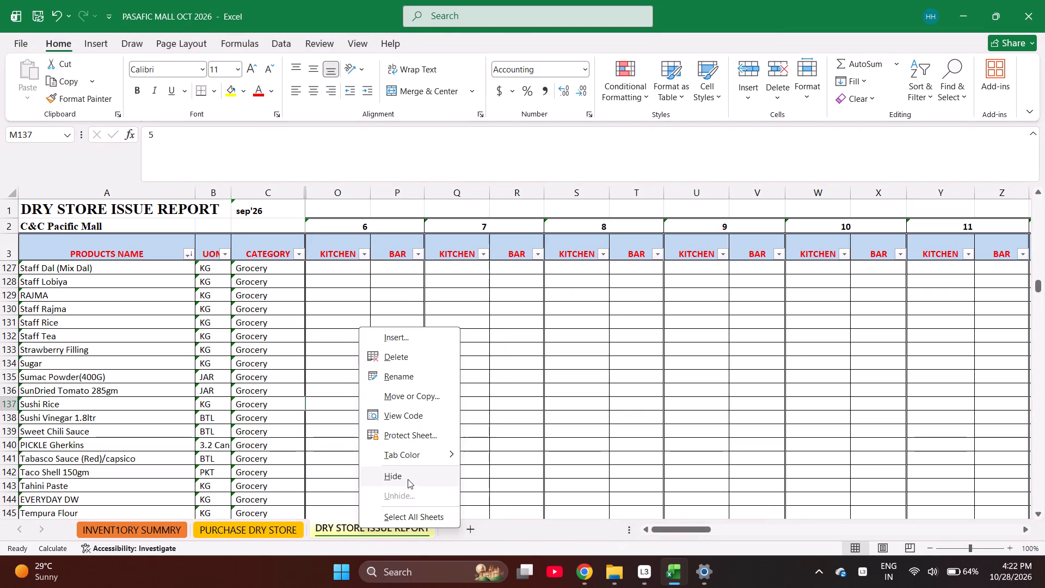
pyautogui.click(408, 479)
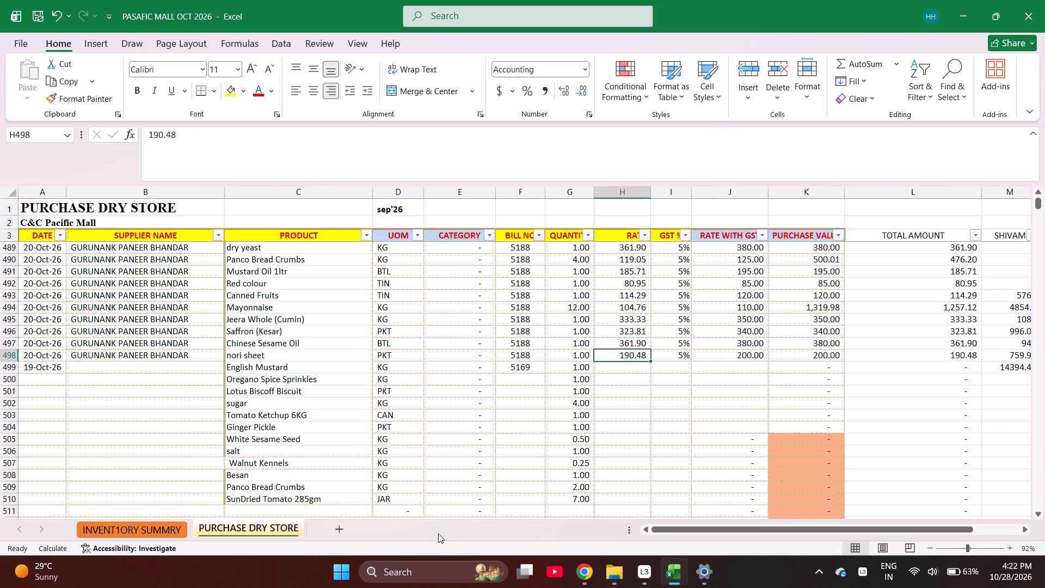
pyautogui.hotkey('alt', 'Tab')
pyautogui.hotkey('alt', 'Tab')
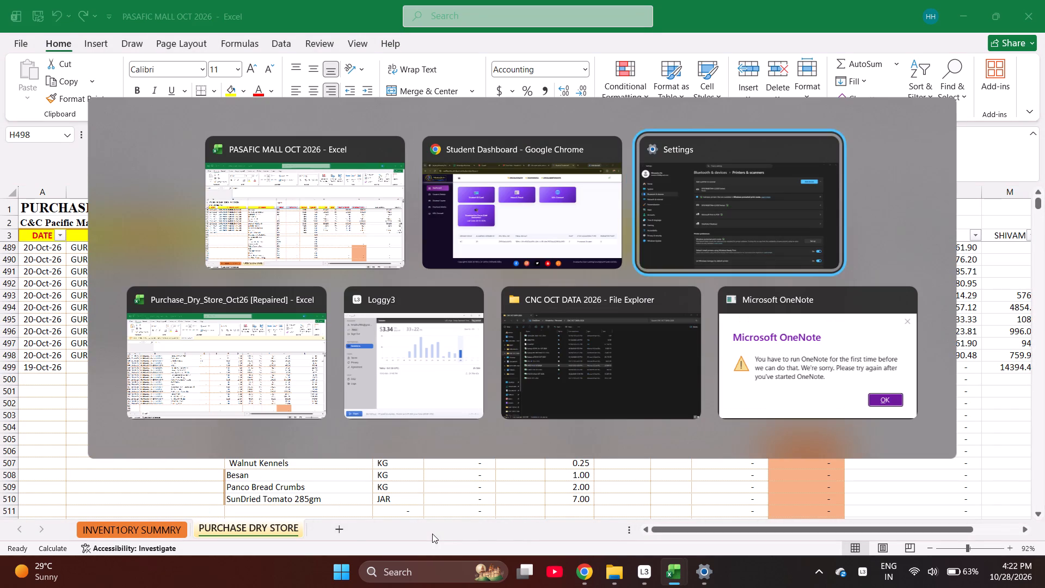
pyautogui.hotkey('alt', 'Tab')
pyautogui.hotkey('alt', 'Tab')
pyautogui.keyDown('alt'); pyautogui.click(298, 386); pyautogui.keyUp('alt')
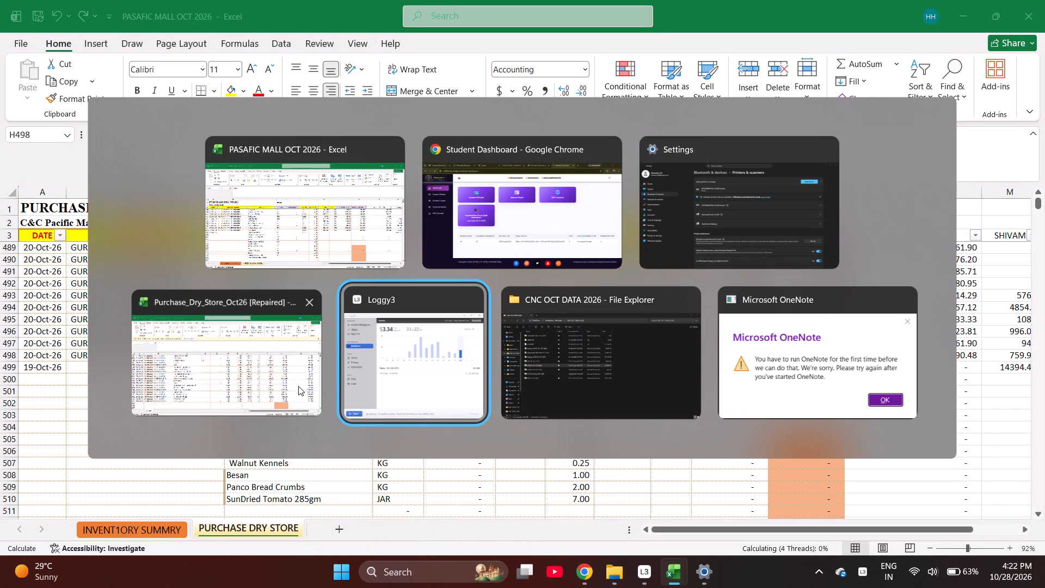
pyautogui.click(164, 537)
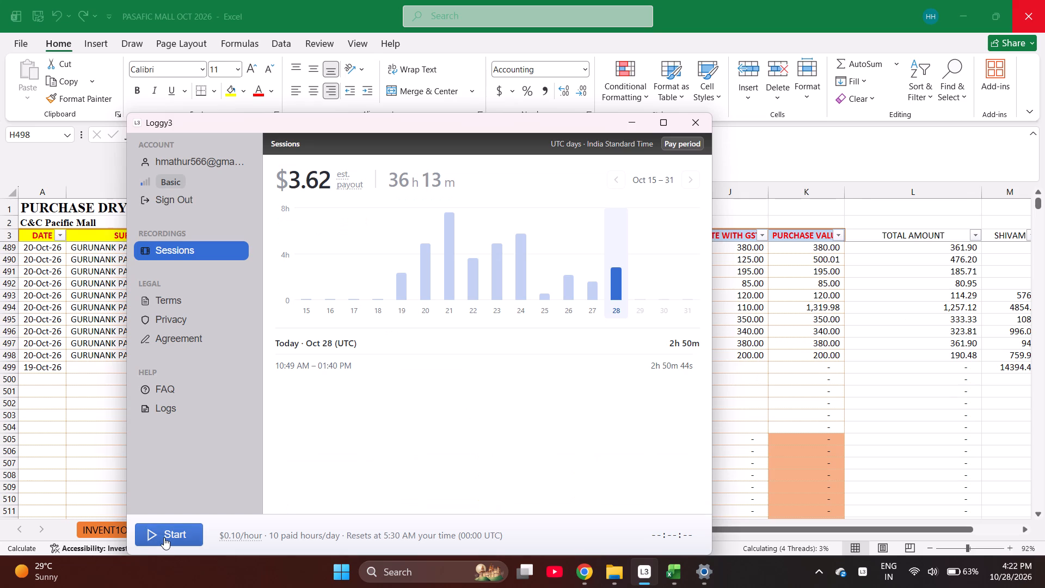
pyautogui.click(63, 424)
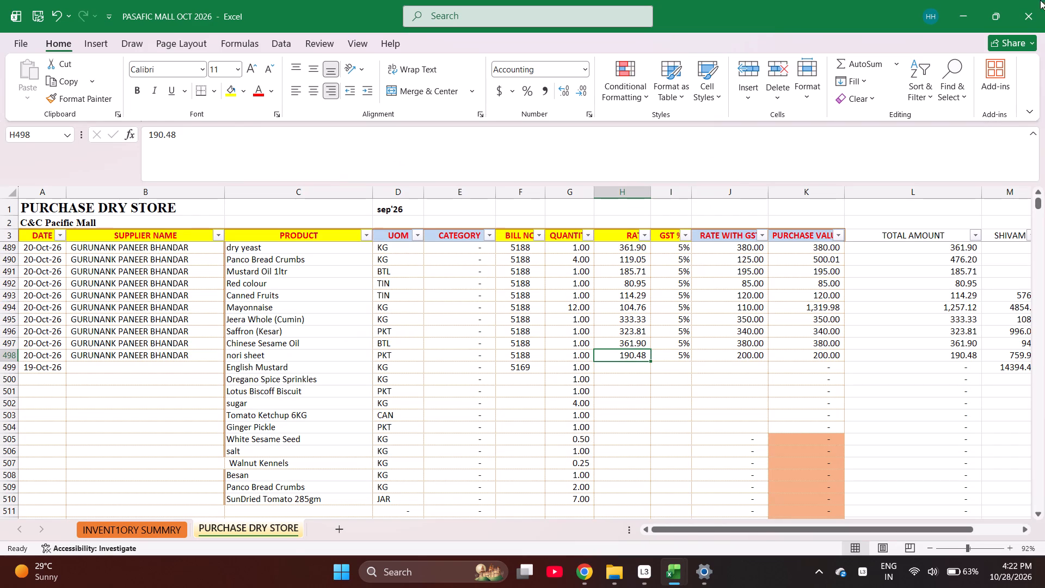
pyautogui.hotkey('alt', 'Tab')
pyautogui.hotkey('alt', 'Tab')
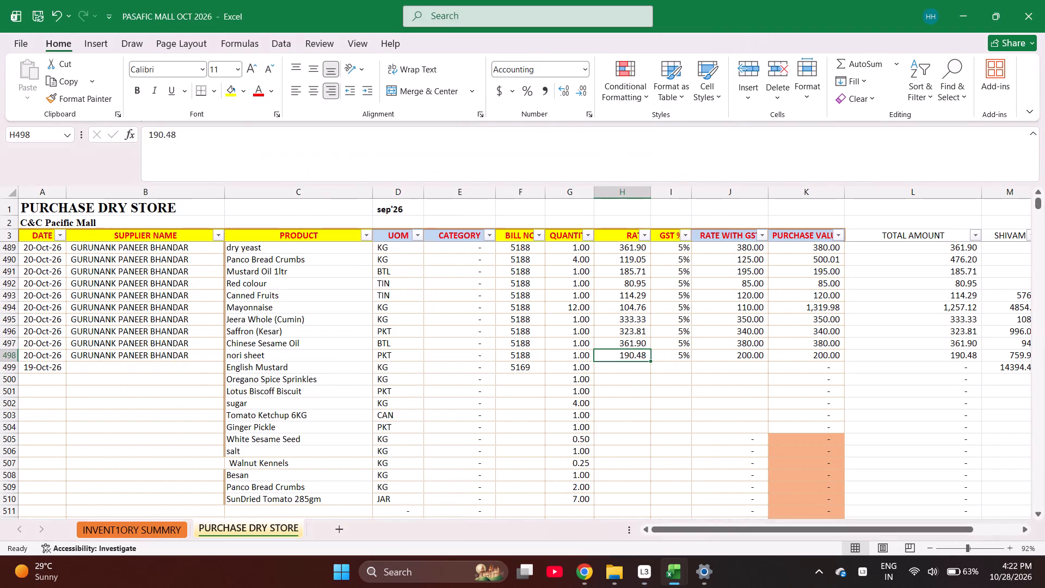
# Switch to the Purchase_Dry_Store_Oct26 workbook and close it without saving the changes.
pyautogui.hotkey('alt', 'Tab')
pyautogui.hotkey('alt', 'Tab')
pyautogui.hotkey('alt', 'Tab')
pyautogui.hotkey('alt', 'Tab')
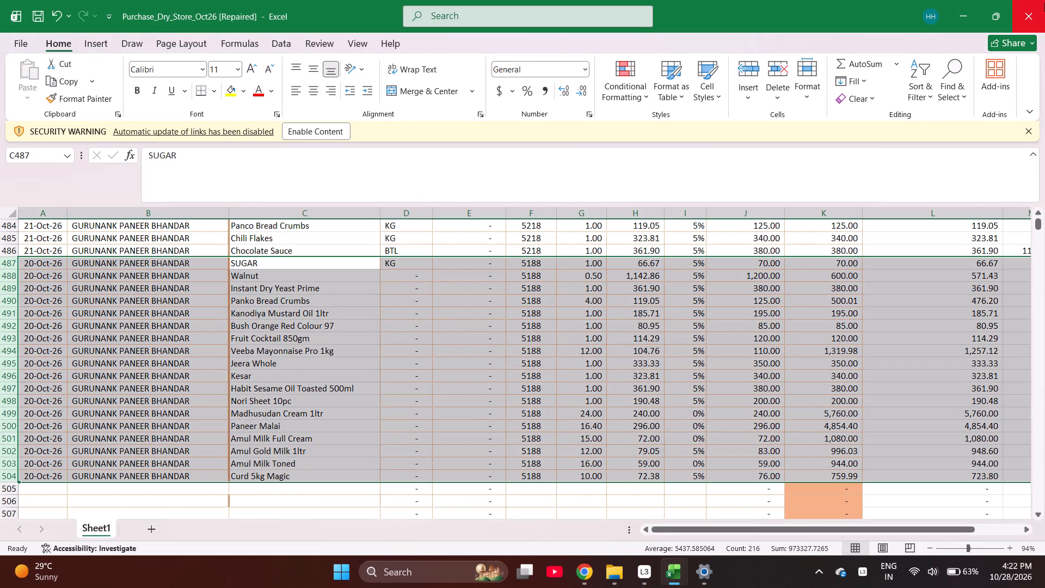
pyautogui.click(1033, 7)
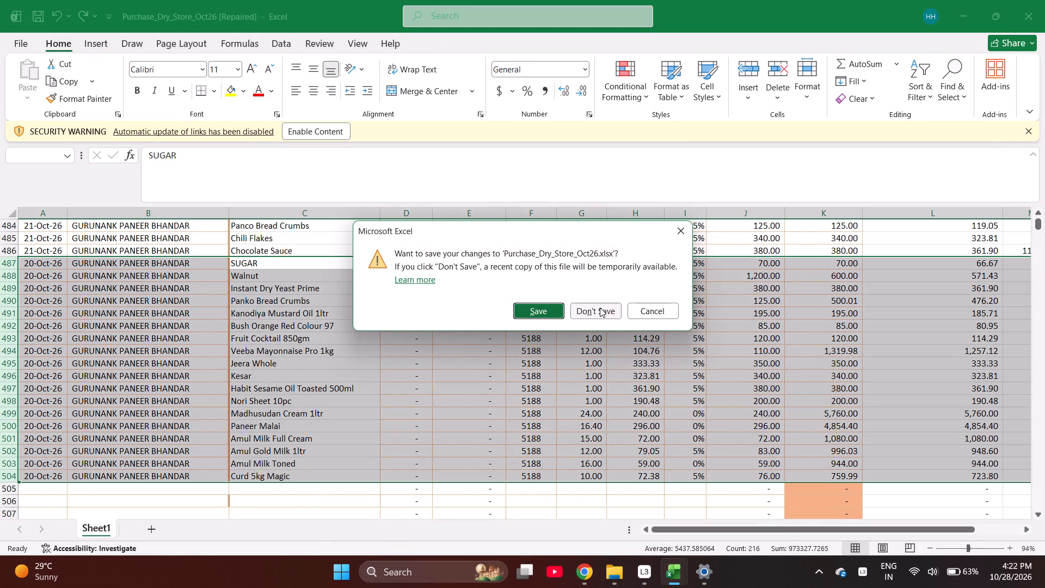
pyautogui.click(600, 308)
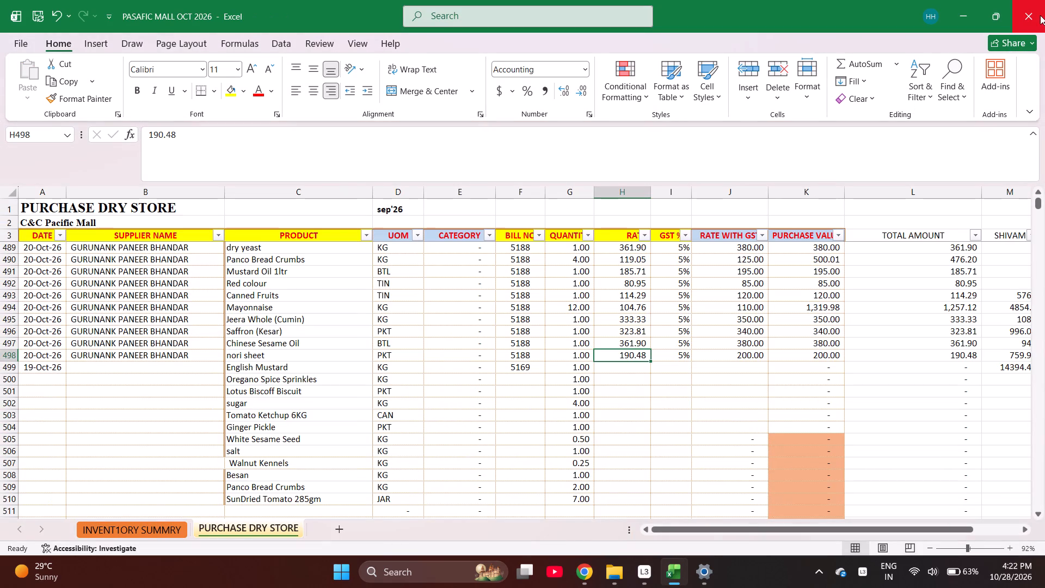
# Enter rates 160 for English Mustard, 340 for Oregano Spice Sprinkles and 280 for Lotus Biscoff Biscuit in cells H499:H501.
pyautogui.click(631, 369)
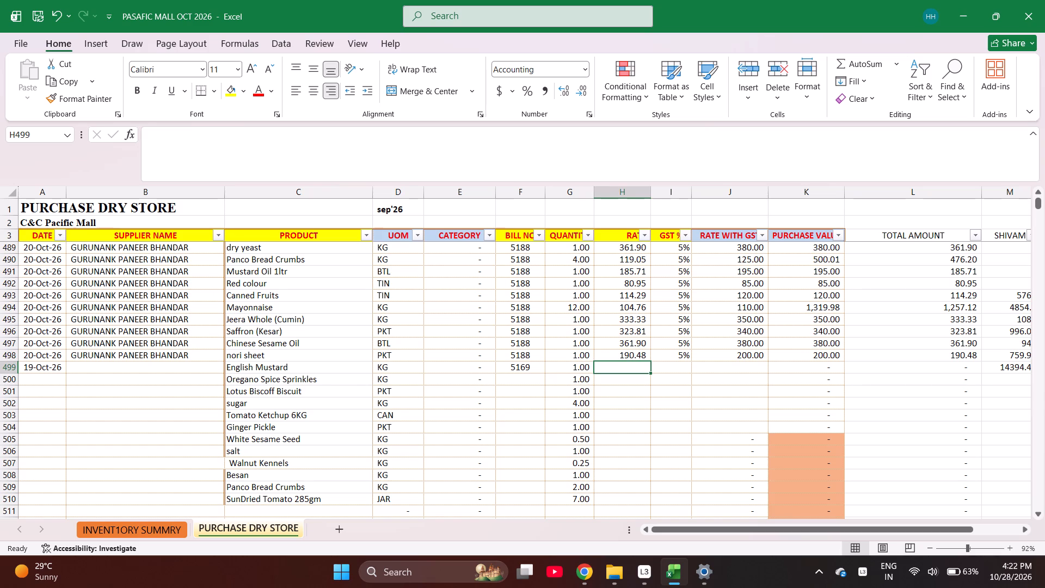
pyautogui.write('160')
pyautogui.press('Return')
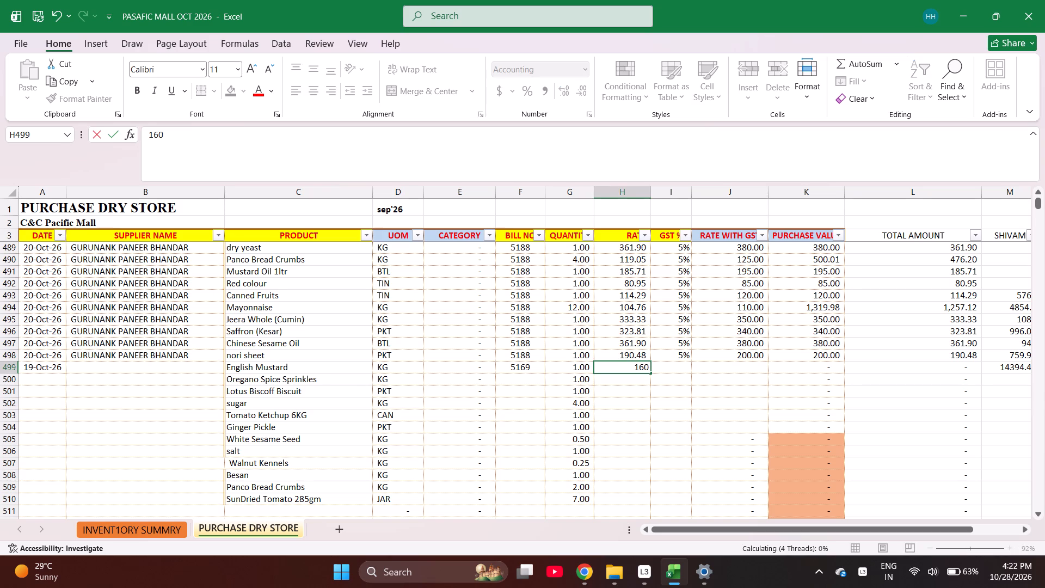
pyautogui.press('2')
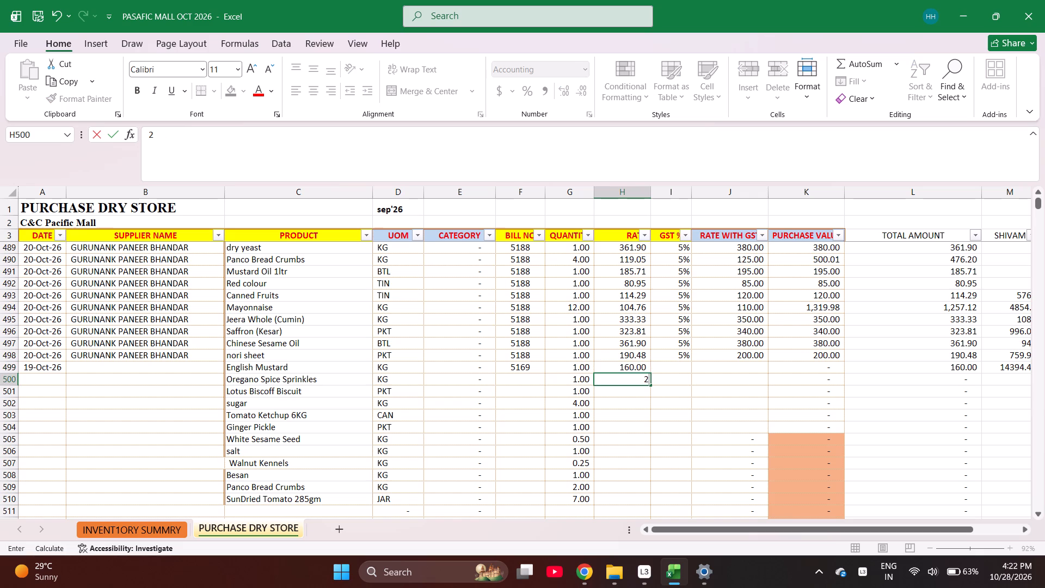
pyautogui.press('BackSpace')
pyautogui.write('340+')
pyautogui.press('BackSpace')
pyautogui.press('Return')
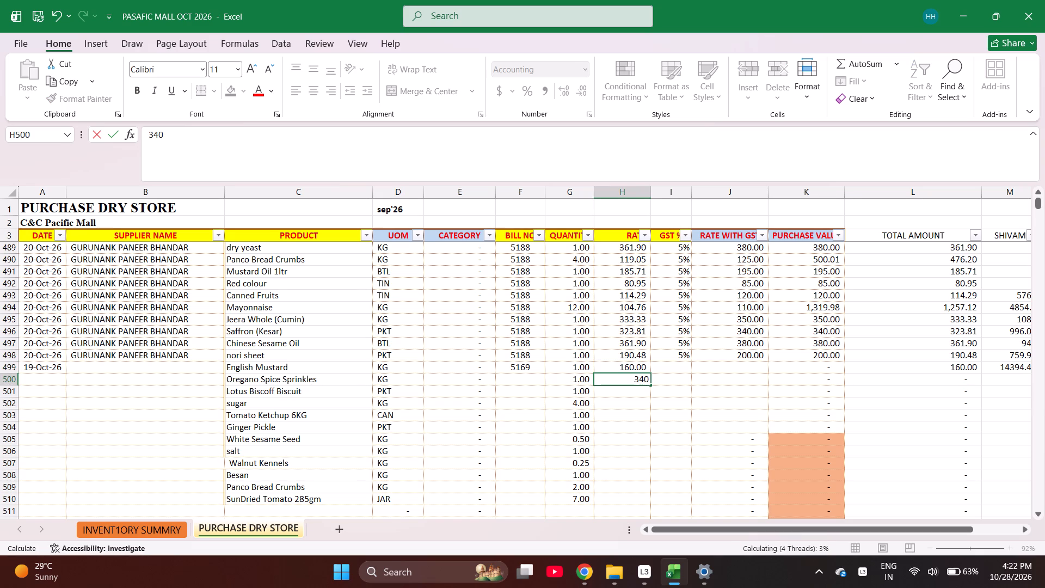
pyautogui.write('280')
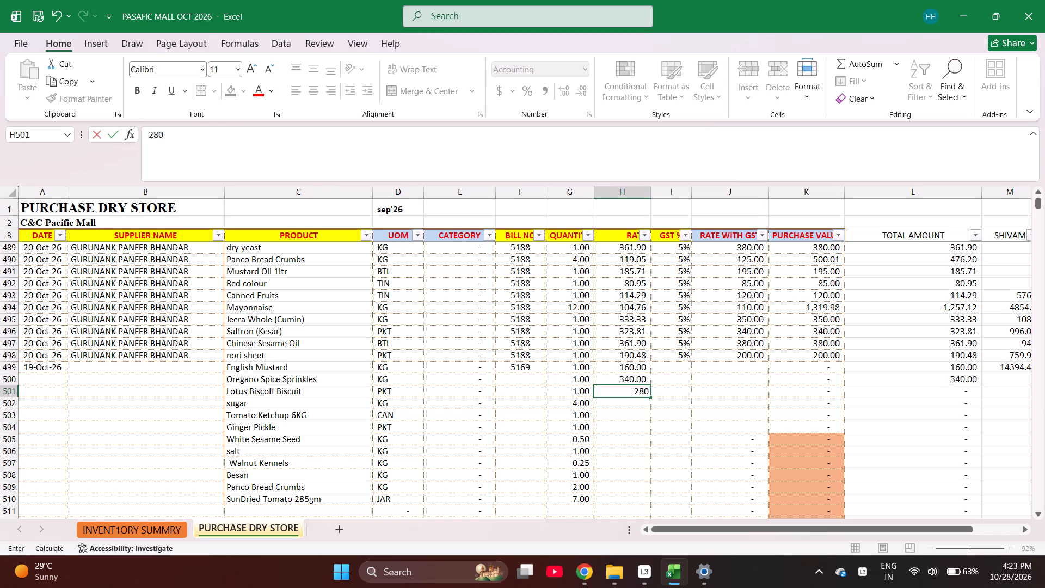
pyautogui.press('Return')
# Enter rates 70 for sugar, 350 for Tomato Ketchup 6KG, 650 for Ginger Pickle and 350 for White Sesame Seed in cells H502:H505.
pyautogui.write('70')
pyautogui.press('Return')
pyautogui.write('350')
pyautogui.press('Return')
pyautogui.write('650')
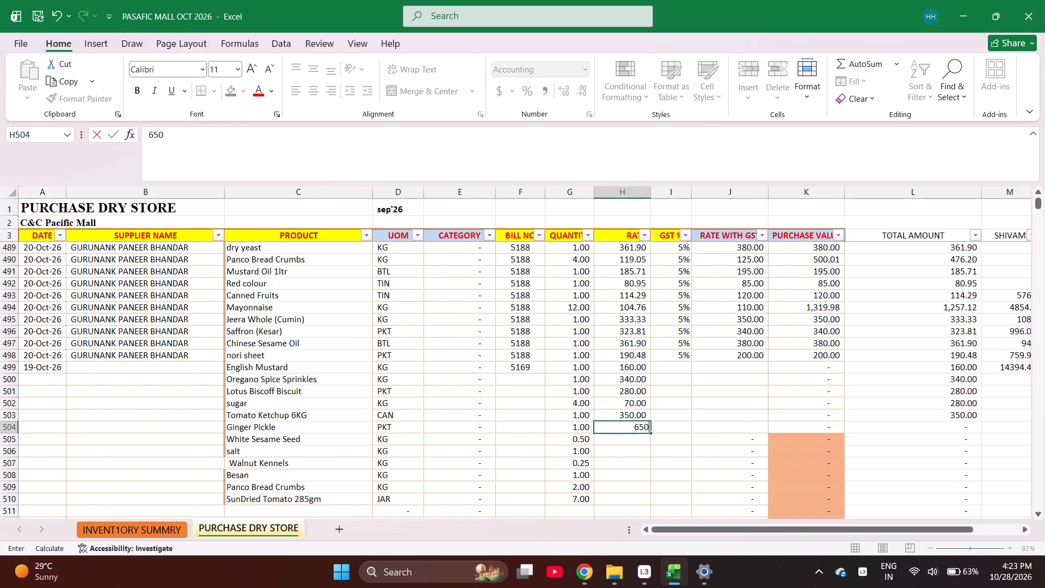
pyautogui.press('Return')
pyautogui.write('350')
pyautogui.press('Return')
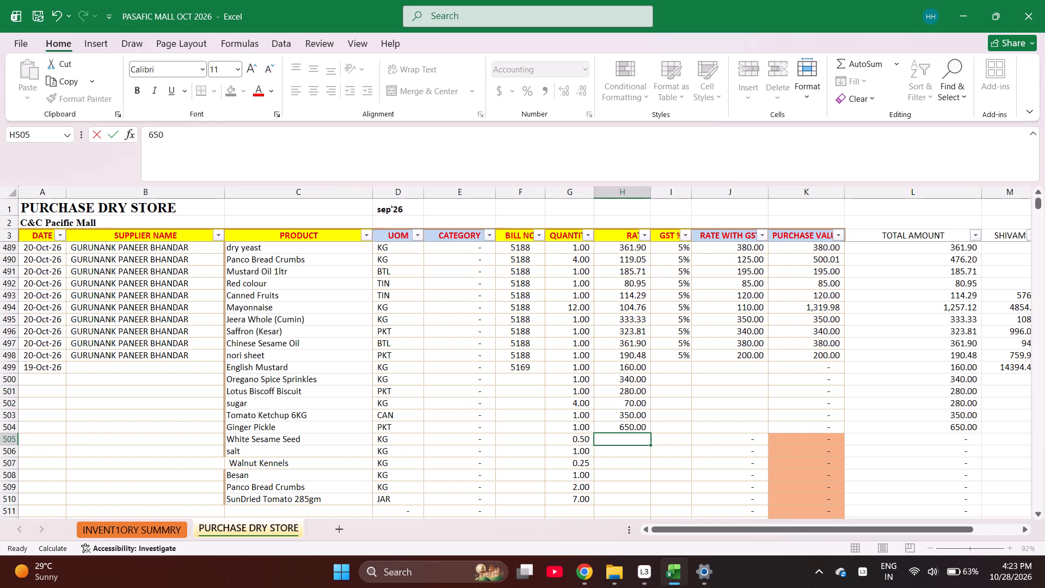
# Enter rates 30 for salt and 1200 for Walnut Kennels in cells H506:H507.
pyautogui.write('350')
pyautogui.press('BackSpace')
pyautogui.press('BackSpace')
pyautogui.press('BackSpace')
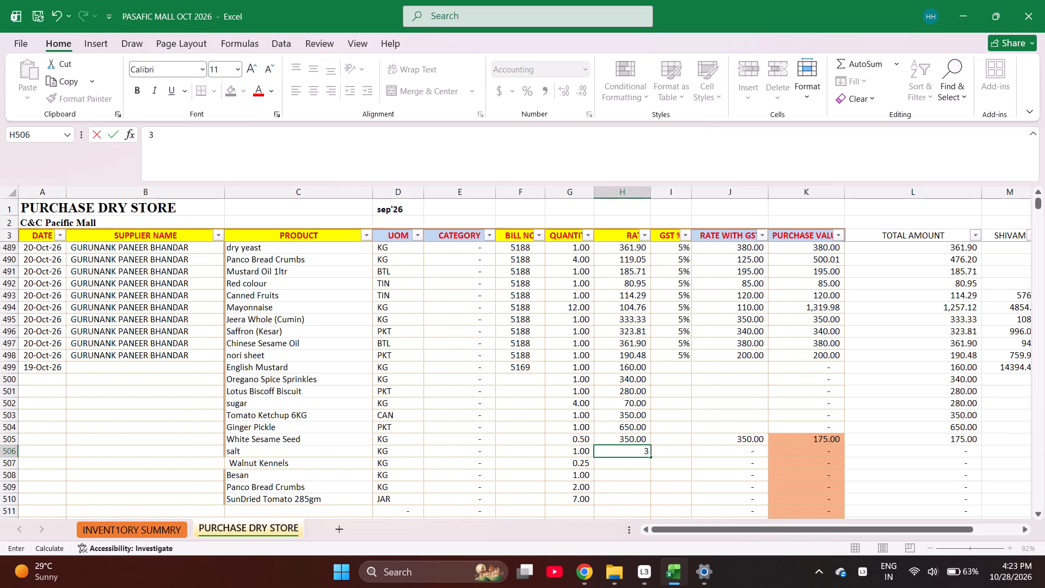
pyautogui.press('BackSpace')
pyautogui.write('30')
pyautogui.press('Return')
pyautogui.write('1200')
pyautogui.press('Return')
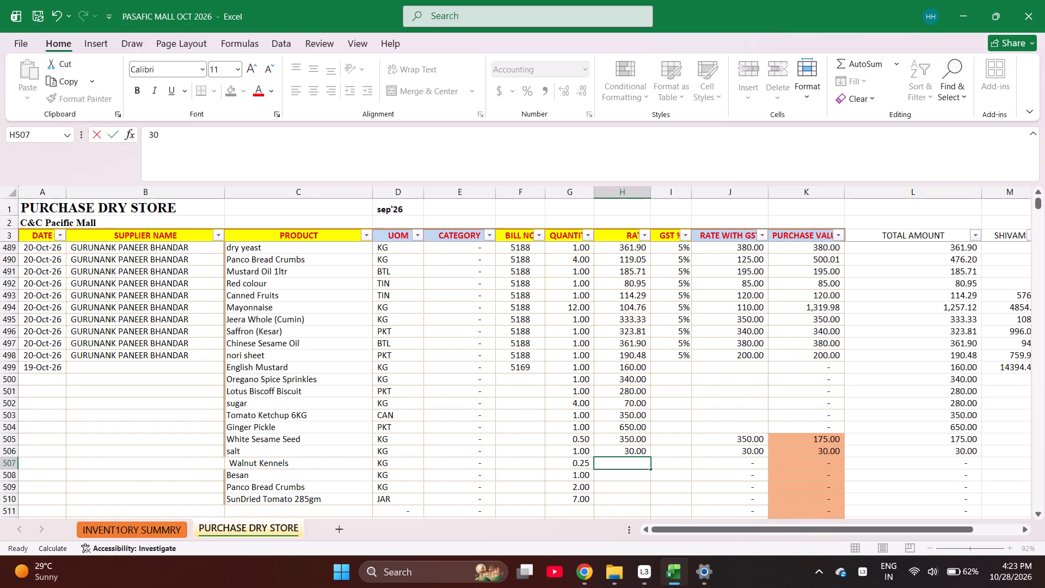
# Enter rates 120 for Besan, 125 for Panco Bread Crumbs and 250 for SunDried Tomato 285gm in cells H508:H510.
pyautogui.press('Down')
pyautogui.press('Up')
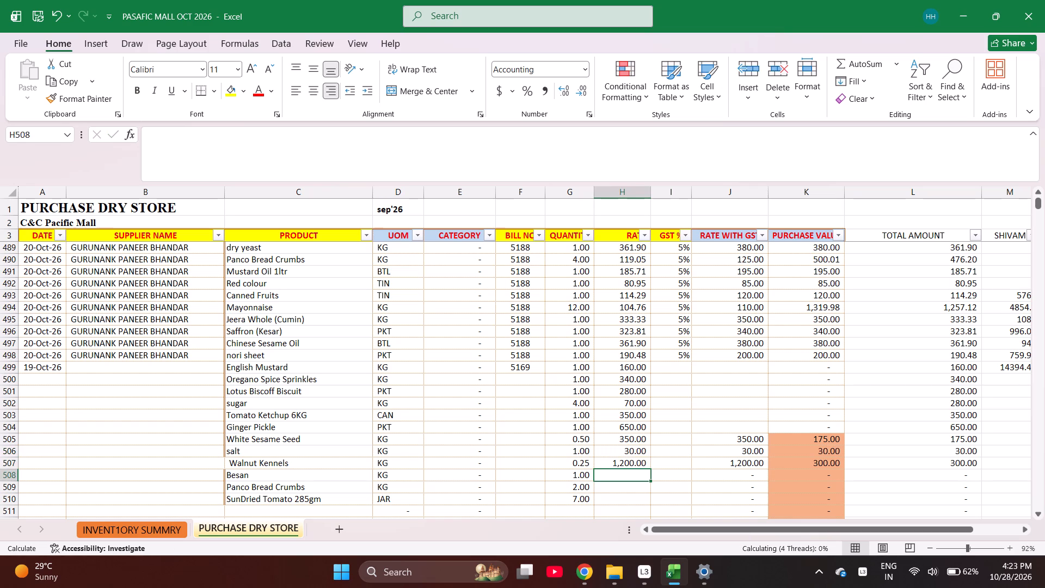
pyautogui.write('120')
pyautogui.press('Return')
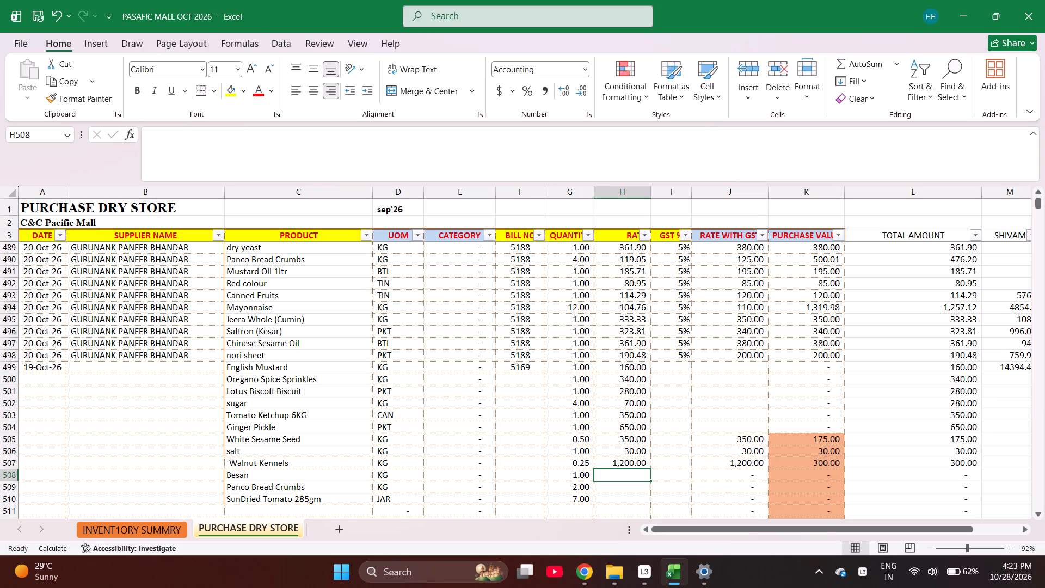
pyautogui.write('125')
pyautogui.press('Return')
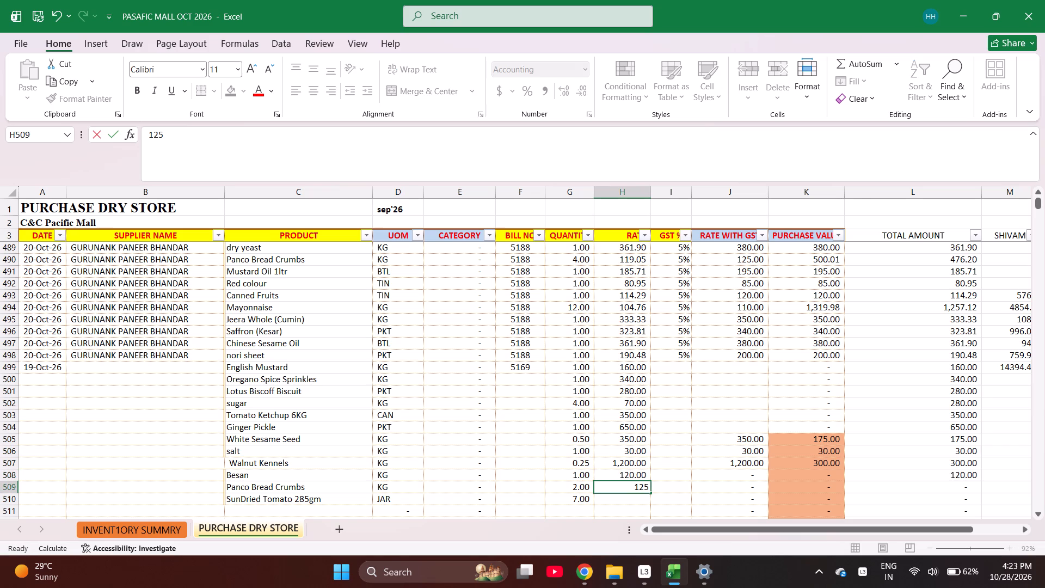
pyautogui.write('250')
pyautogui.press('Return')
# Enter GST 5% for the six items from English Mustard to Ginger Pickle in cells I499:I504.
pyautogui.press('Right')
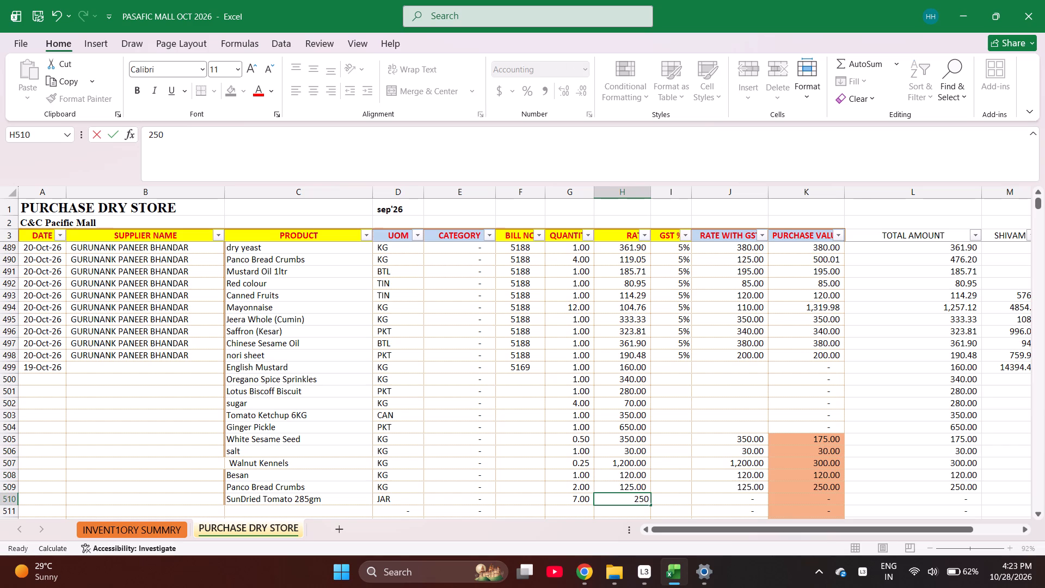
pyautogui.hotkey('ctrl', 'Up')
pyautogui.press('Down')
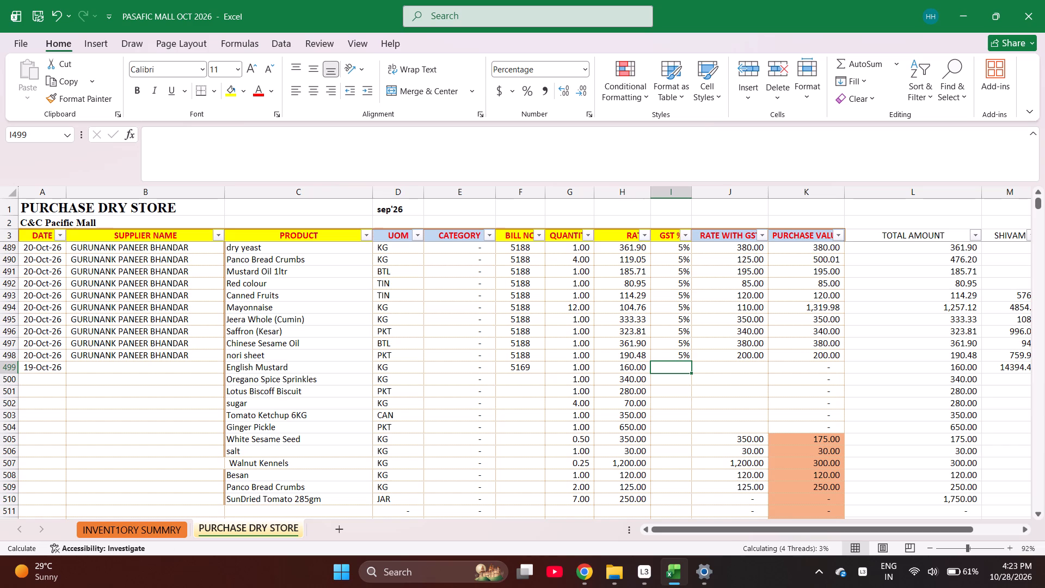
pyautogui.press('5')
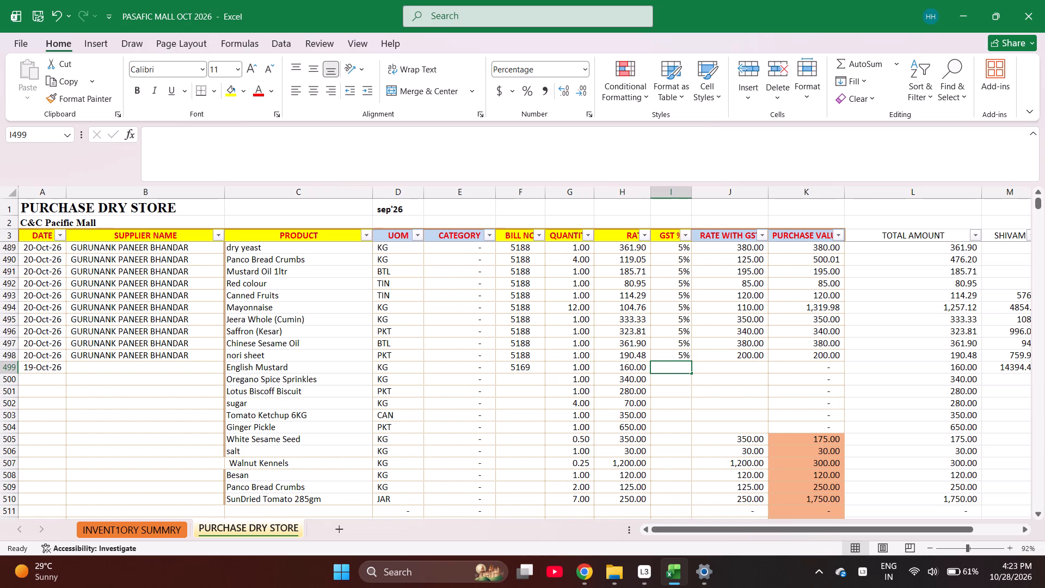
pyautogui.press('Return')
pyautogui.press('5')
pyautogui.press('Return')
pyautogui.press('5')
pyautogui.press('Return')
pyautogui.press('5')
pyautogui.press('Return')
pyautogui.press('5')
pyautogui.press('Return')
pyautogui.press('5')
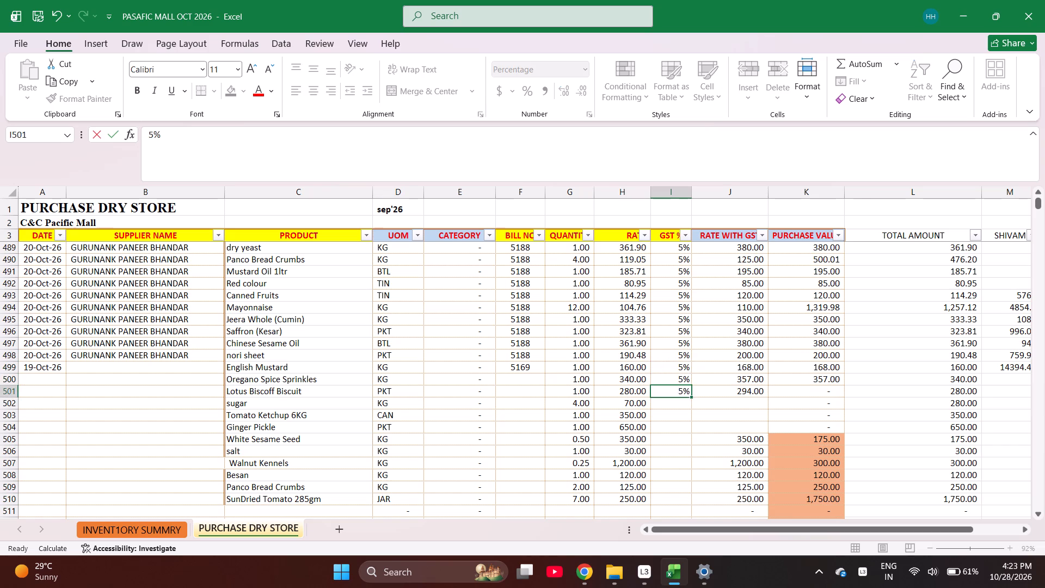
pyautogui.press('Return')
# Enter GST 5% for White Sesame Seed and salt, 0% for Walnut Kennels, and 5% for Besan and Panco Bread Crumbs in cells I505:I509.
pyautogui.press('5')
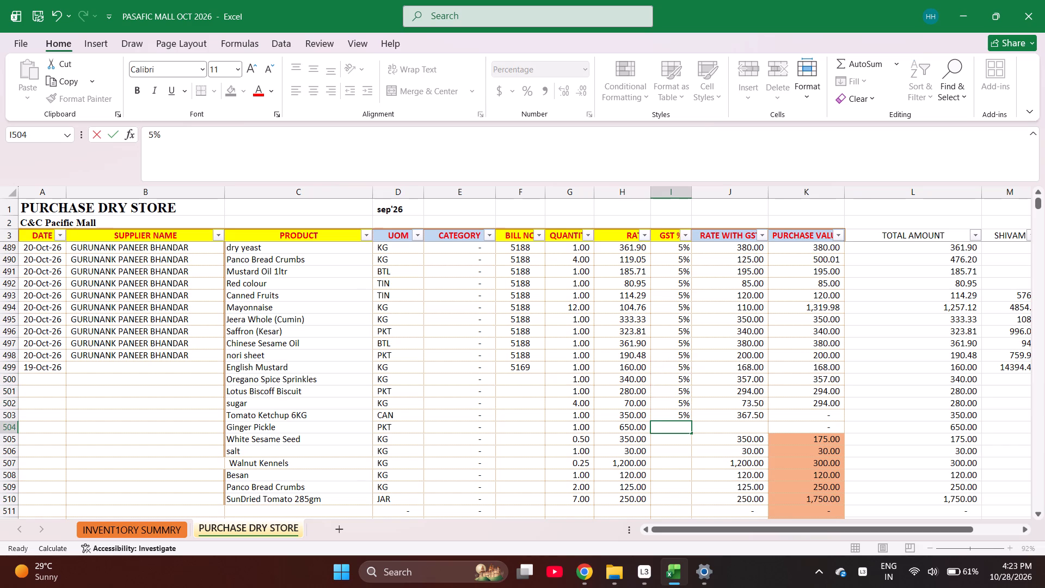
pyautogui.press('Return')
pyautogui.press('5')
pyautogui.press('Return')
pyautogui.press('0')
pyautogui.press('Return')
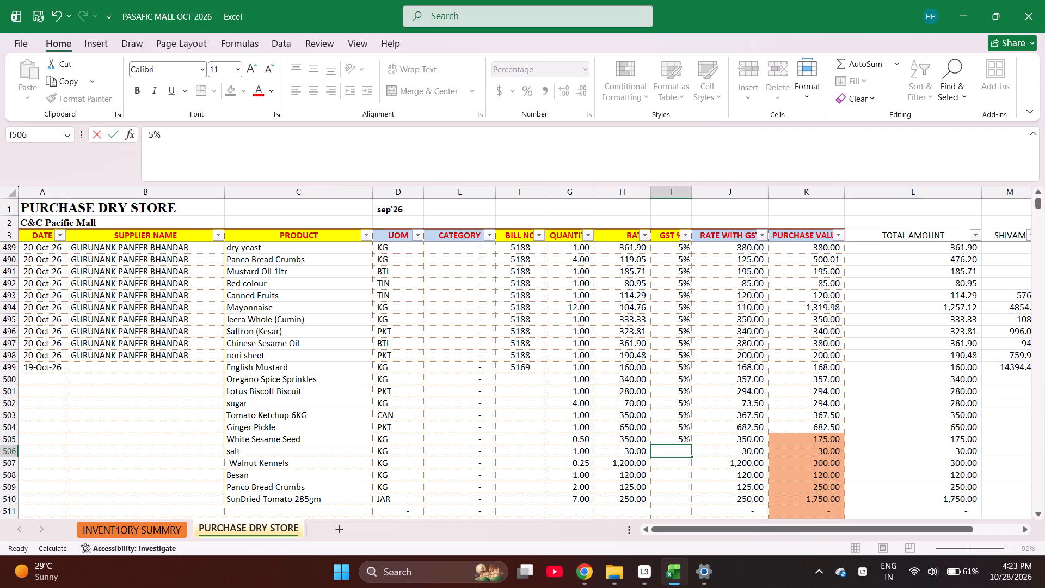
pyautogui.press('5')
pyautogui.press('Return')
pyautogui.press('5')
pyautogui.press('Return')
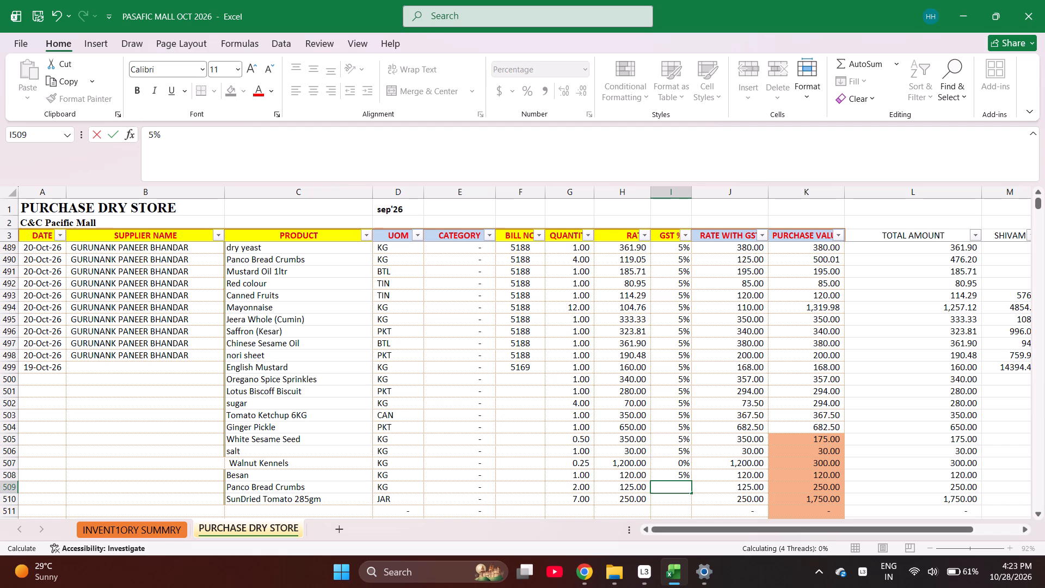
# Set the GST for salt to 0% in cell I506.
pyautogui.press('Up')
pyautogui.press('Up')
pyautogui.press('Up')
pyautogui.press('Up')
pyautogui.press('0')
pyautogui.press('Return')
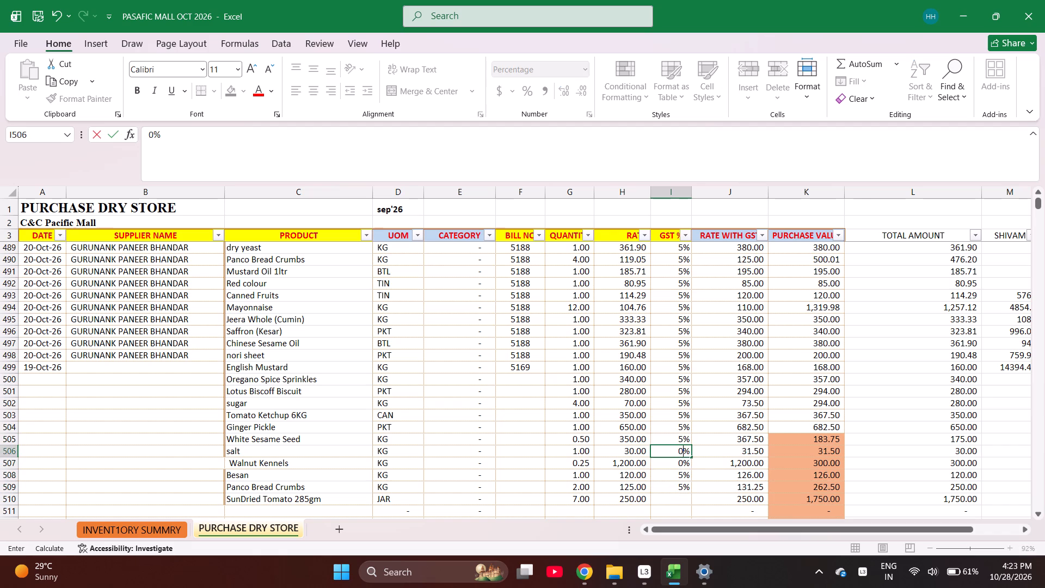
# Set the GST to 5% from Walnut Kennels through SunDried Tomato 285gm and the empty row below, in cells I507:I511.
pyautogui.press('5')
pyautogui.press('Return')
pyautogui.press('5')
pyautogui.press('Return')
pyautogui.press('5')
pyautogui.press('Return')
pyautogui.press('5')
pyautogui.press('Return')
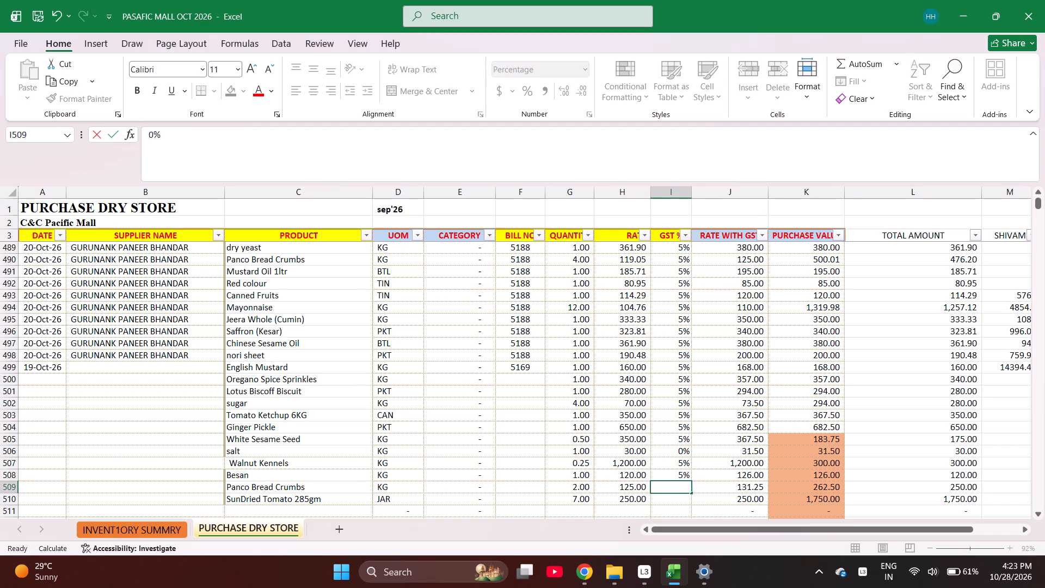
pyautogui.press('5')
pyautogui.press('Return')
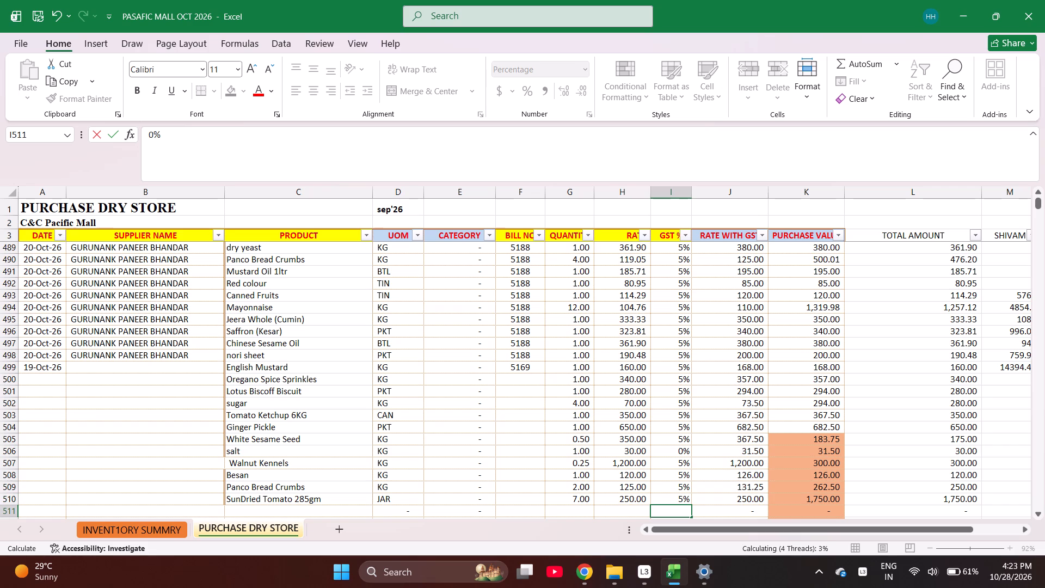
# Enter the formula =2880+2960+1080+944+500+733+457.14 in cell M510, beside the SunDried Tomato 285gm total amount.
pyautogui.press('Right')
pyautogui.press('Right')
pyautogui.press('Right')
pyautogui.press('Right')
pyautogui.press('Up')
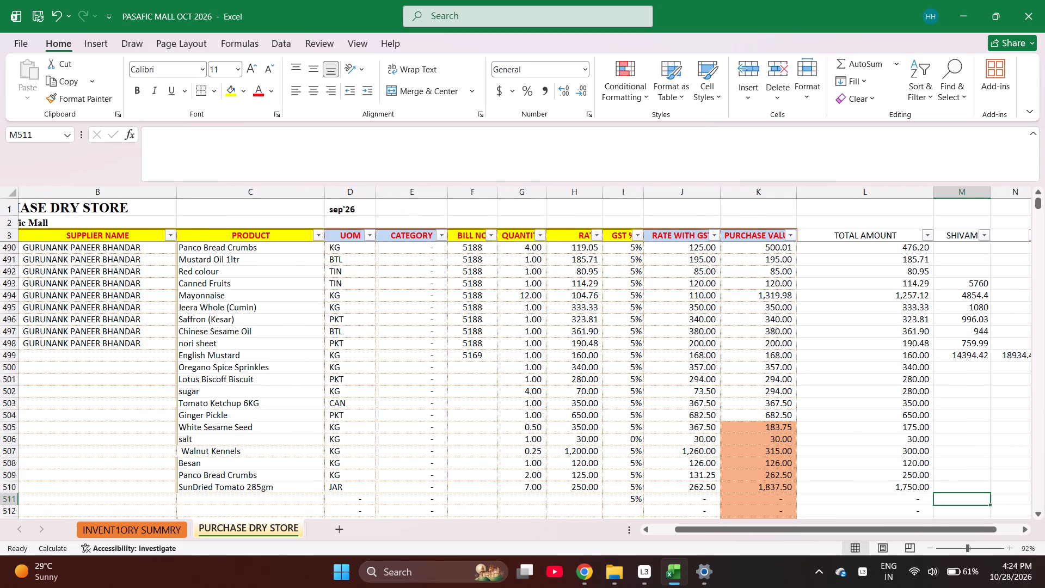
pyautogui.press('Up')
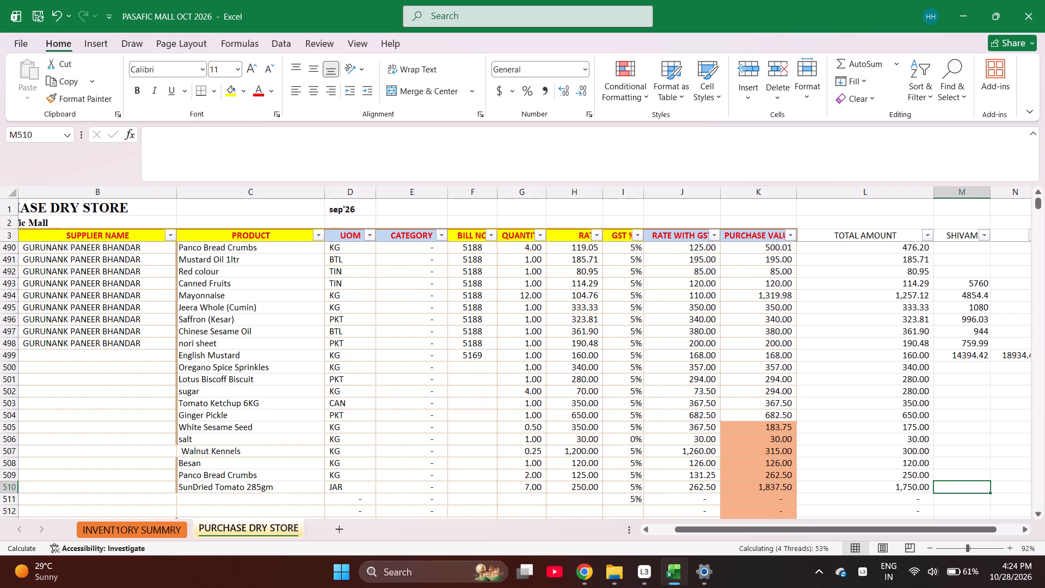
pyautogui.press('=')
pyautogui.write('2880')
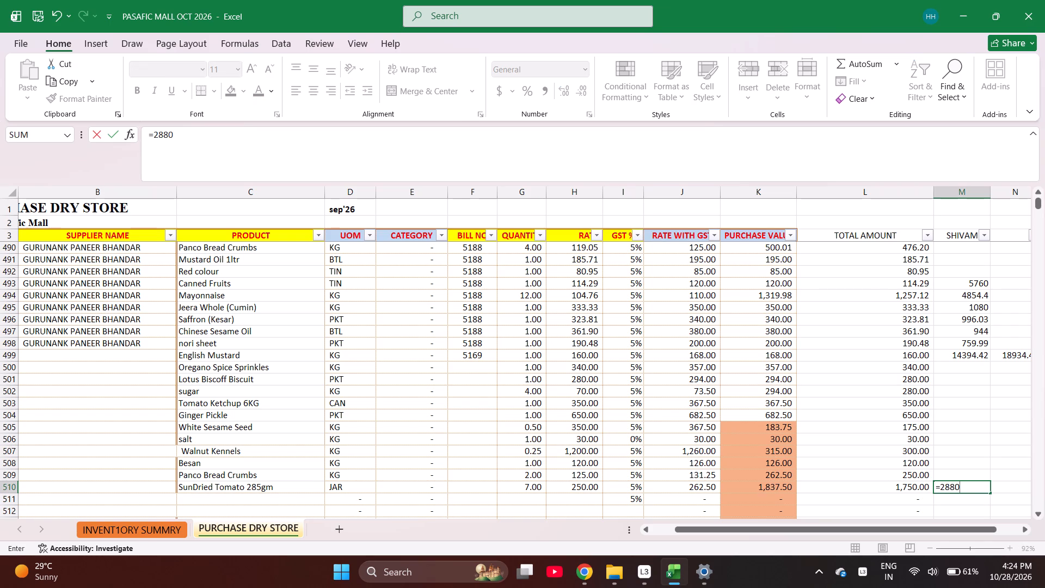
pyautogui.press('+')
pyautogui.write('29')
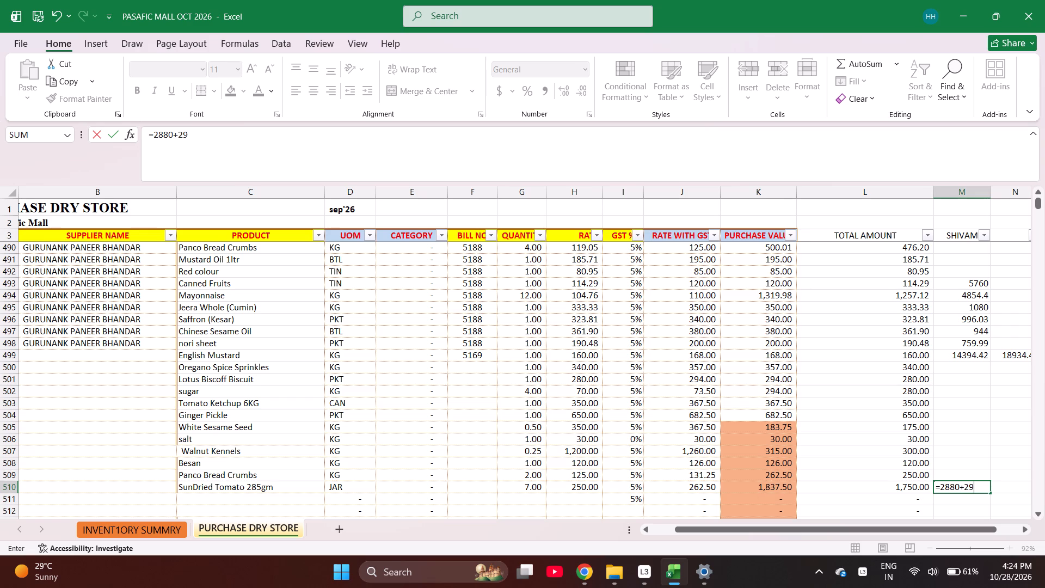
pyautogui.write('60+')
pyautogui.write('10')
pyautogui.write('80+')
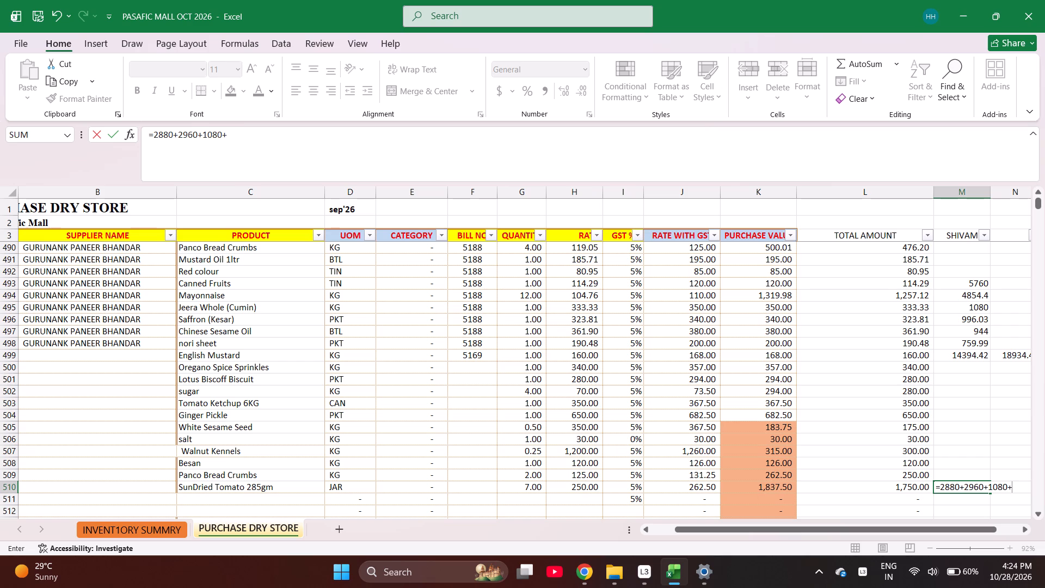
pyautogui.write('944+')
pyautogui.write('500+')
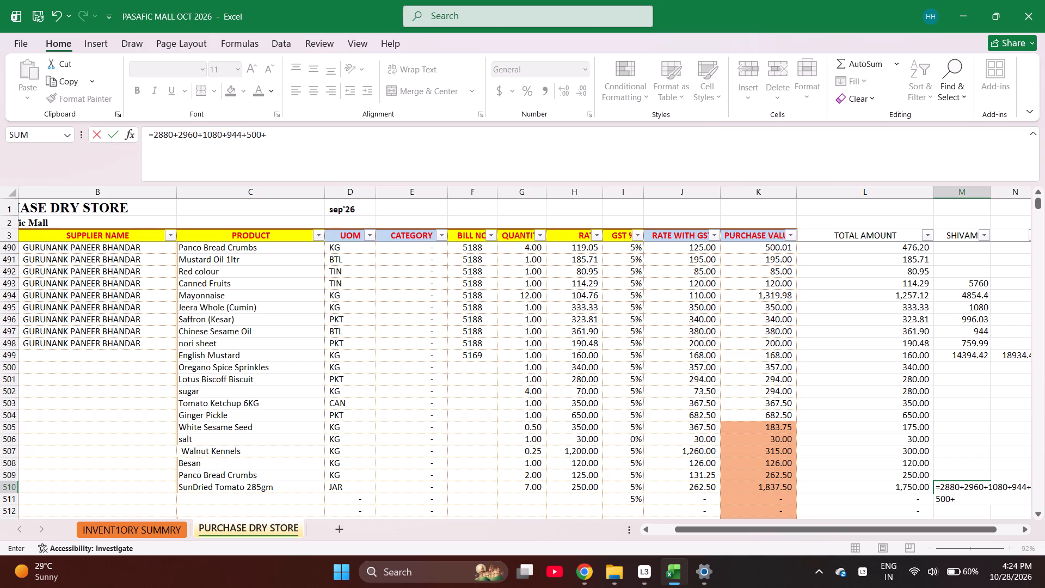
pyautogui.write('733+')
pyautogui.press('5')
pyautogui.press('BackSpace')
pyautogui.write('457')
pyautogui.write('.14+')
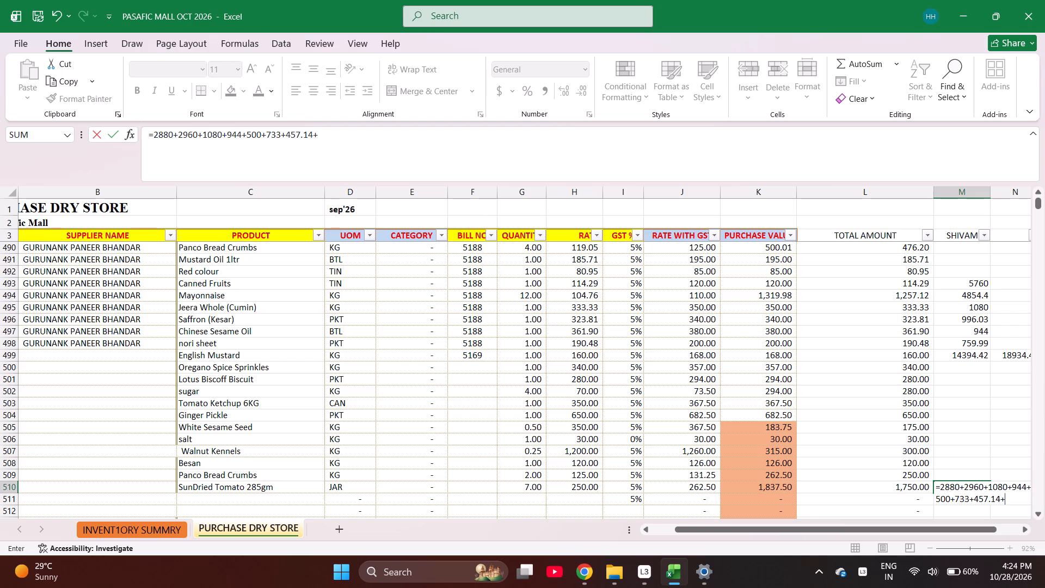
pyautogui.press('BackSpace')
pyautogui.press('Return')
# Select the bill 5169 total amounts in cells L499:L510 to check their sum.
pyautogui.press('Up')
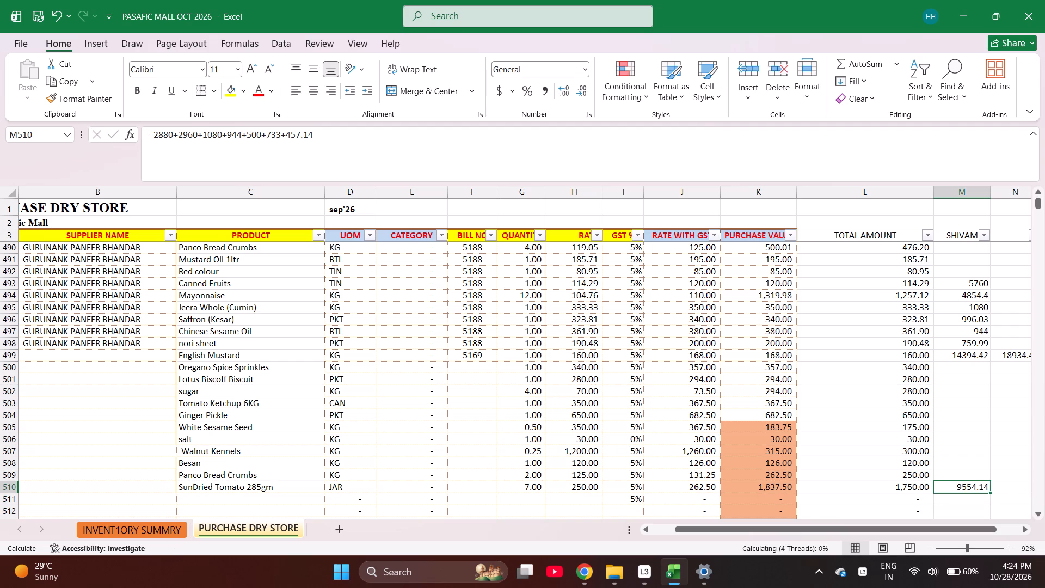
pyautogui.press('Left')
pyautogui.press('Left')
pyautogui.press('Left')
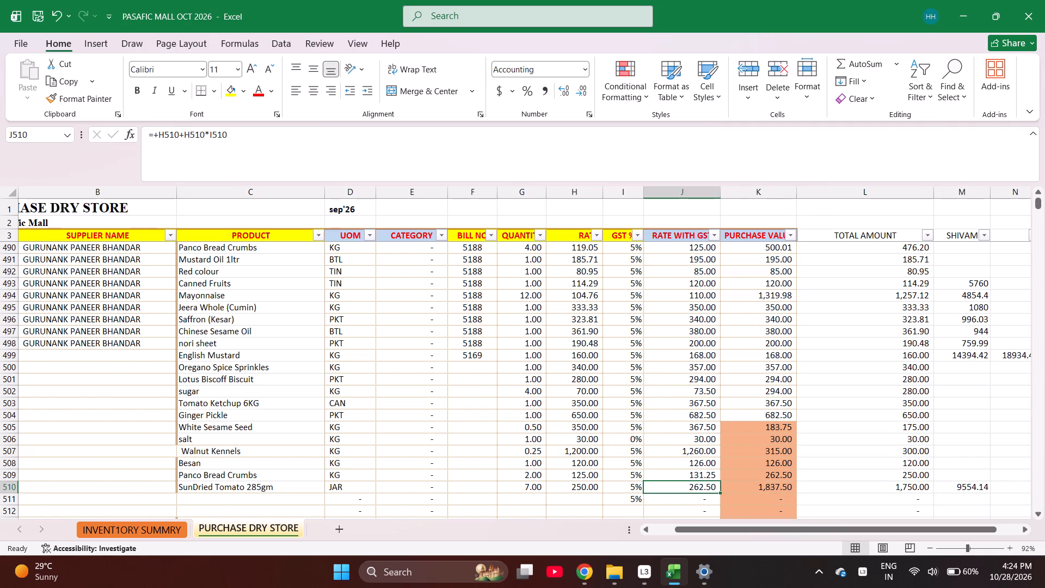
pyautogui.press('Right')
pyautogui.press('Right')
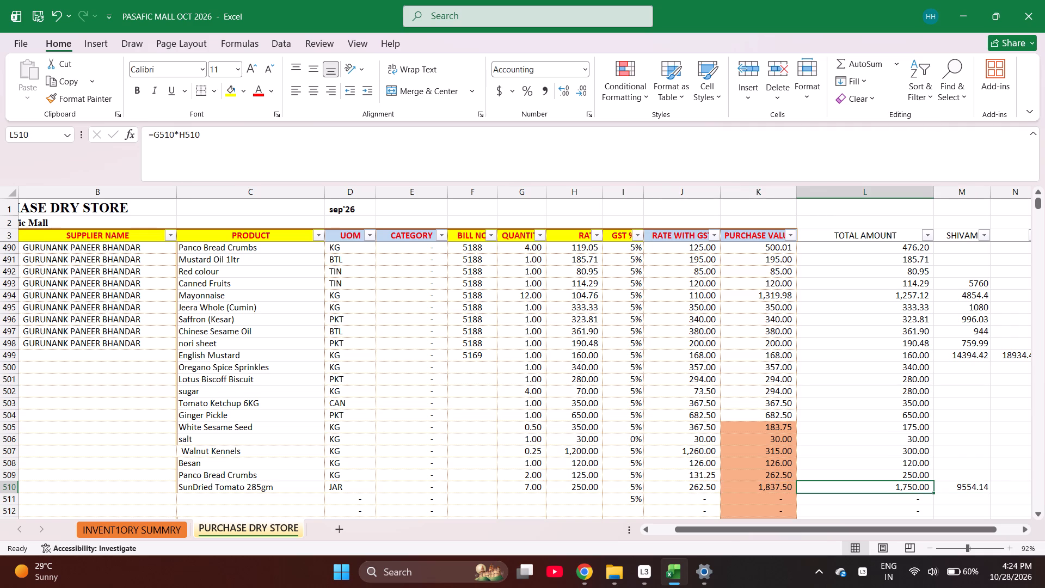
pyautogui.hotkey('shift', 'Up')
pyautogui.hotkey('shift', 'Up')
pyautogui.hotkey('shift', 'Up')
pyautogui.hotkey('shift', 'Up')
pyautogui.hotkey('shift', 'Up')
pyautogui.hotkey('shift', 'Up')
pyautogui.hotkey('shift', 'Up')
pyautogui.hotkey('shift', 'Up')
pyautogui.hotkey('shift', 'Up')
pyautogui.hotkey('shift', 'Up')
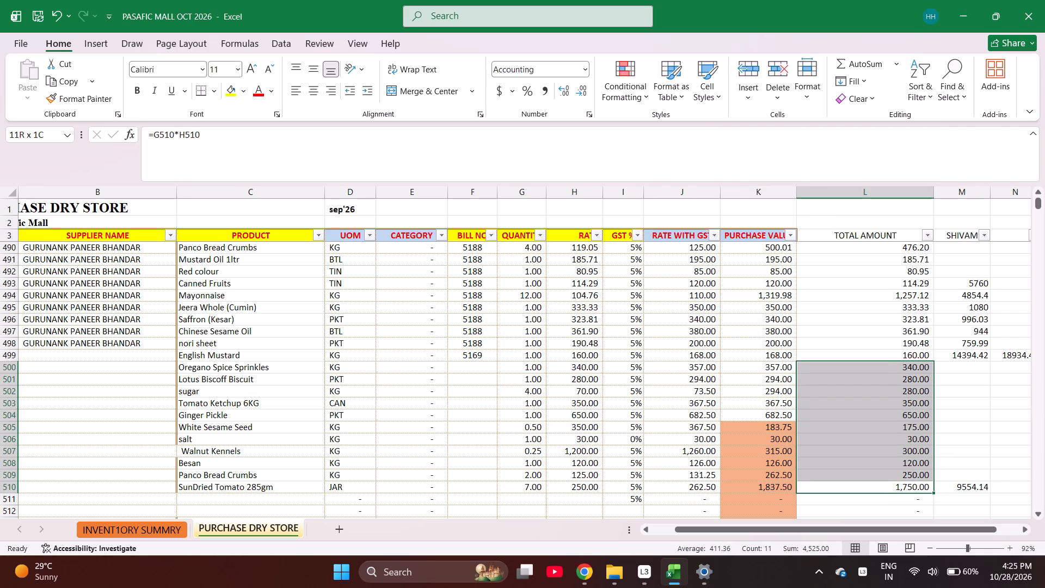
pyautogui.hotkey('shift', 'Up')
pyautogui.hotkey('shift', 'Up')
pyautogui.hotkey('shift', 'Left')
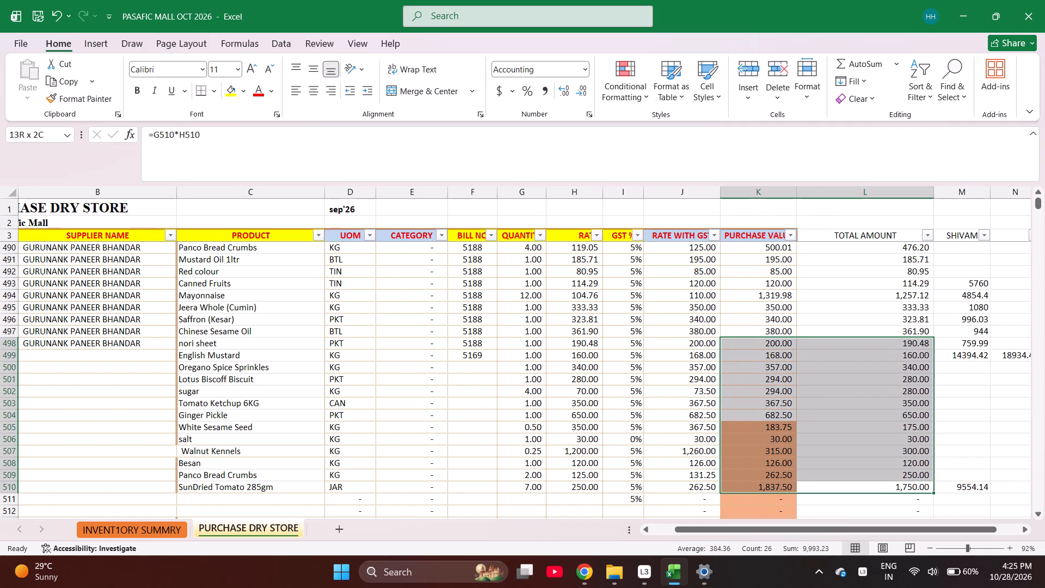
pyautogui.hotkey('shift', 'Right')
pyautogui.hotkey('shift', 'Down')
pyautogui.hotkey('shift', 'Right')
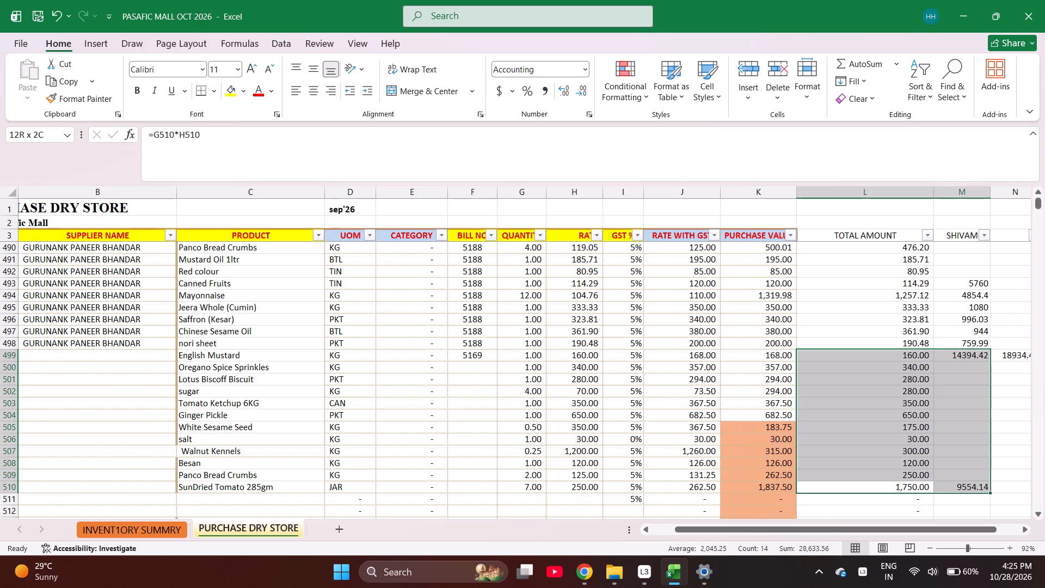
pyautogui.hotkey('shift', 'Left')
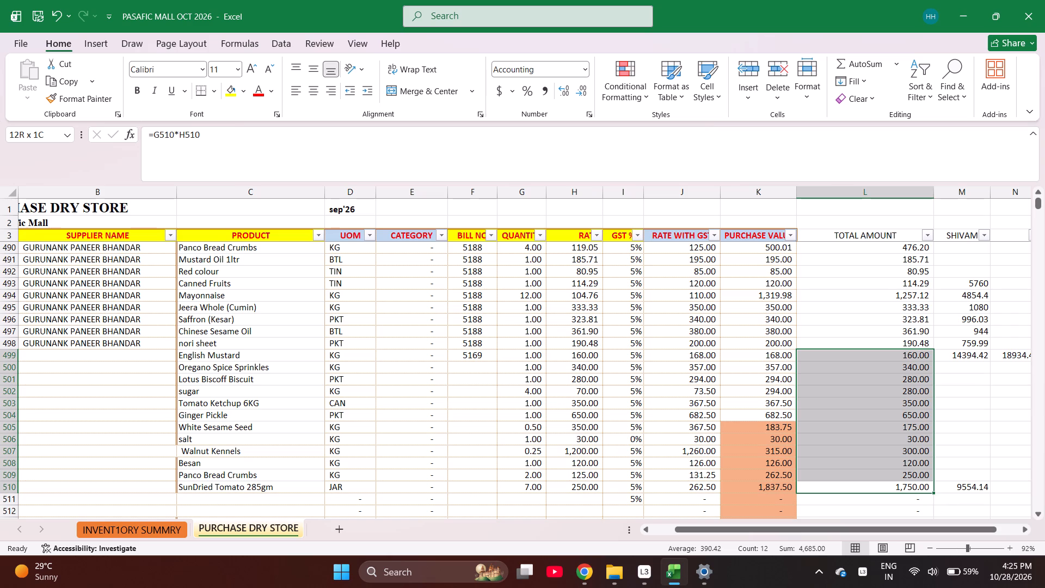
# Set the rate for English Mustard to 152.38 in cell H499.
pyautogui.press('Left')
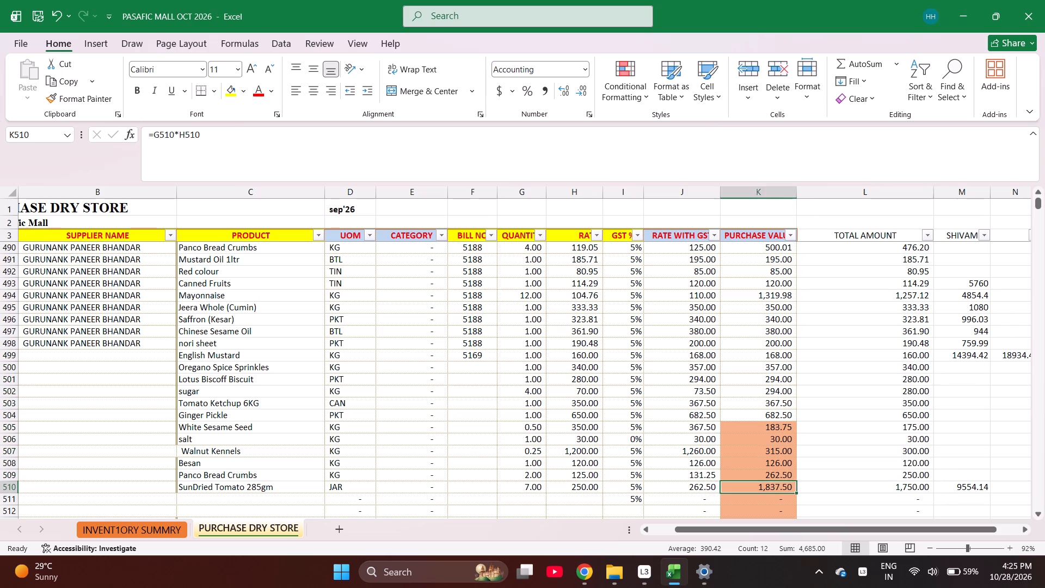
pyautogui.press('Left')
pyautogui.press('Left')
pyautogui.press('Left')
pyautogui.press('Up')
pyautogui.press('Up')
pyautogui.press('Up')
pyautogui.press('Left')
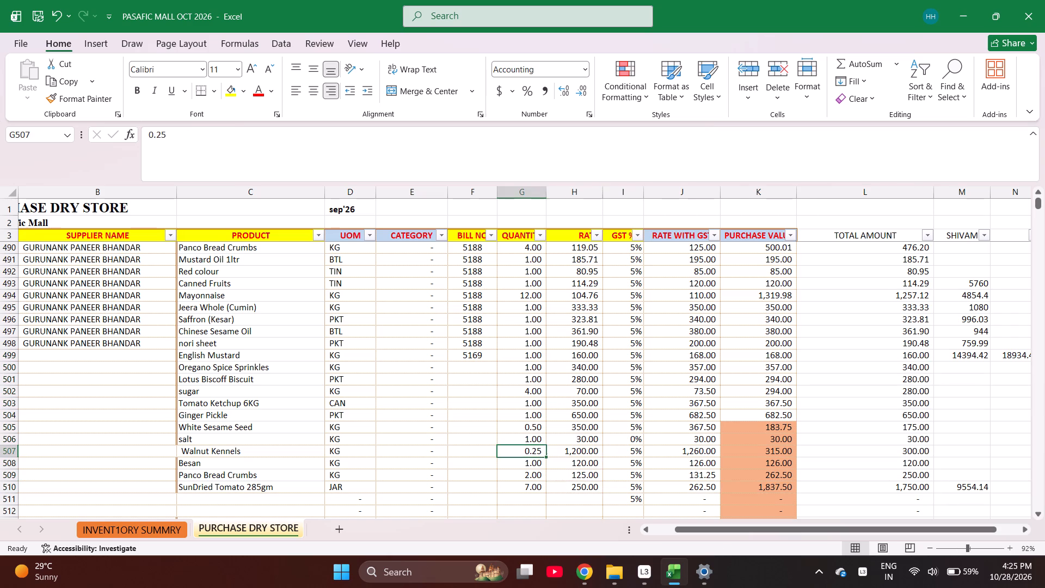
pyautogui.press('Left')
pyautogui.hotkey('ctrl', 'Up')
pyautogui.press('Right')
pyautogui.press('Right')
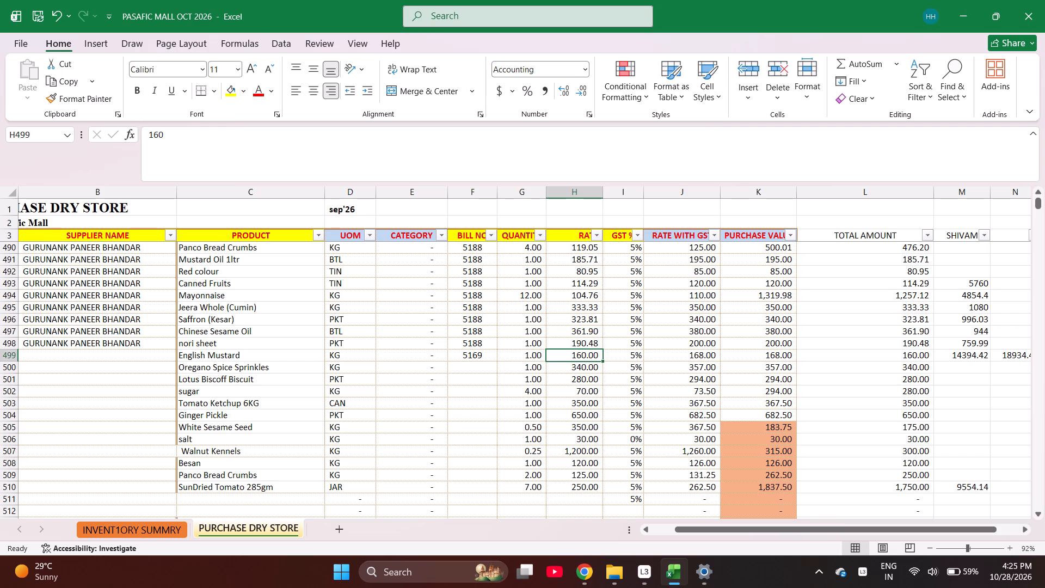
pyautogui.write('152.38')
pyautogui.press('Return')
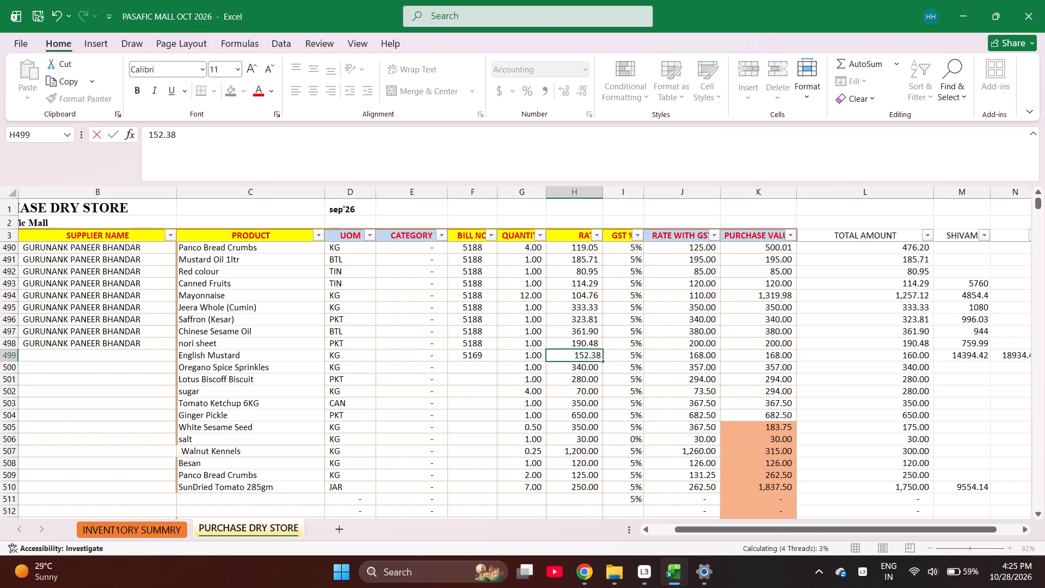
# Set the rates to 323.81 for Oregano Spice Sprinkles, 266.67 for Lotus Biscoff Biscuit and 66.67 for sugar in cells H500:H502.
pyautogui.write('323')
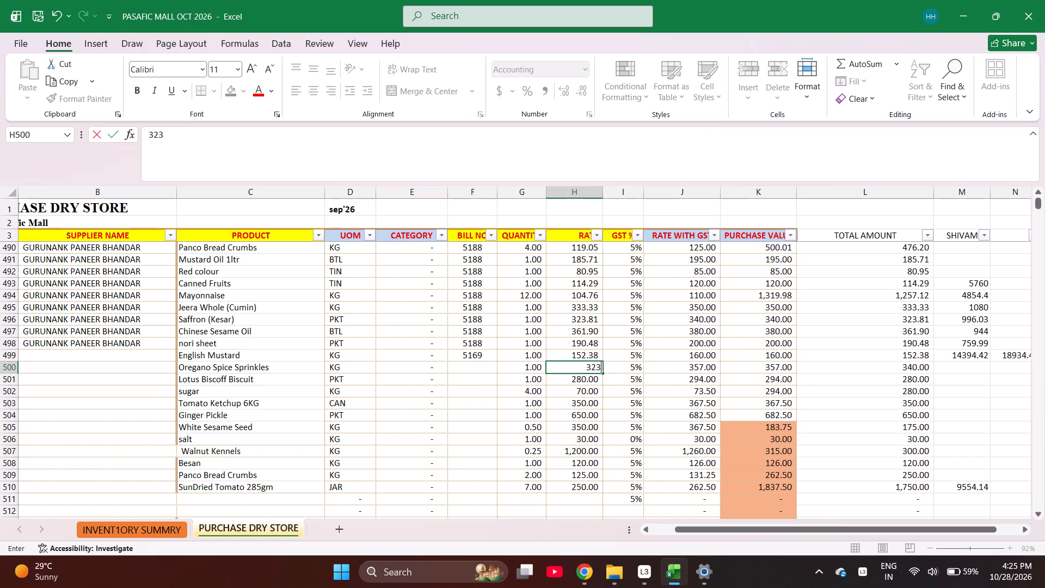
pyautogui.write('.81')
pyautogui.press('Return')
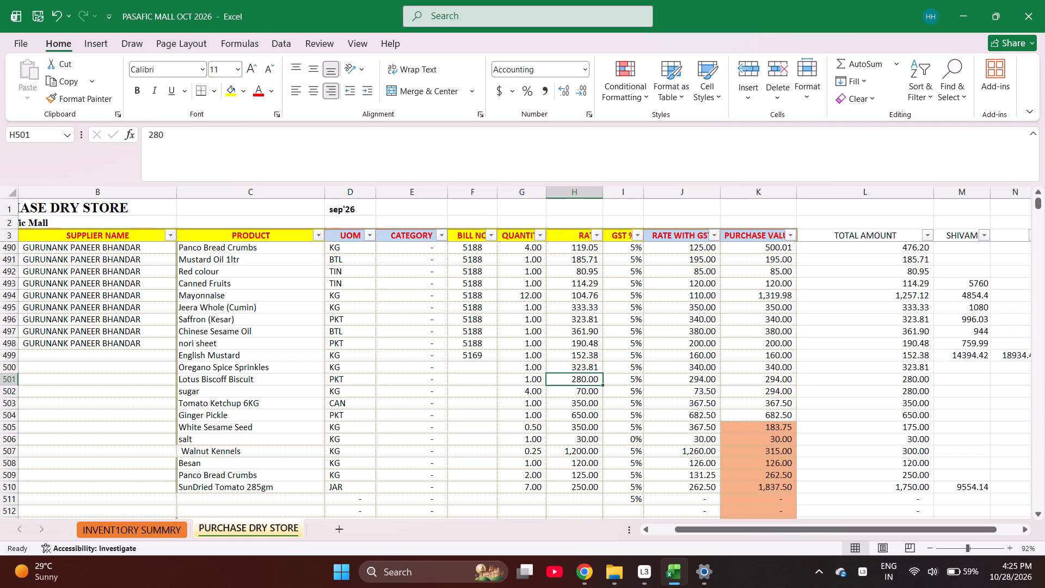
pyautogui.write('266.67')
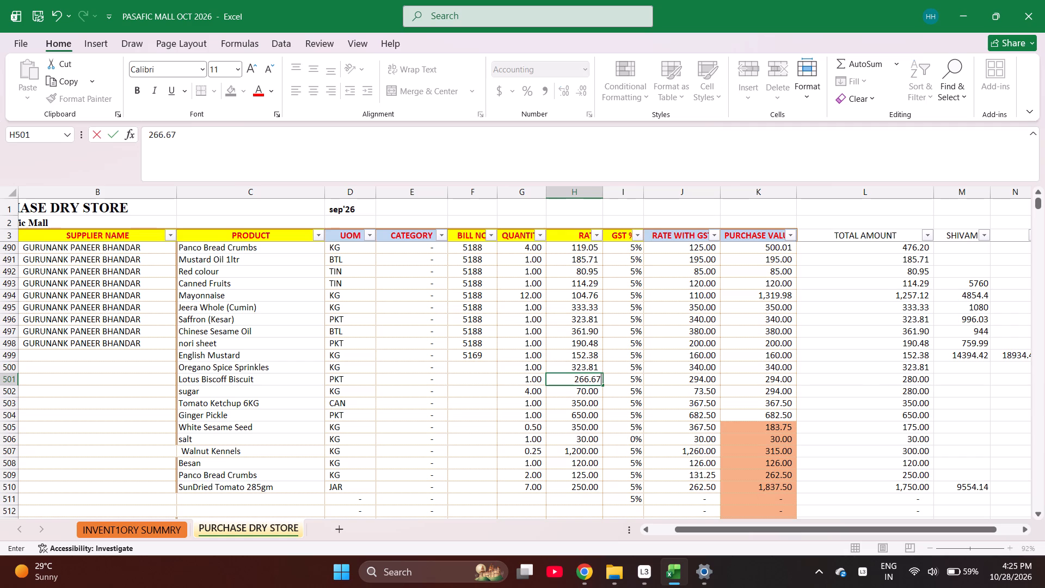
pyautogui.press('Return')
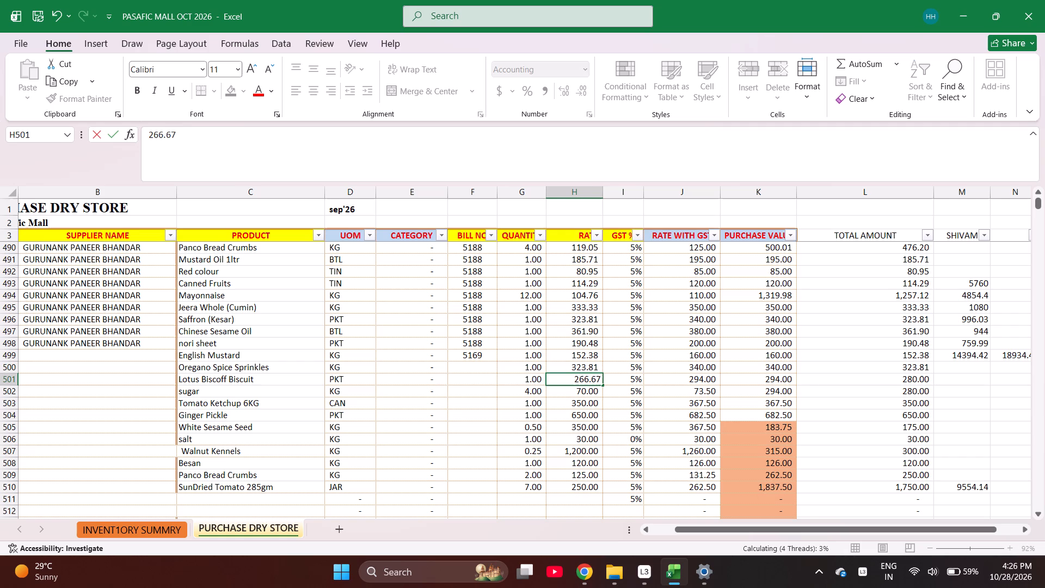
pyautogui.write('66.67')
pyautogui.press('Return')
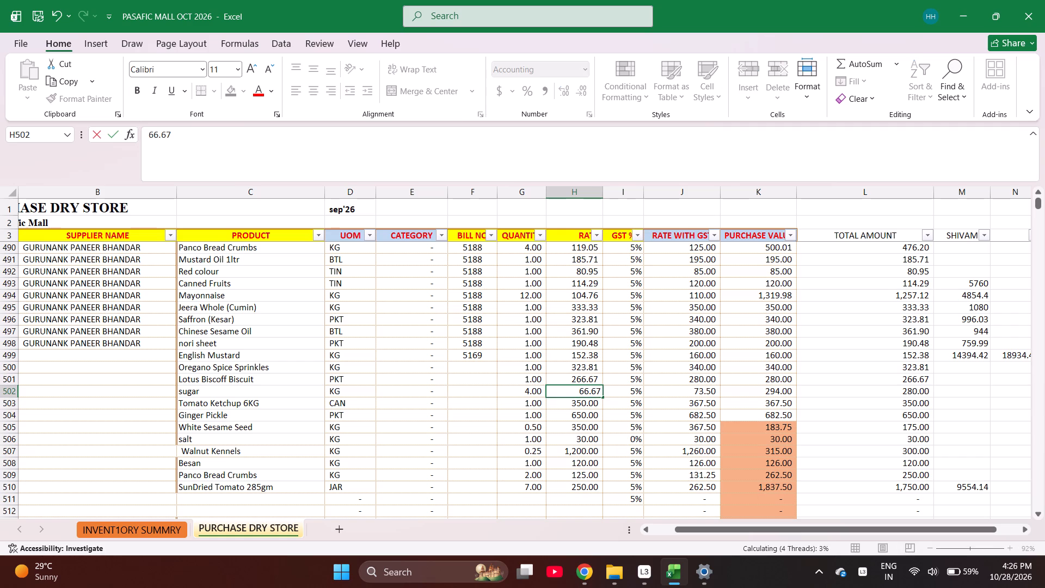
# Set the rates to 333.33 for Tomato Ketchup 6KG, 619.05 for Ginger Pickle and 333.33 for White Sesame Seed in cells H503:H505.
pyautogui.write('333')
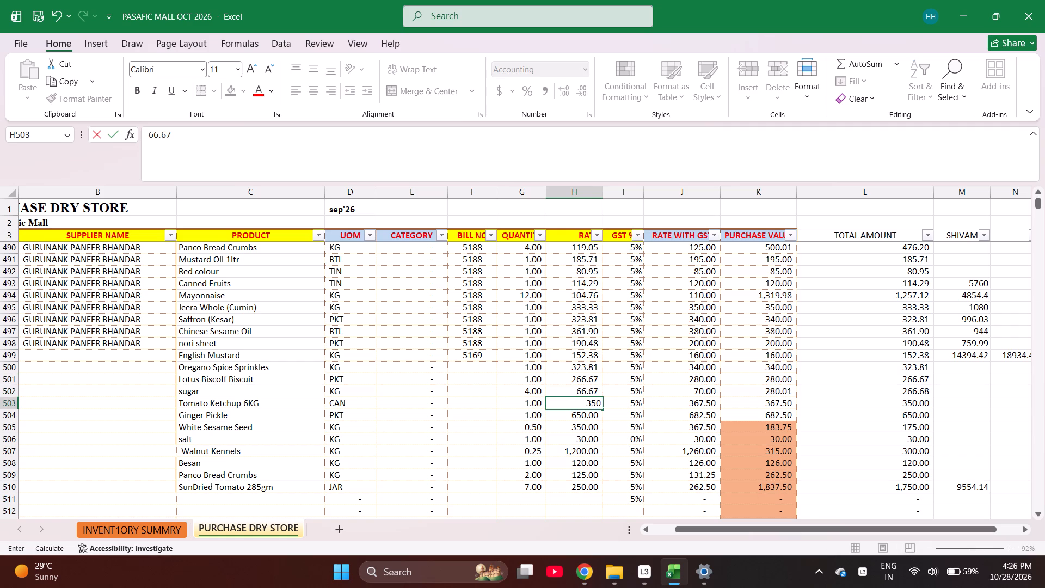
pyautogui.write('.33')
pyautogui.press('Return')
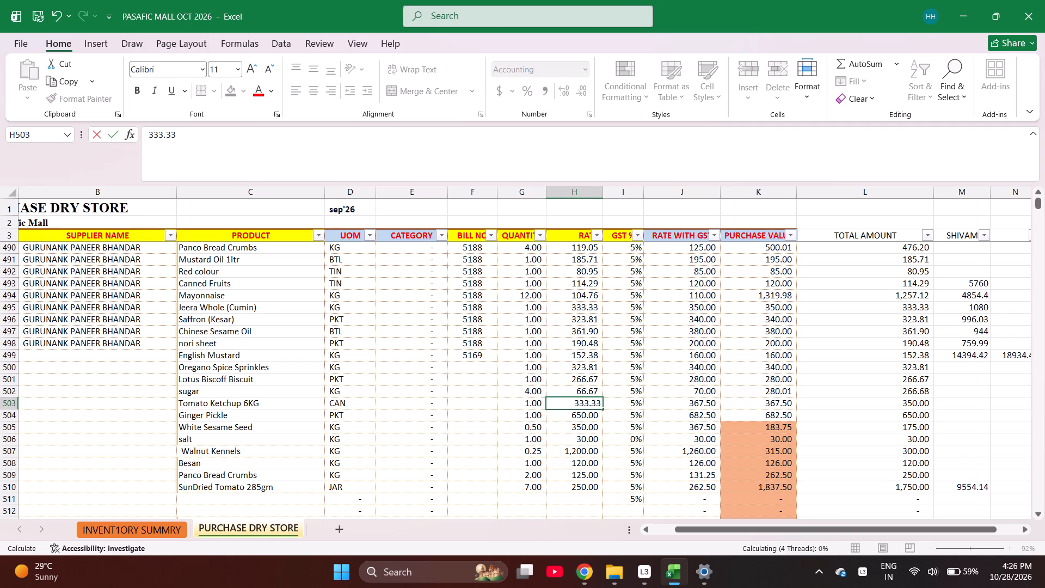
pyautogui.write('619')
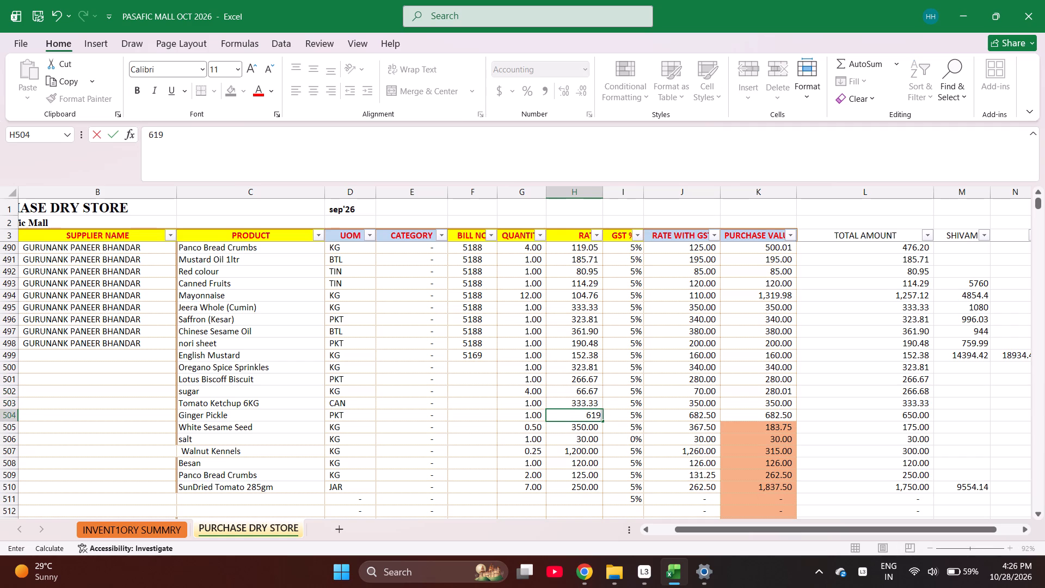
pyautogui.write('.05')
pyautogui.press('Return')
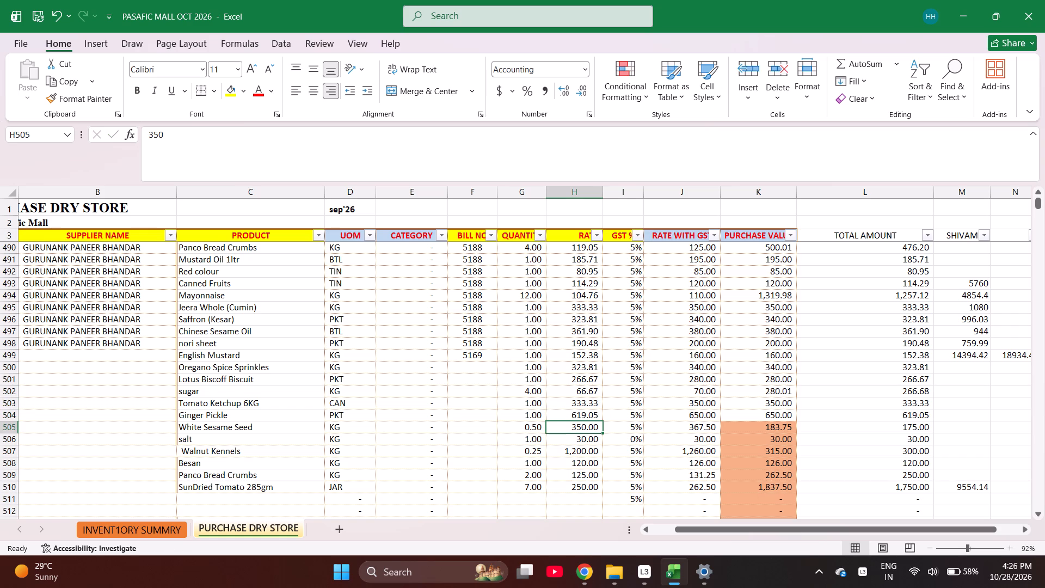
pyautogui.write('333.33')
pyautogui.press('Return')
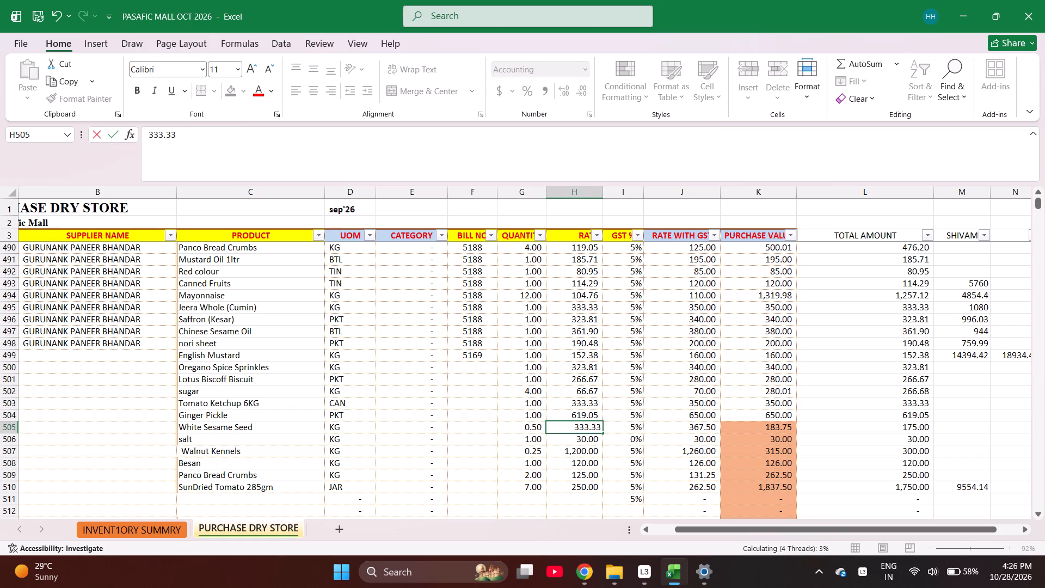
# Enter the rates 30 for salt, 1142.86 for Walnut Kennels and 114.29 for Besan in cells H506:H508.
pyautogui.write('30')
pyautogui.press('Return')
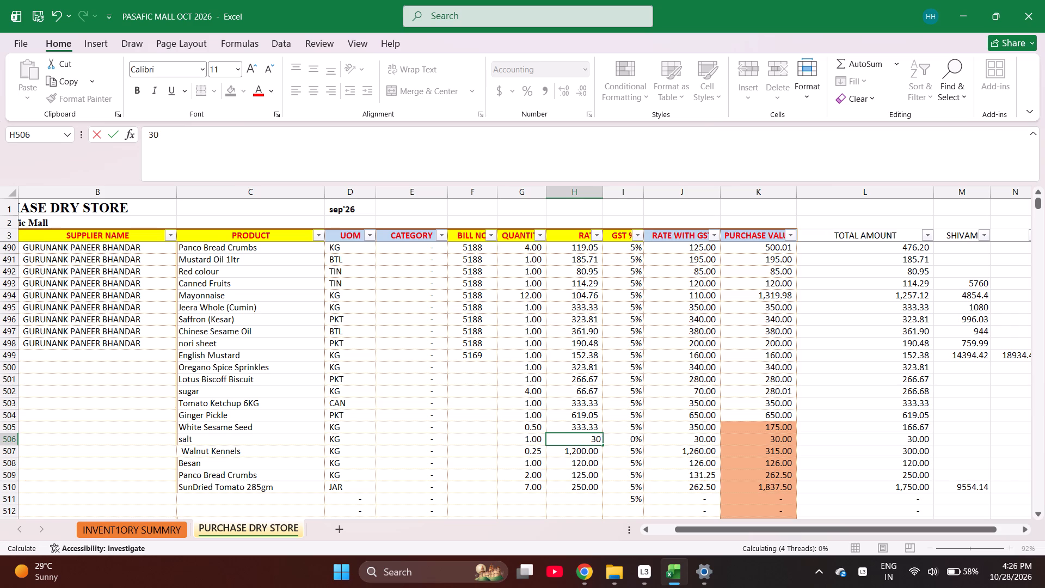
pyautogui.write('1142')
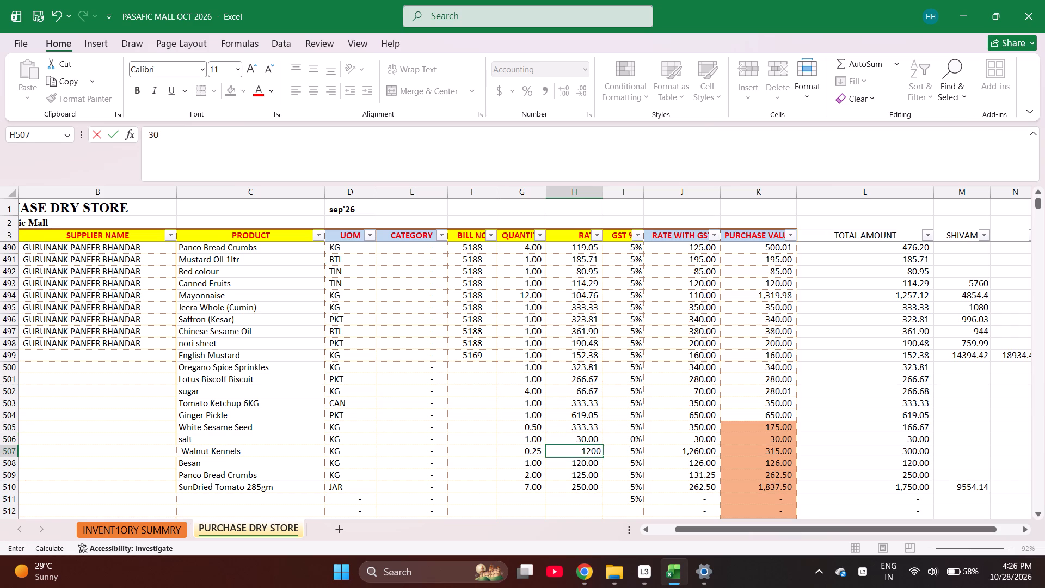
pyautogui.press('.')
pyautogui.write('86')
pyautogui.press('Return')
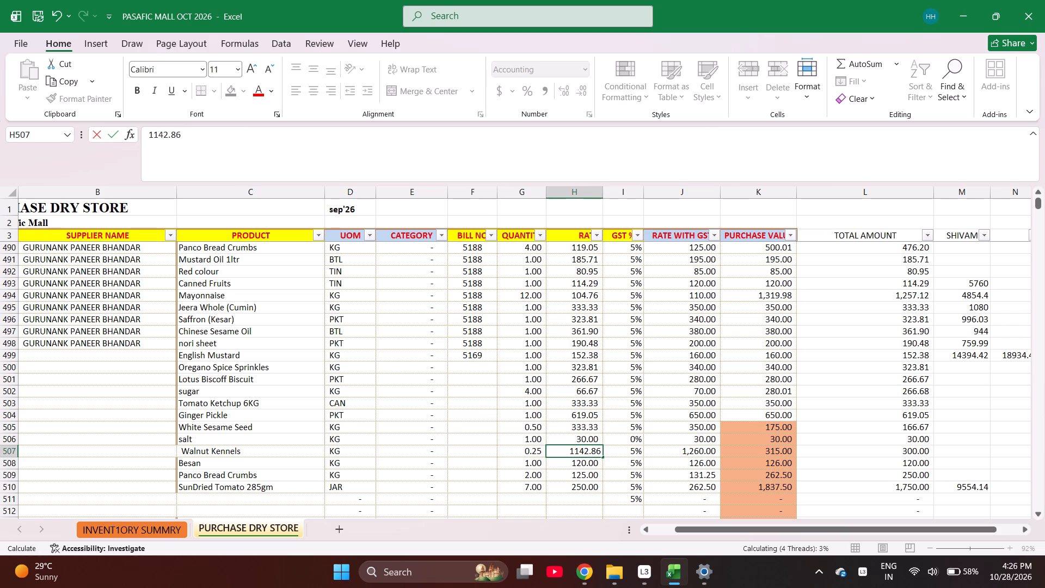
pyautogui.write('114')
pyautogui.write('.29')
pyautogui.press('Return')
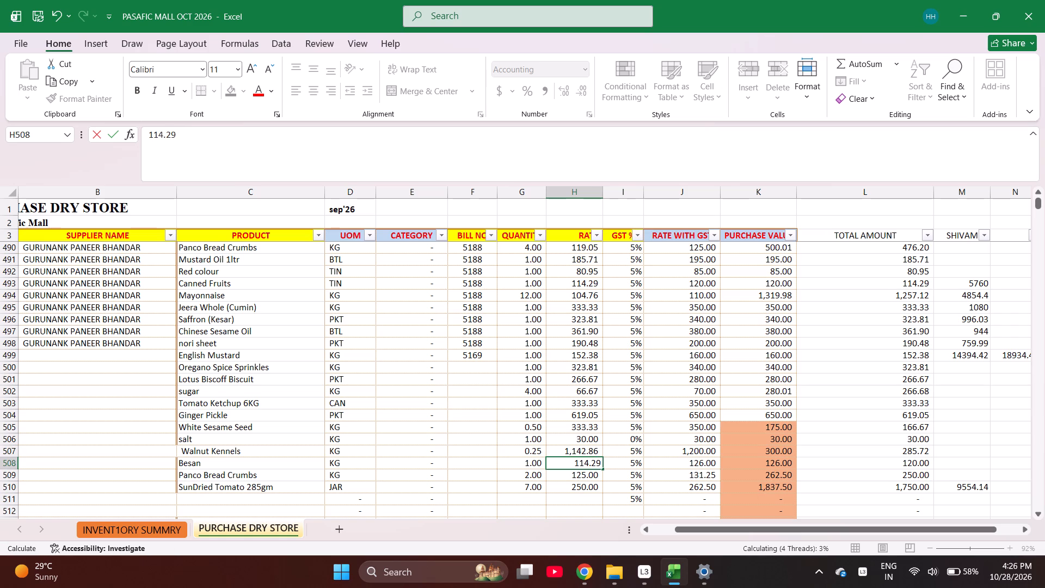
# Set the rates to 119.05 for Panco Bread Crumbs and 238.10 for SunDried Tomato 285gm in cells H509:H510.
pyautogui.write('119')
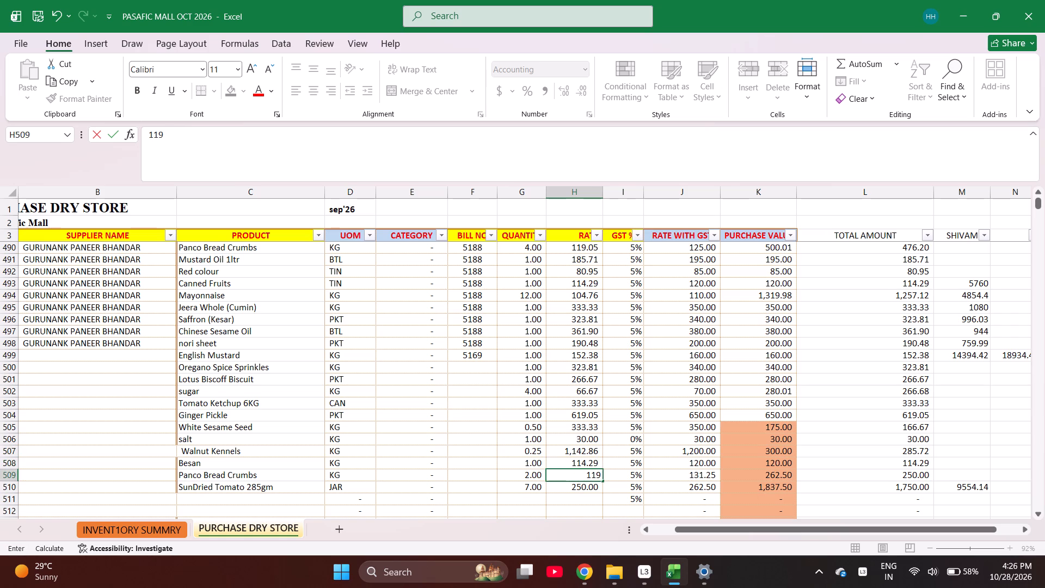
pyautogui.write('.05')
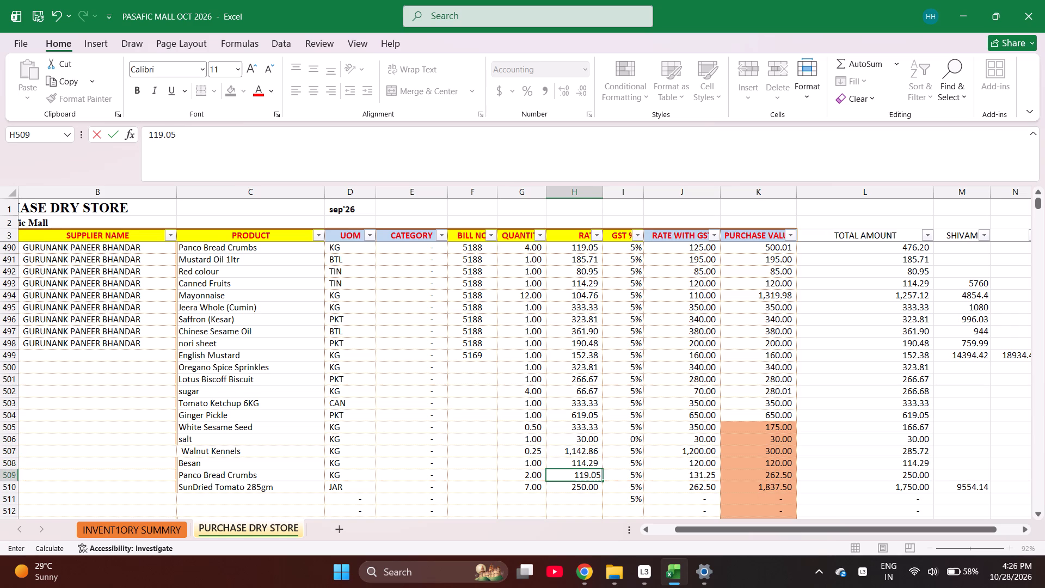
pyautogui.press('Return')
pyautogui.write('238.10')
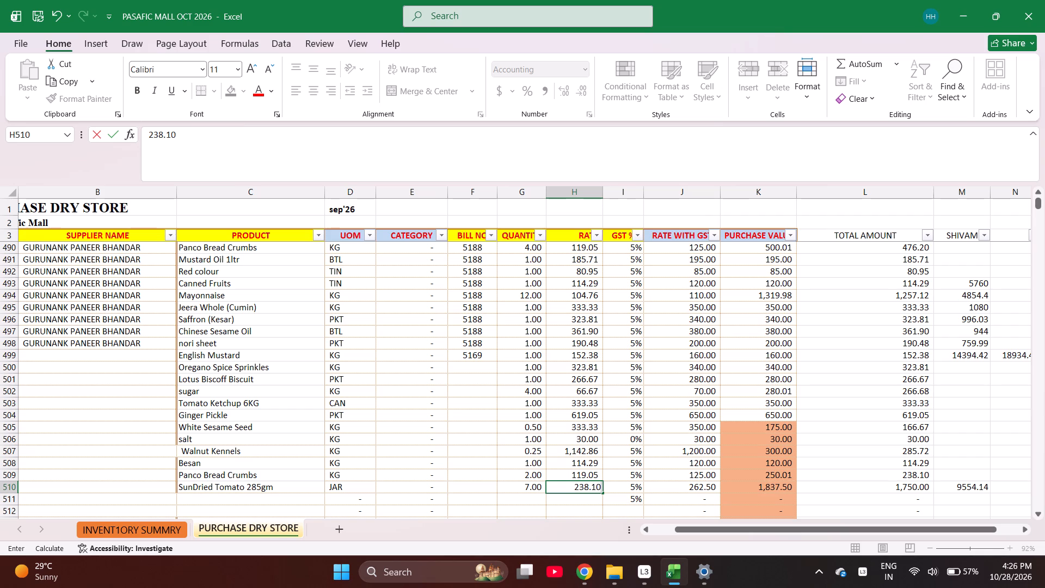
pyautogui.press('Down')
# Clear the GST percentage from cell I511 in the empty row below SunDried Tomato 285gm.
pyautogui.press('Right')
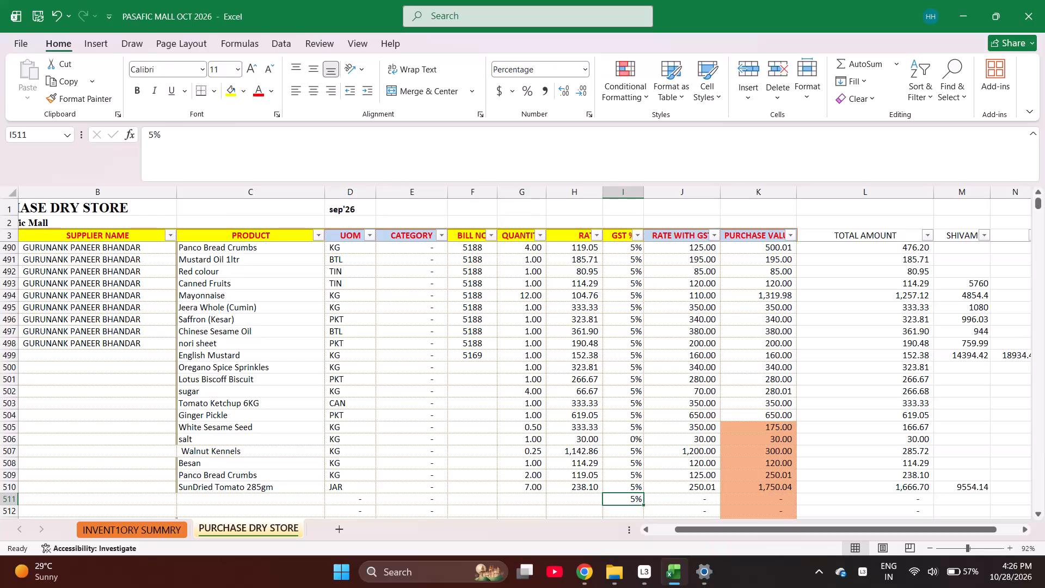
pyautogui.press('Delete')
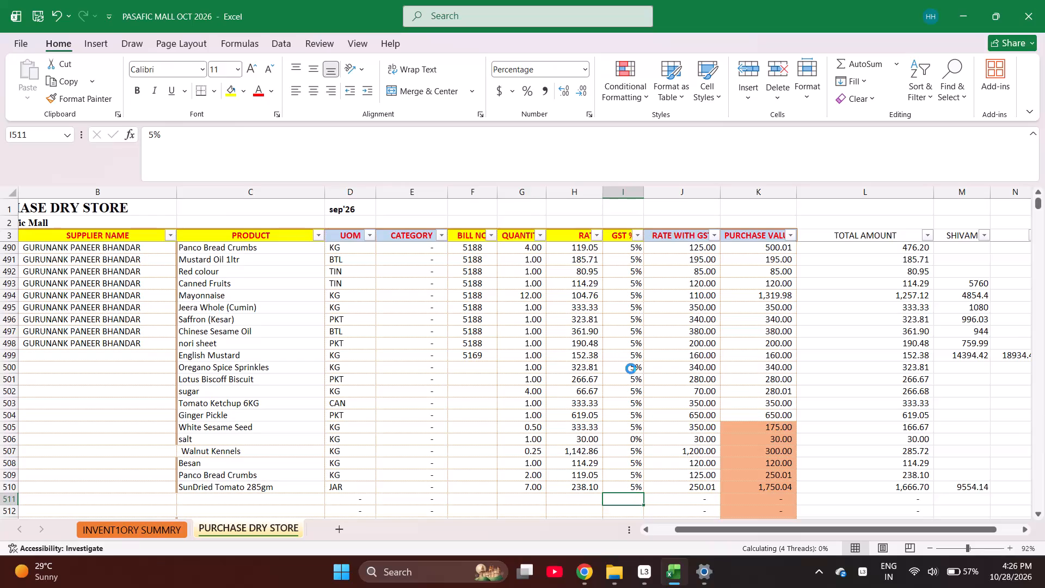
# Select the total amounts from English Mustard through SunDried Tomato 285gm in cells L499:L510 to check their sum.
pyautogui.press('Right')
pyautogui.press('Right')
pyautogui.press('Up')
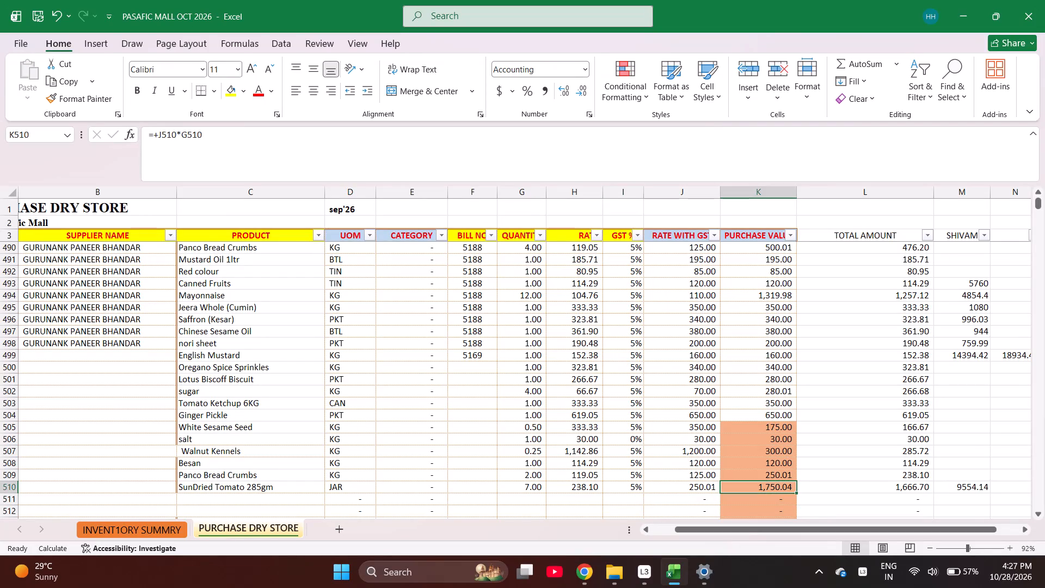
pyautogui.press('Left')
pyautogui.press('Left')
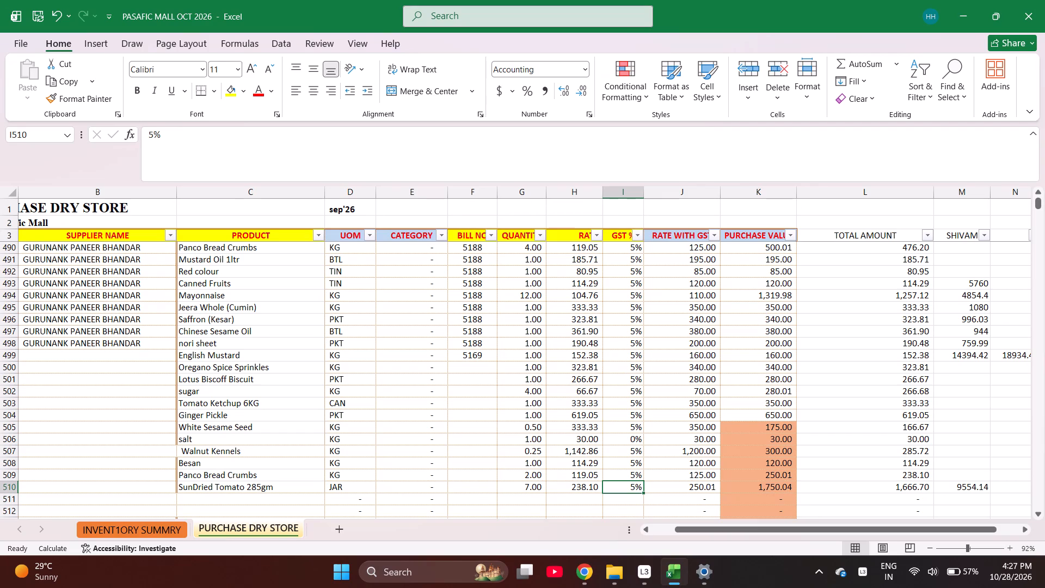
pyautogui.press('Right')
pyautogui.press('Right')
pyautogui.press('Right')
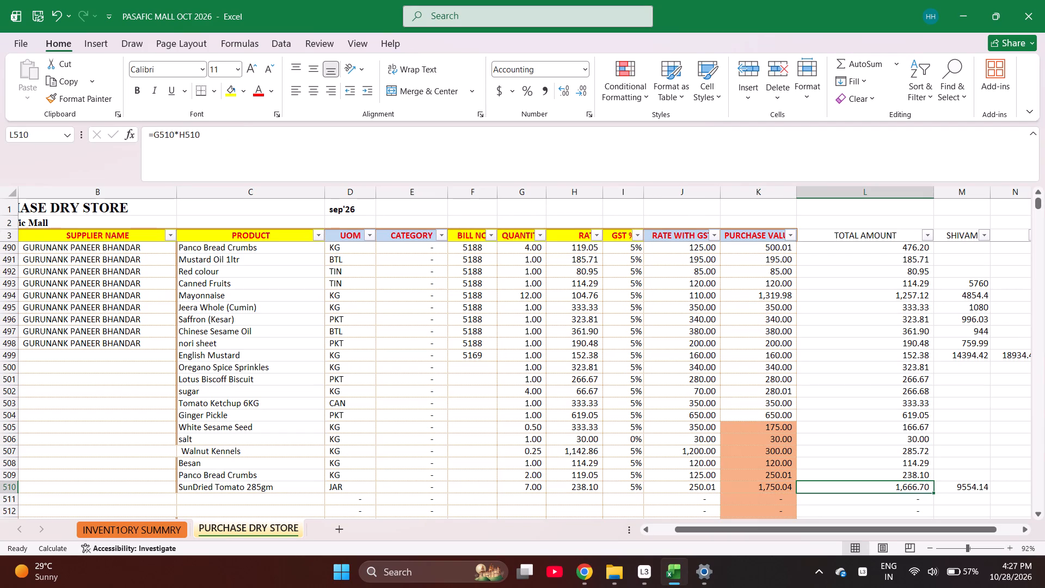
pyautogui.hotkey('shift', 'Up')
pyautogui.hotkey('shift', 'Up')
pyautogui.hotkey('shift', 'Up')
pyautogui.hotkey('shift', 'Up')
pyautogui.hotkey('shift', 'Up')
pyautogui.hotkey('shift', 'Up')
pyautogui.hotkey('shift', 'Up')
pyautogui.hotkey('shift', 'Up')
pyautogui.hotkey('shift', 'Up')
pyautogui.hotkey('shift', 'Up')
pyautogui.hotkey('shift', 'Up')
pyautogui.hotkey('shift', 'Up')
pyautogui.hotkey('shift', 'Up')
pyautogui.hotkey('shift', 'Up')
pyautogui.hotkey('shift', 'Up')
pyautogui.hotkey('shift', 'Up')
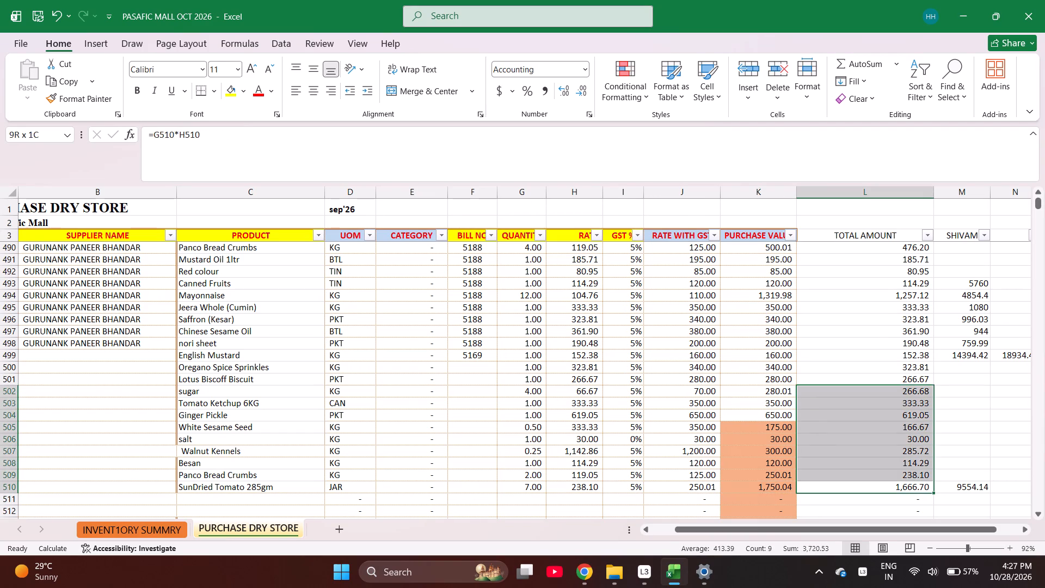
pyautogui.hotkey('shift', 'Up')
pyautogui.hotkey('shift', 'Up')
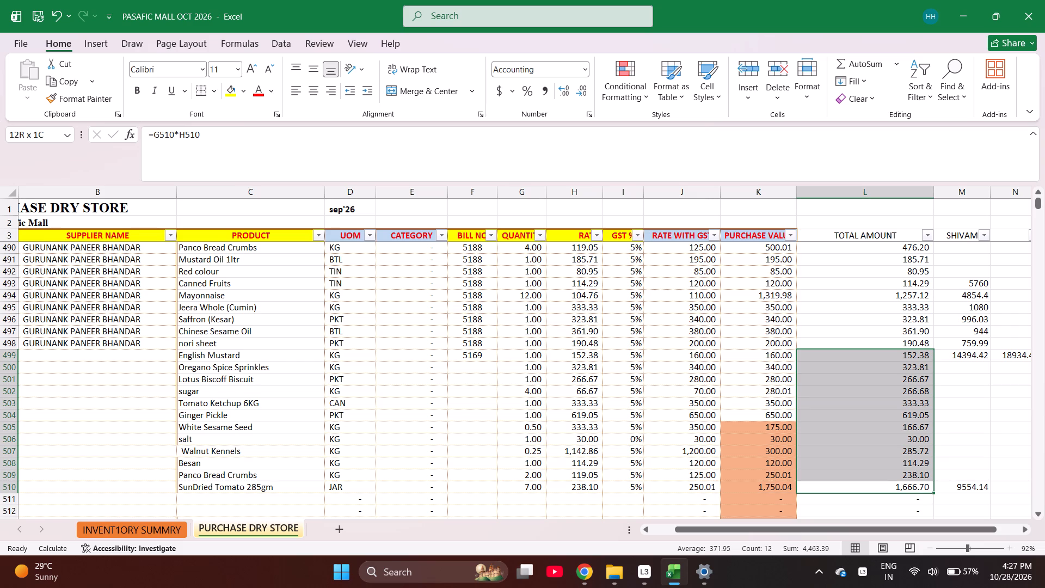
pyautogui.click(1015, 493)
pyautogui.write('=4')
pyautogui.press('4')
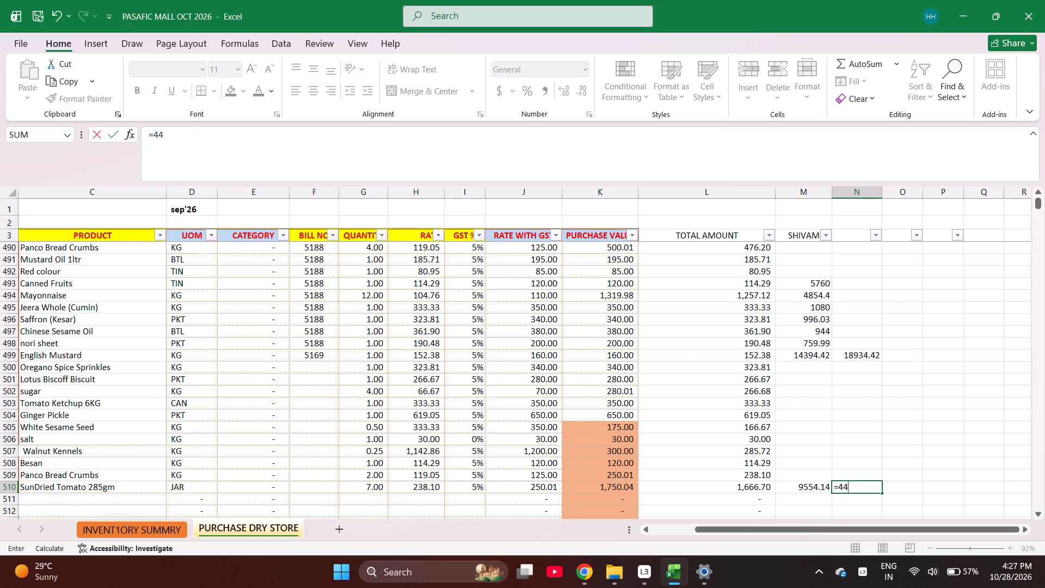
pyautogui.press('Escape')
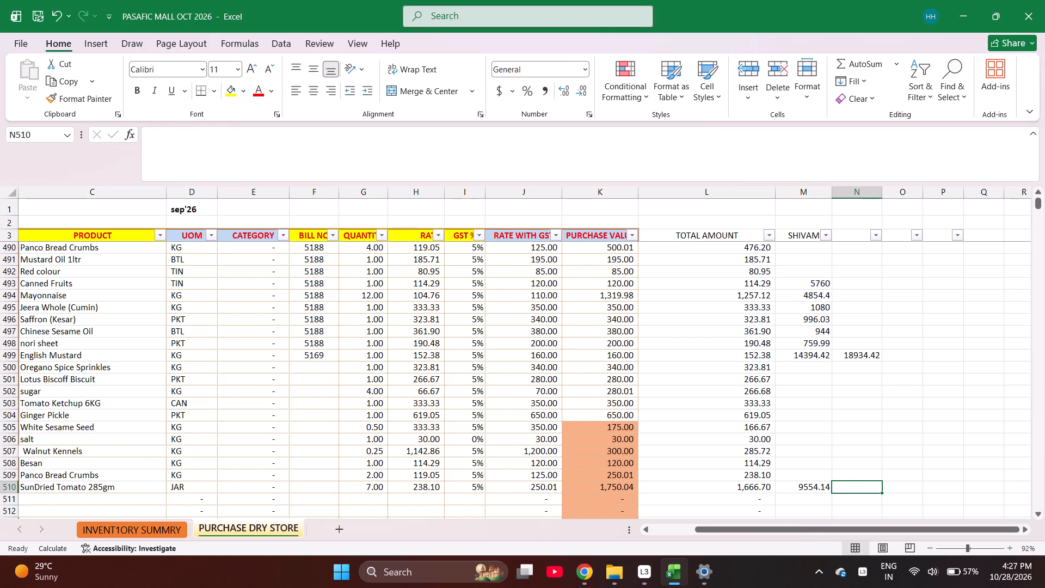
# Select the bill 5169 total amounts in cells L499:L510 again to recheck their sum.
pyautogui.press('Left')
pyautogui.press('Left')
pyautogui.hotkey('shift', 'Up')
pyautogui.hotkey('shift', 'Up')
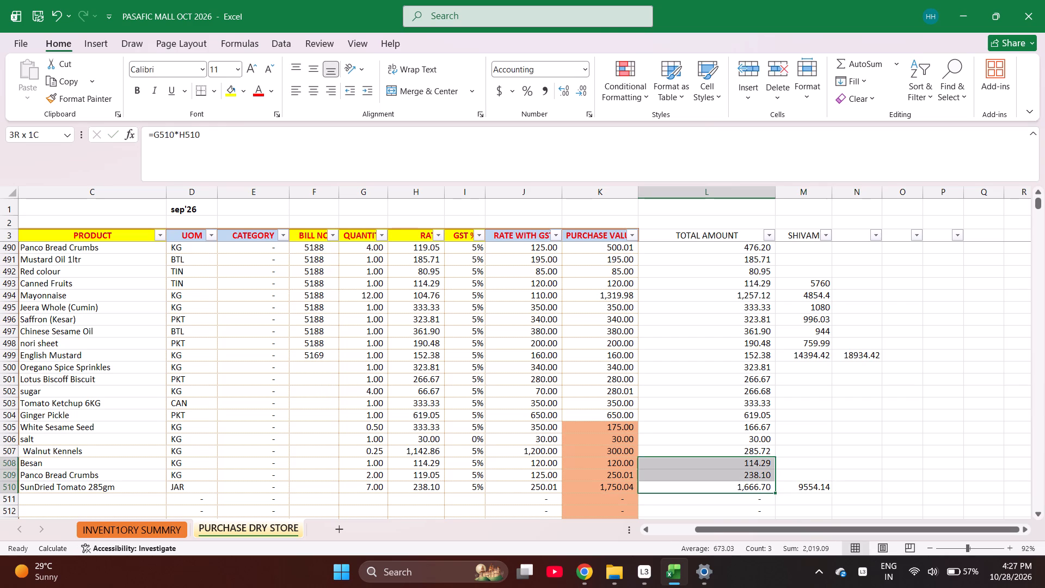
pyautogui.hotkey('shift', 'Up')
pyautogui.hotkey('shift', 'Up')
pyautogui.hotkey('shift', 'Up')
pyautogui.hotkey('shift', 'Up')
pyautogui.hotkey('shift', 'Up')
pyautogui.hotkey('shift', 'Up')
pyautogui.hotkey('shift', 'Up')
pyautogui.hotkey('shift', 'Up')
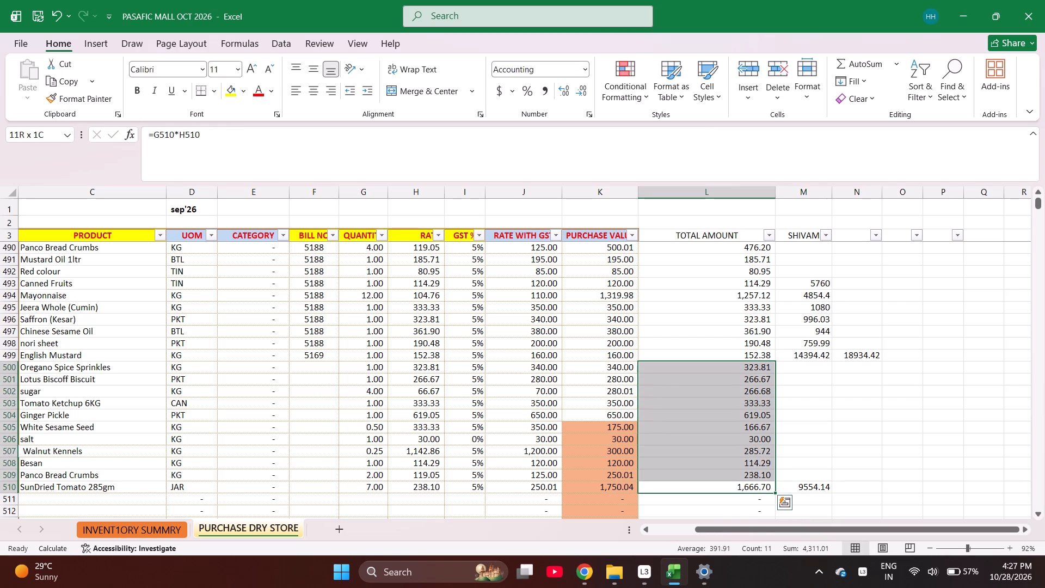
pyautogui.hotkey('shift', 'Up')
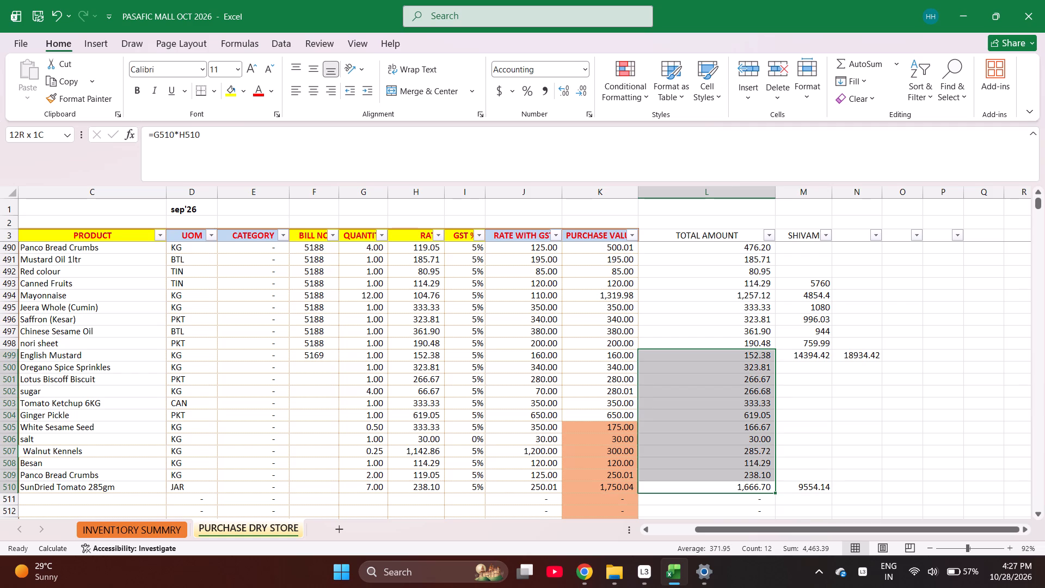
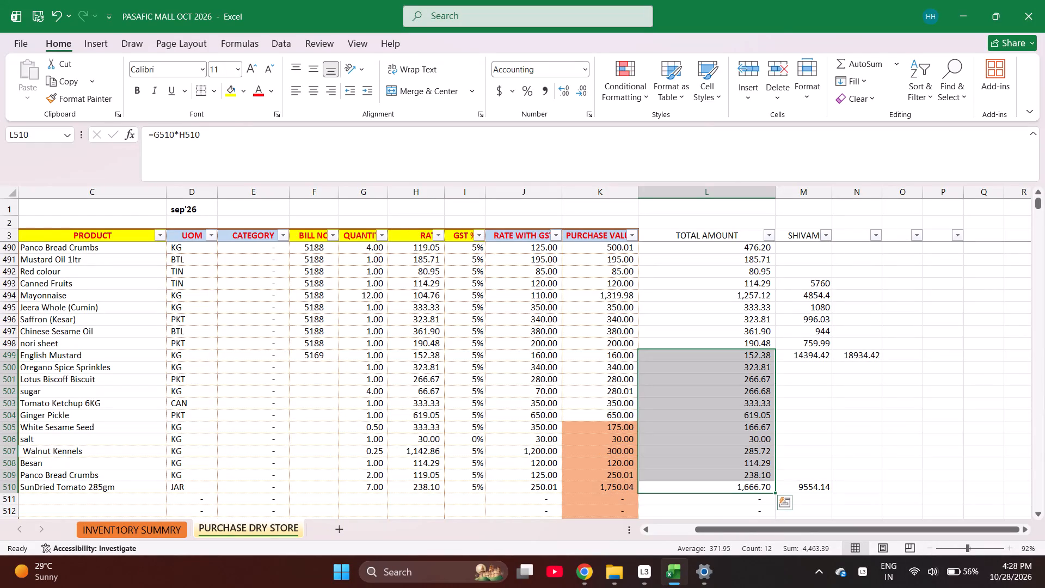
# Add 4463.39 to the amount in M510 with the formula =4463.39+M510 in cell N510.
pyautogui.click(861, 487)
pyautogui.write('=4463.39+')
pyautogui.press('Left')
pyautogui.press('Return')
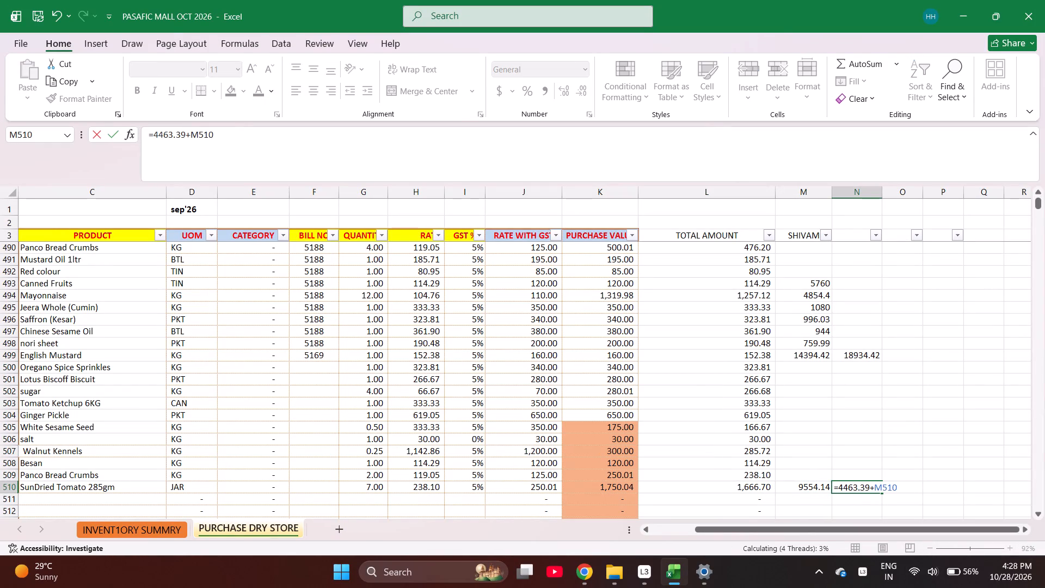
pyautogui.press('Down')
pyautogui.press('Up')
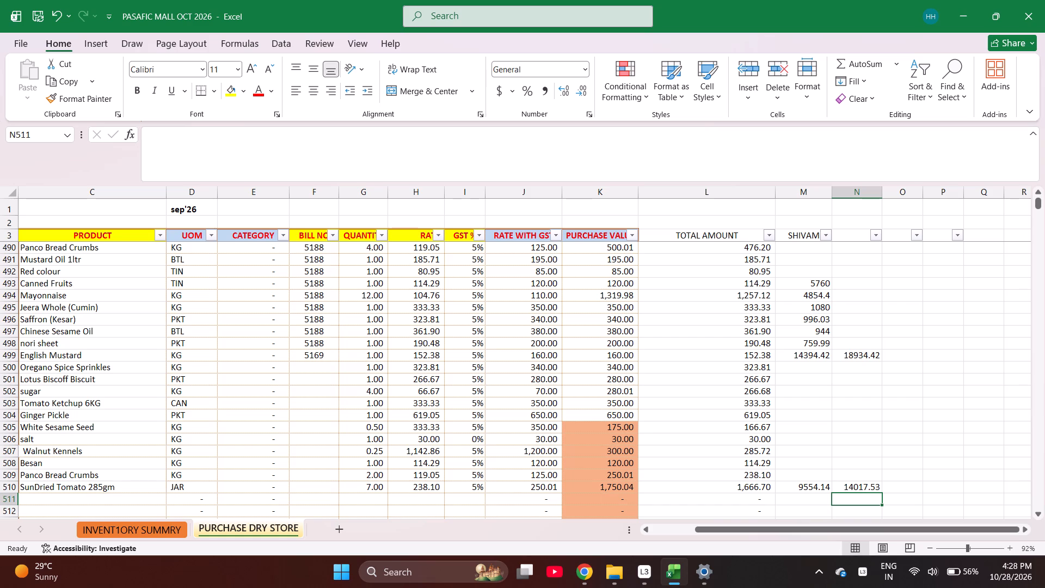
# Fill the supplier GURUNANK PANEER BHANDAR from the row above into cell B499 beside English Mustard.
pyautogui.press('Left')
pyautogui.press('Left')
pyautogui.press('Left')
pyautogui.press('Left')
pyautogui.press('Left')
pyautogui.press('Left')
pyautogui.press('Left')
pyautogui.press('Left')
pyautogui.press('Left')
pyautogui.press('Left')
pyautogui.press('Left')
pyautogui.press('Left')
pyautogui.press('Left')
pyautogui.press('Left')
pyautogui.press('Left')
pyautogui.press('Left')
pyautogui.press('Left')
pyautogui.press('Left')
pyautogui.press('Left')
pyautogui.press('Left')
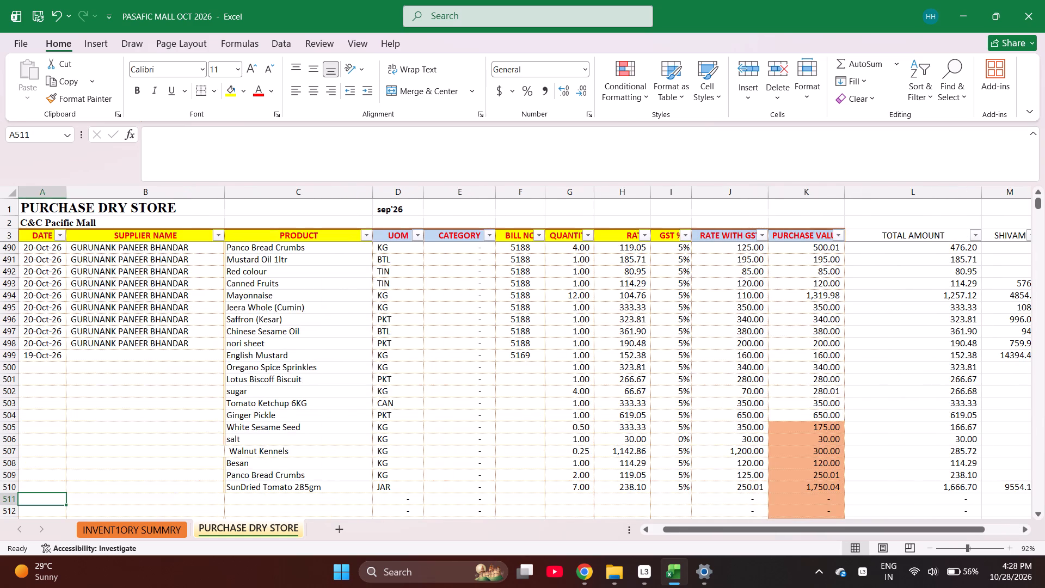
pyautogui.hotkey('ctrl', 'Up')
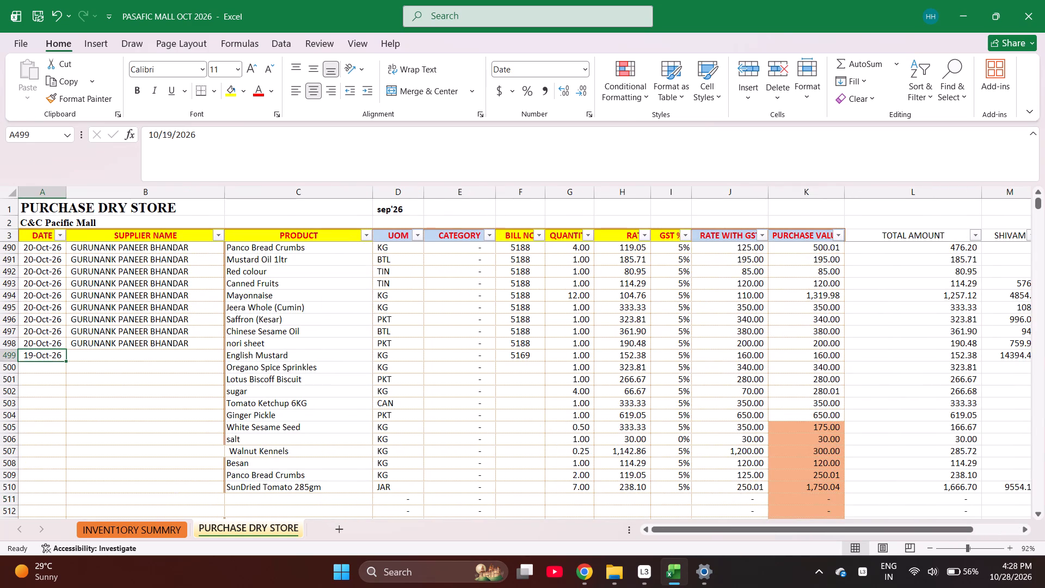
pyautogui.press('Right')
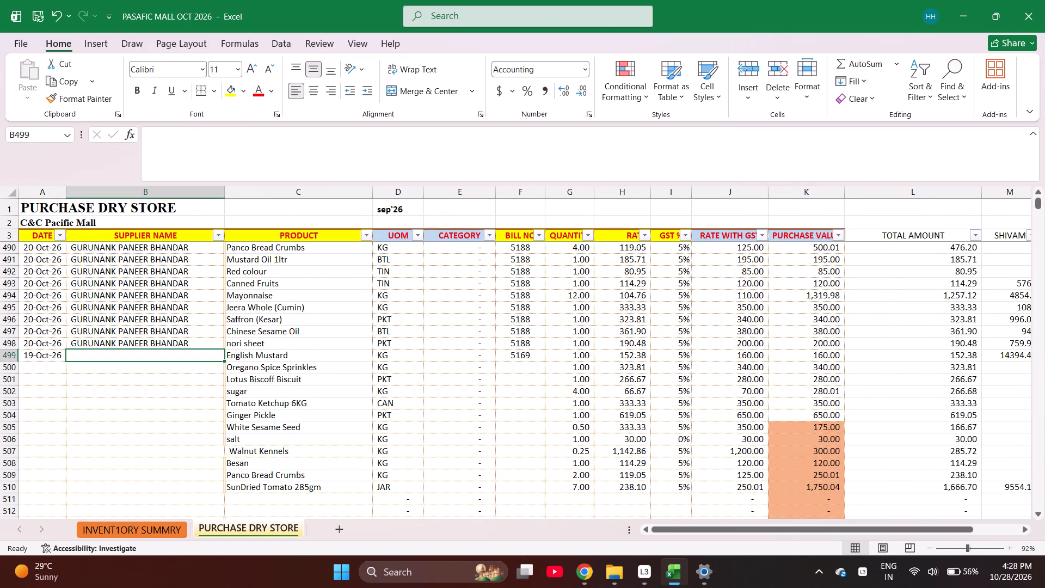
pyautogui.hotkey('ctrl', 'd')
# Fill the date 19-Oct-26 and supplier GURUNANK PANEER BHANDAR down from row 499 through row 510.
pyautogui.hotkey('shift', 'Left')
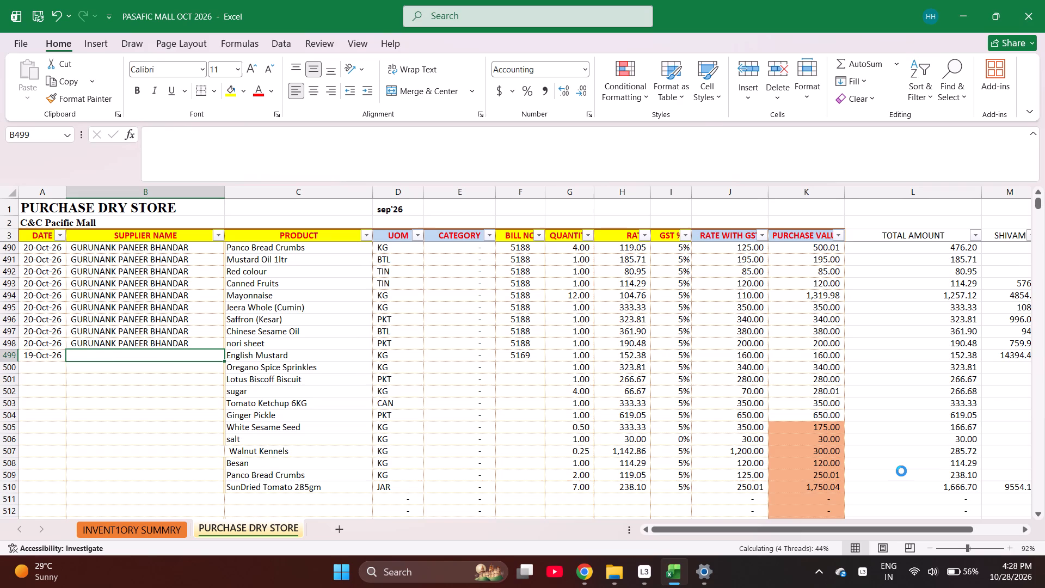
pyautogui.press('Down')
pyautogui.press('Up')
pyautogui.hotkey('shift', 'Left')
pyautogui.hotkey('shift', 'Down')
pyautogui.hotkey('shift', 'Down')
pyautogui.hotkey('shift', 'Down')
pyautogui.hotkey('shift', 'Down')
pyautogui.hotkey('shift', 'Down')
pyautogui.hotkey('shift', 'Down')
pyautogui.hotkey('shift', 'Down')
pyautogui.hotkey('shift', 'Down')
pyautogui.hotkey('shift', 'Down')
pyautogui.hotkey('shift', 'Down')
pyautogui.hotkey('shift', 'Down')
pyautogui.hotkey('shift', 'Down')
pyautogui.hotkey('shift', 'Down')
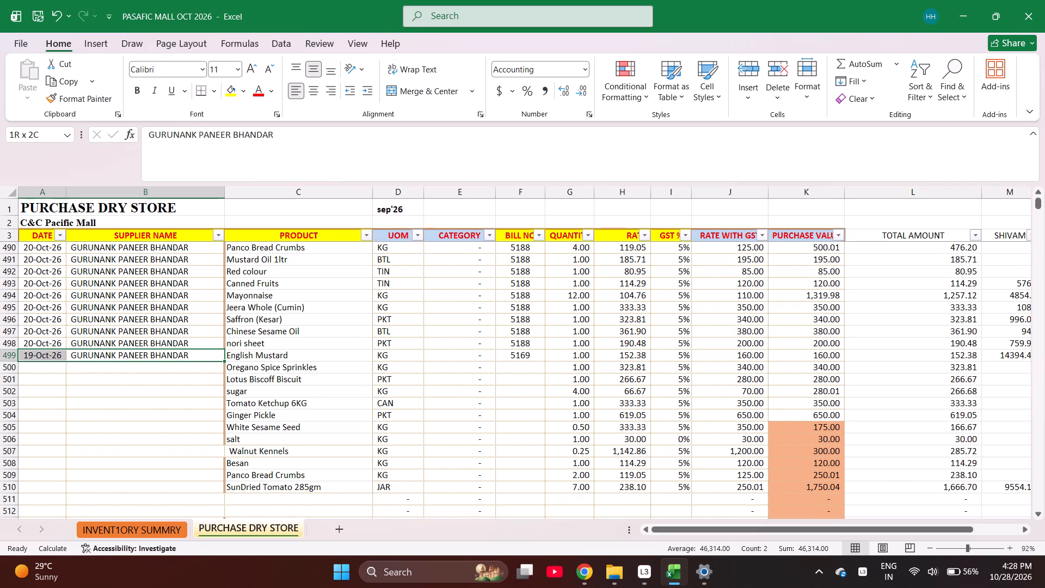
pyautogui.hotkey('shift', 'Down')
pyautogui.hotkey('shift', 'Down')
pyautogui.hotkey('shift', 'Down')
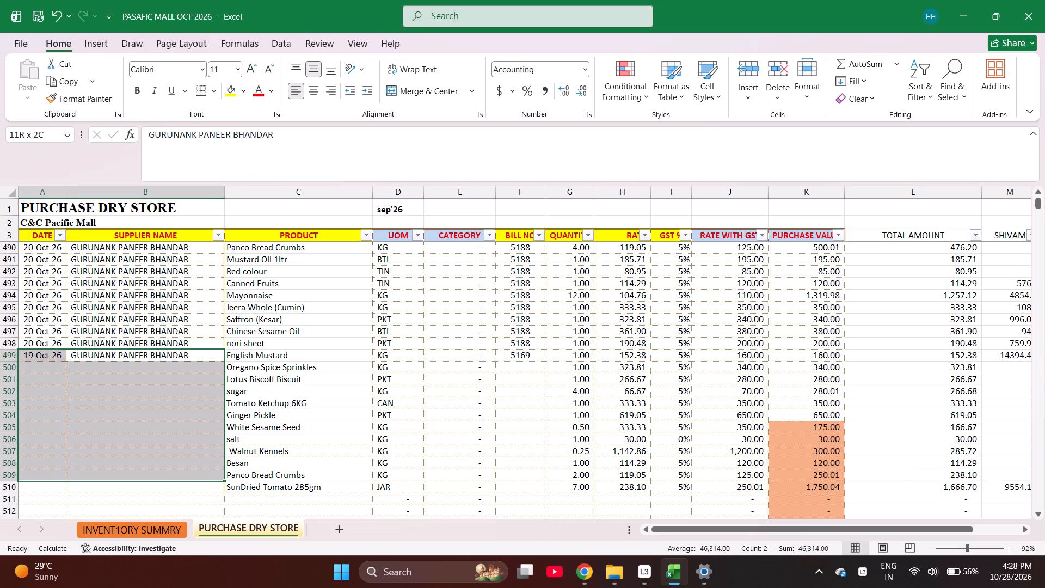
pyautogui.hotkey('shift', 'Down')
pyautogui.hotkey('ctrl', 'd')
# Fill bill number 5169 down from English Mustard through SunDried Tomato 285gm in cells F499:F510.
pyautogui.hotkey('ctrl', 'Right')
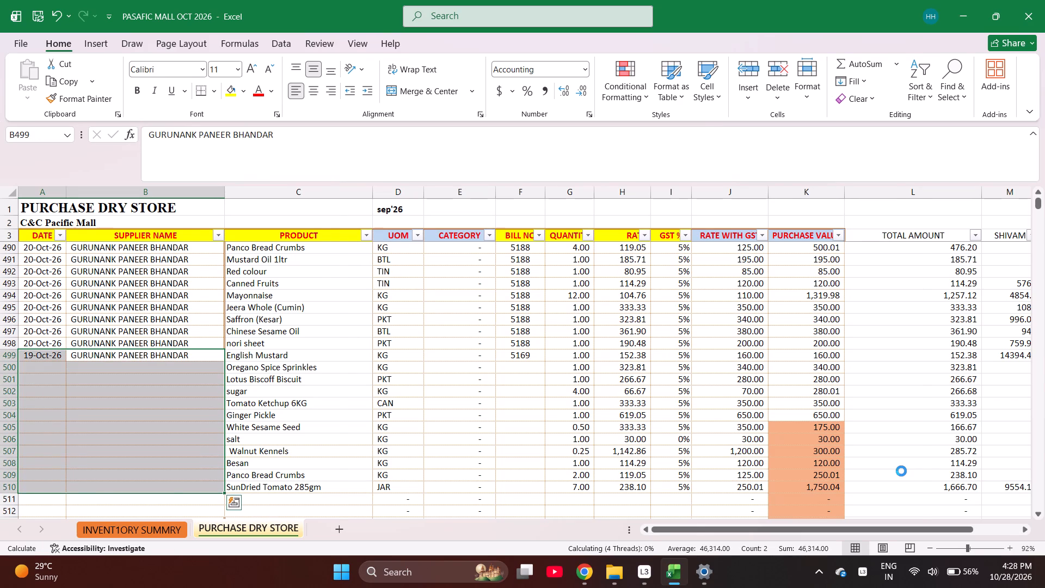
pyautogui.press('Down')
pyautogui.hotkey('ctrl', 'Left')
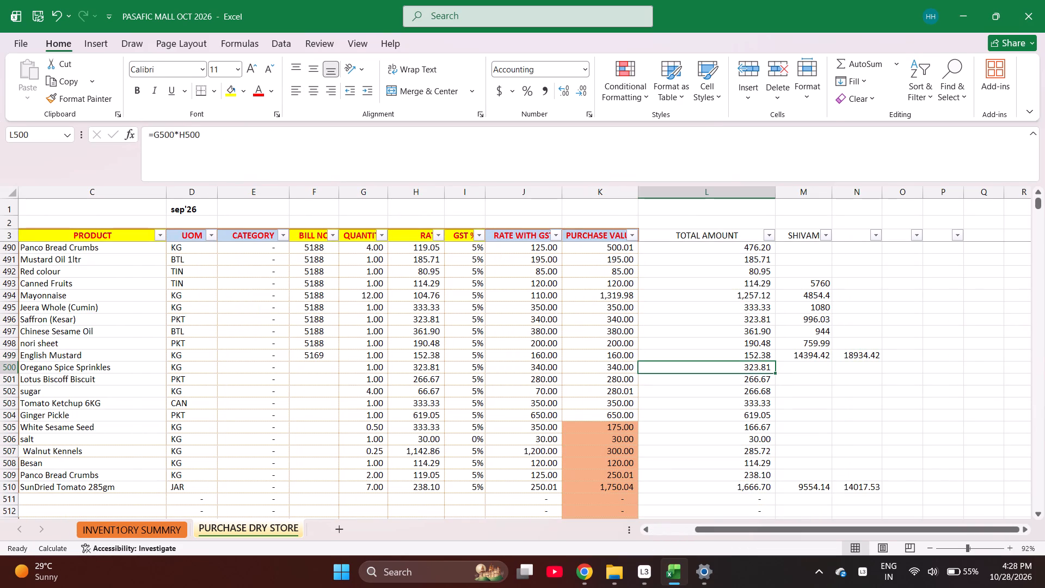
pyautogui.hotkey('ctrl', 'Left')
pyautogui.press('Left')
pyautogui.press('Up')
pyautogui.hotkey('shift', 'Down')
pyautogui.hotkey('shift', 'Down')
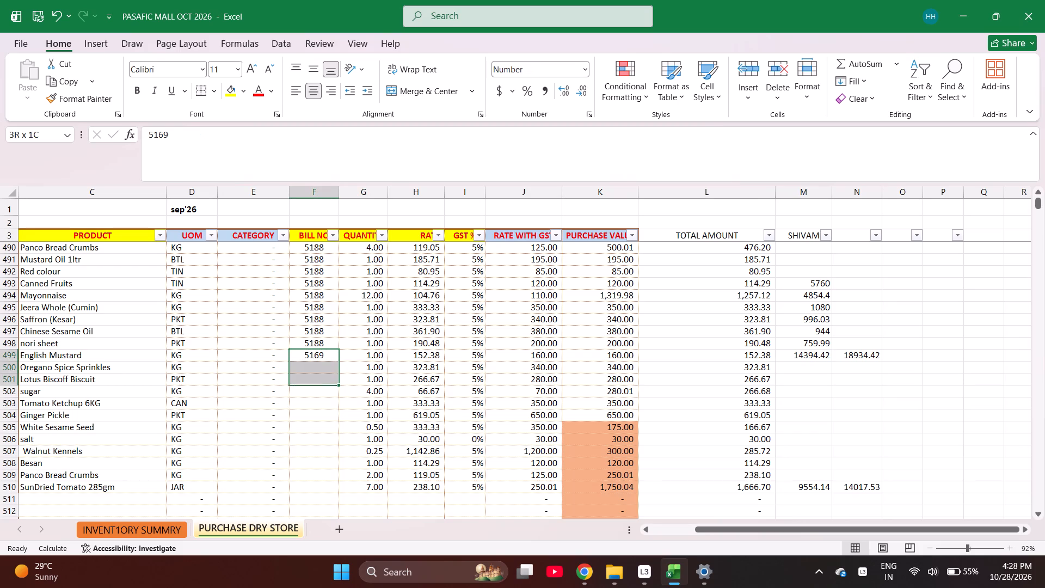
pyautogui.hotkey('shift', 'Down')
pyautogui.hotkey('shift', 'Down')
pyautogui.hotkey('shift', 'Down')
pyautogui.hotkey('shift', 'Down')
pyautogui.hotkey('shift', 'Down')
pyautogui.hotkey('shift', 'Down')
pyautogui.hotkey('shift', 'Down')
pyautogui.hotkey('shift', 'Down')
pyautogui.hotkey('shift', 'Down')
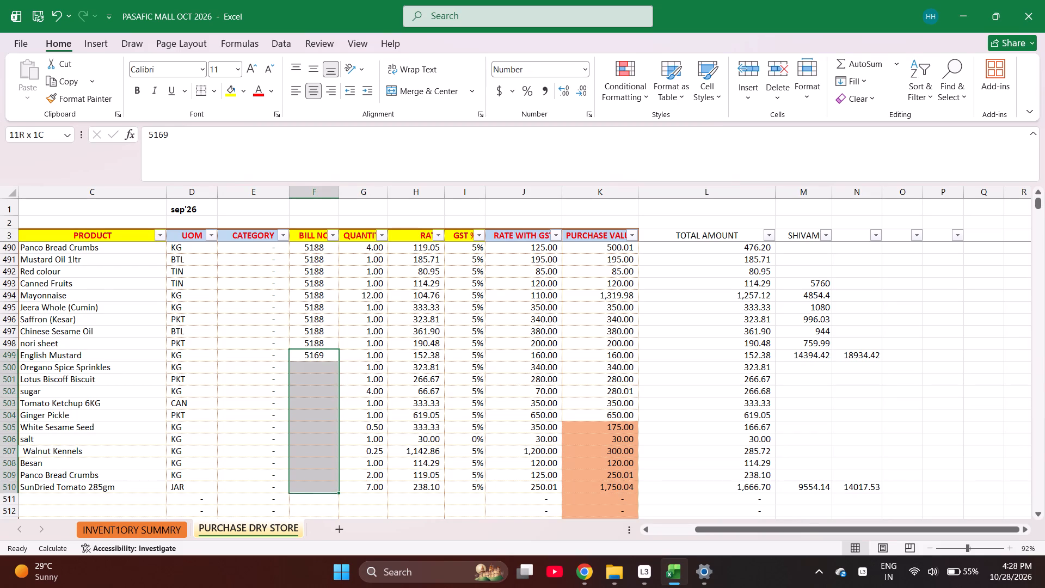
pyautogui.hotkey('ctrl', 'd')
# Start a new purchase entry in row 511 dated 10-18-2026, filling the supplier GURUNANK PANEER BHANDAR from the row above.
pyautogui.hotkey('ctrl', 'Left')
pyautogui.hotkey('ctrl', 'Left')
pyautogui.hotkey('ctrl', 'Left')
pyautogui.hotkey('ctrl', 'Left')
pyautogui.hotkey('ctrl', 'Left')
pyautogui.hotkey('ctrl', 'Left')
pyautogui.hotkey('ctrl', 'Left')
pyautogui.hotkey('ctrl', 'Left')
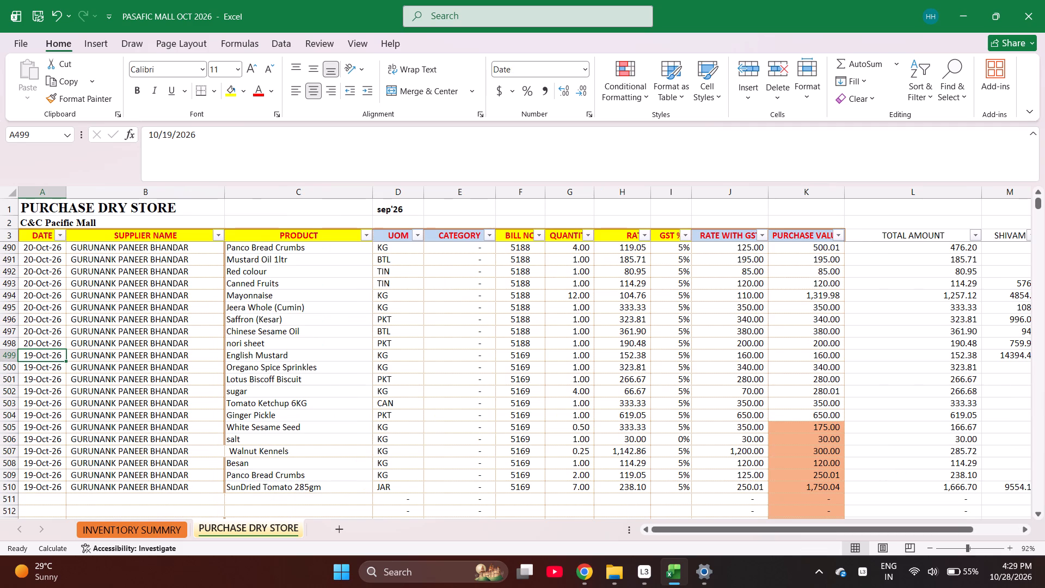
pyautogui.press('Down')
pyautogui.hotkey('ctrl', 'Down')
pyautogui.press('Down')
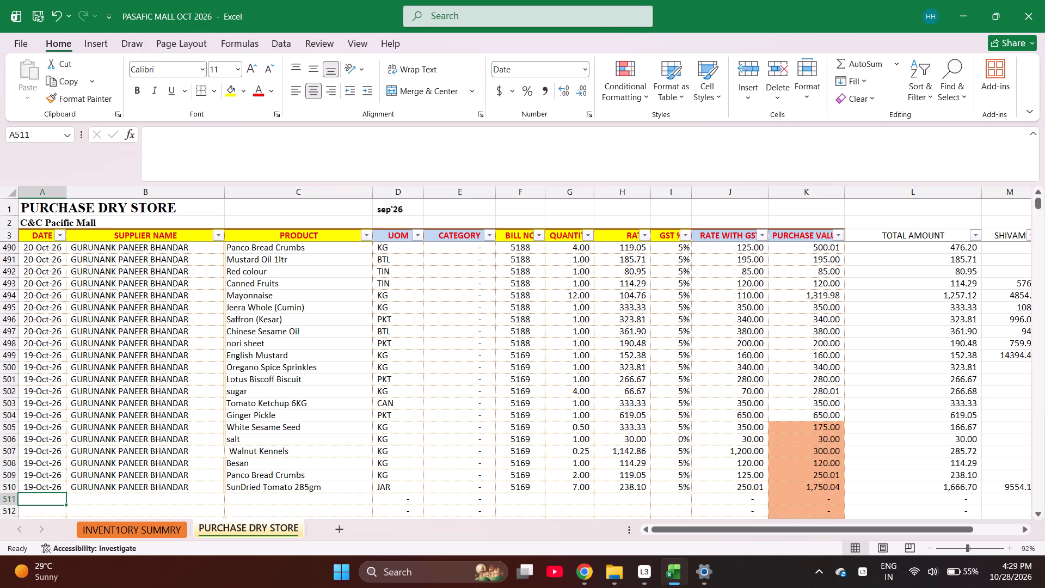
pyautogui.write('10-18-2026')
pyautogui.press('Right')
pyautogui.hotkey('ctrl', 'd')
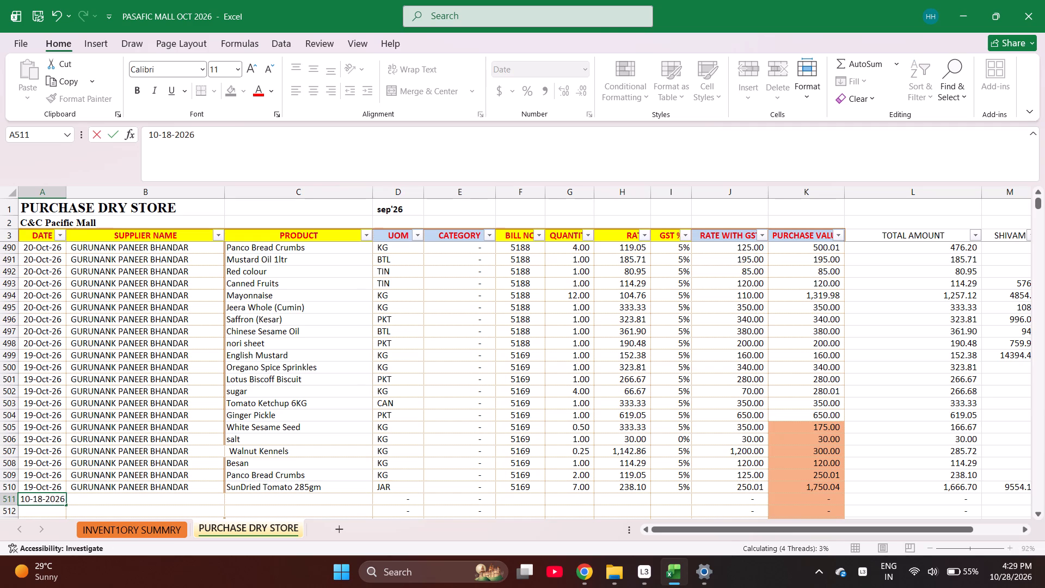
# Enter the products salt, sugar, mayonnaise, corn flour and Panco Bread Crumbs in cells C511:C515.
pyautogui.press('Right')
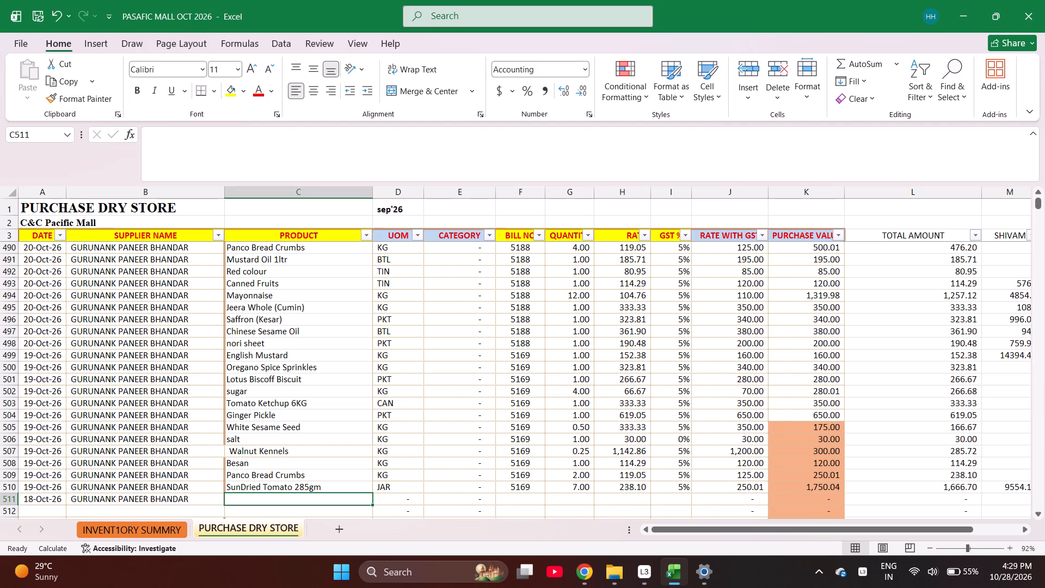
pyautogui.write('sa')
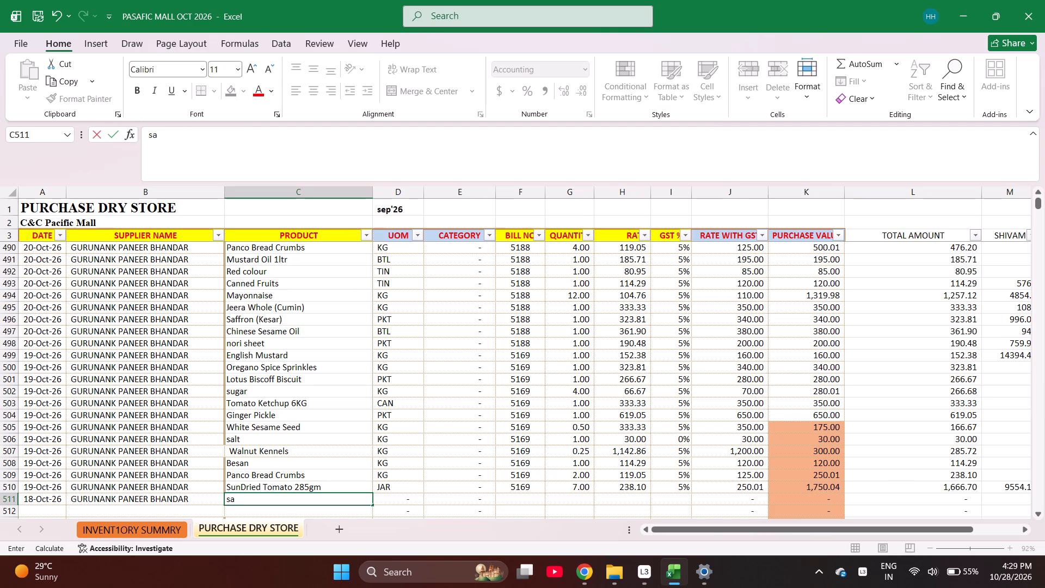
pyautogui.write('lt')
pyautogui.press('Return')
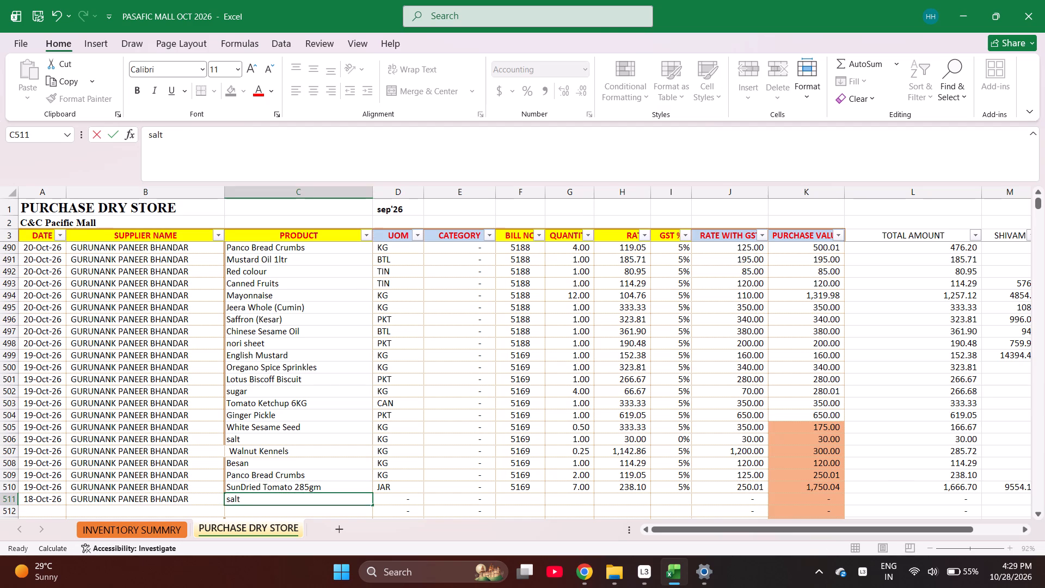
pyautogui.write('sugar')
pyautogui.press('Return')
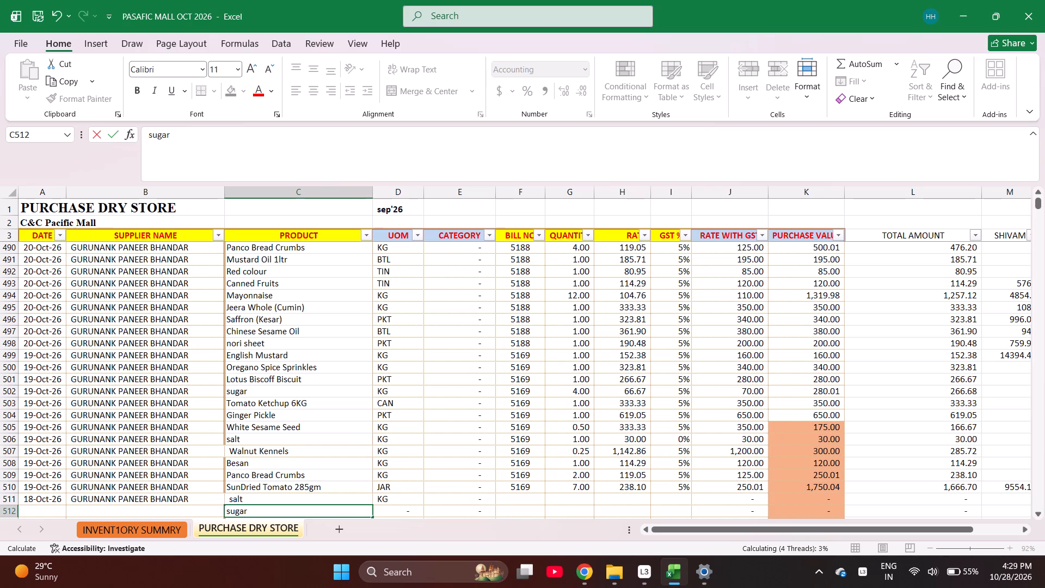
pyautogui.write('mayo')
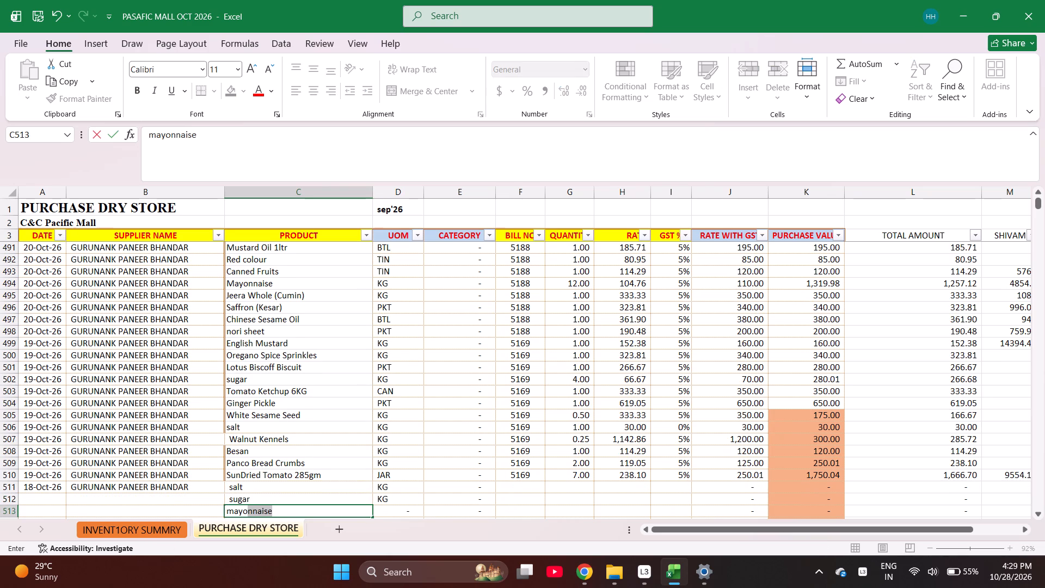
pyautogui.press('Return')
pyautogui.write('corn')
pyautogui.press('space')
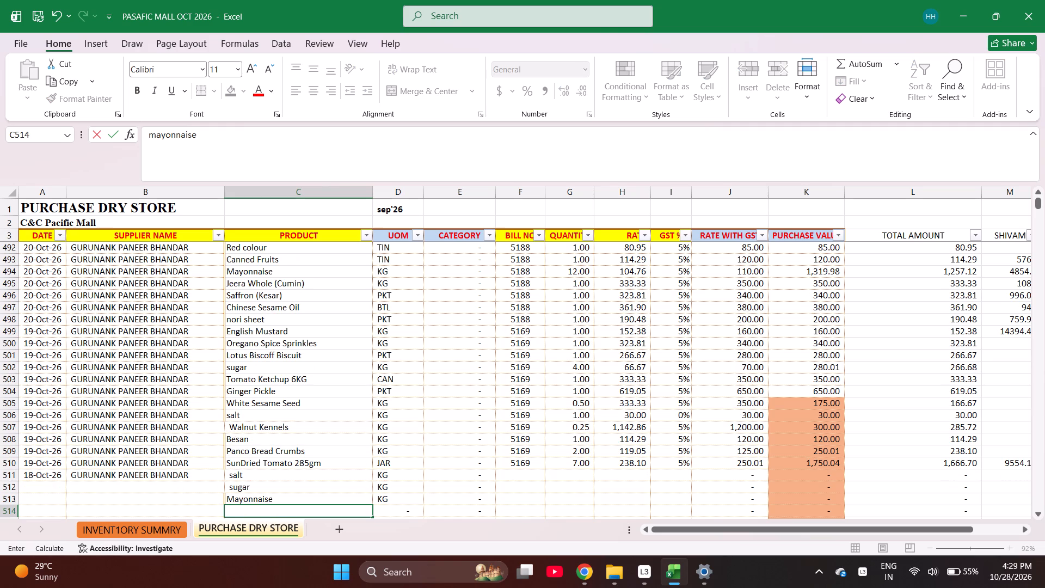
pyautogui.write('fl')
pyautogui.press('o')
pyautogui.write('ur')
pyautogui.press('Return')
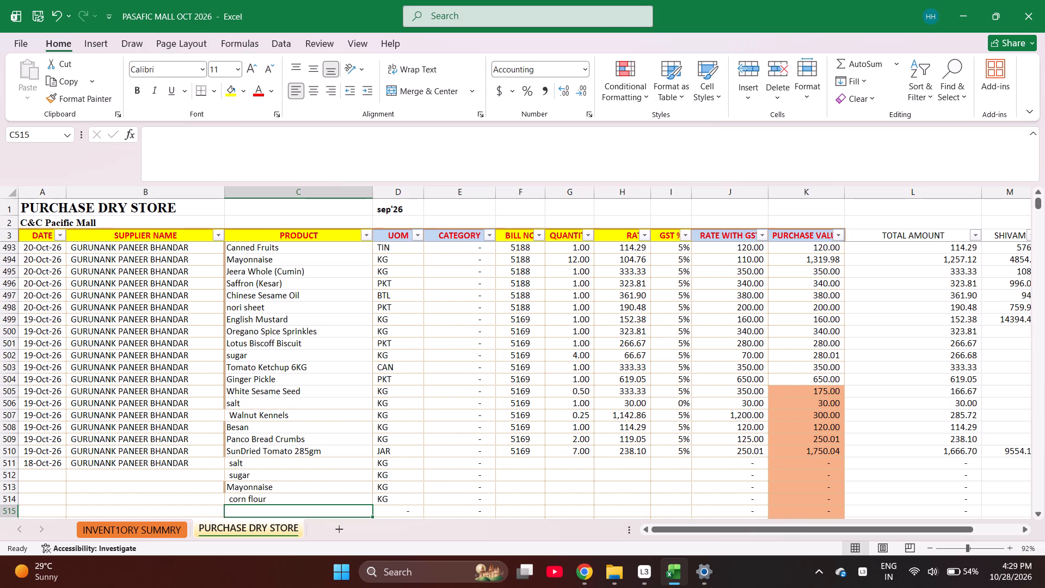
pyautogui.write('panco')
pyautogui.press('Return')
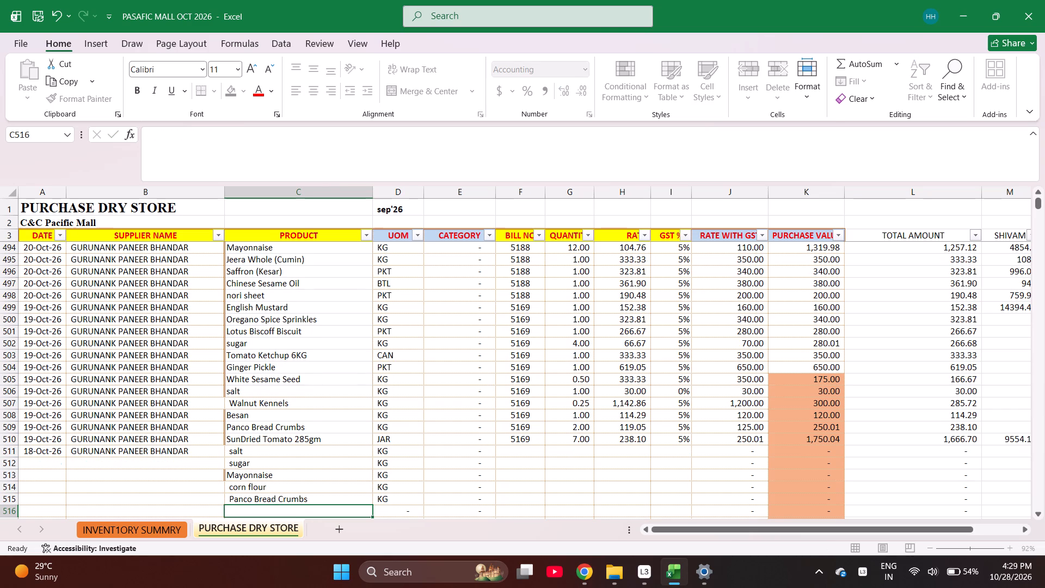
# Find "thai" in the inventory summary sheet and copy Thai Chili Paste into product cell C516 of PURCHASE DRY STORE.
pyautogui.write('tah')
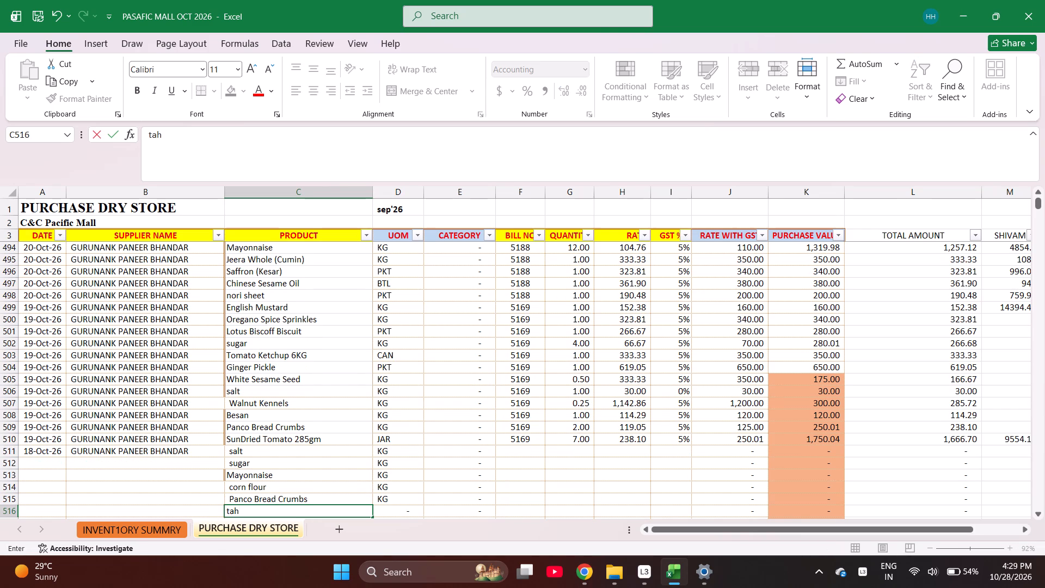
pyautogui.hotkey('ctrl', 'pageup')
pyautogui.hotkey('ctrl', 'f')
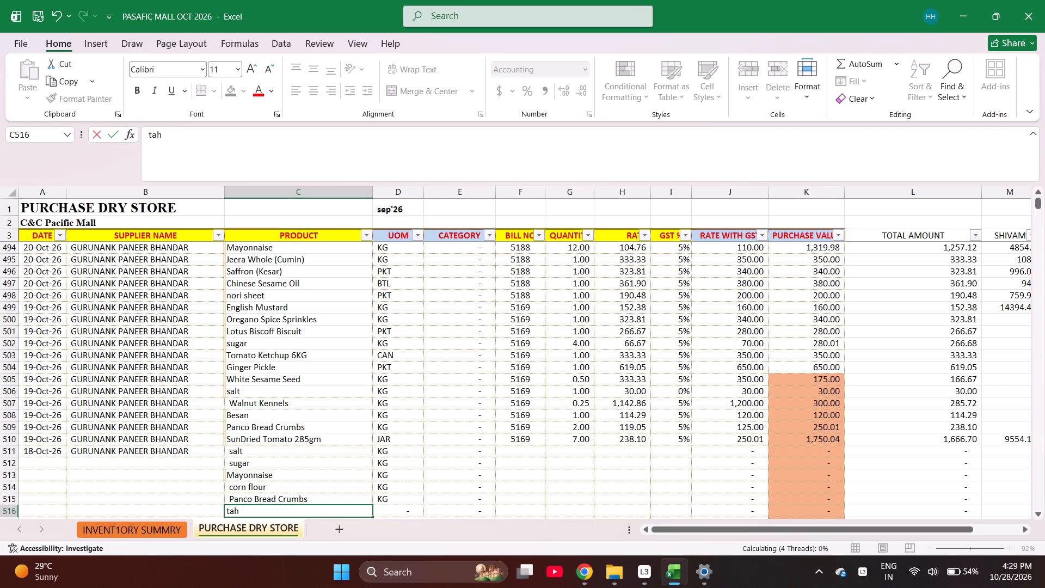
pyautogui.write('thai')
pyautogui.press('Return')
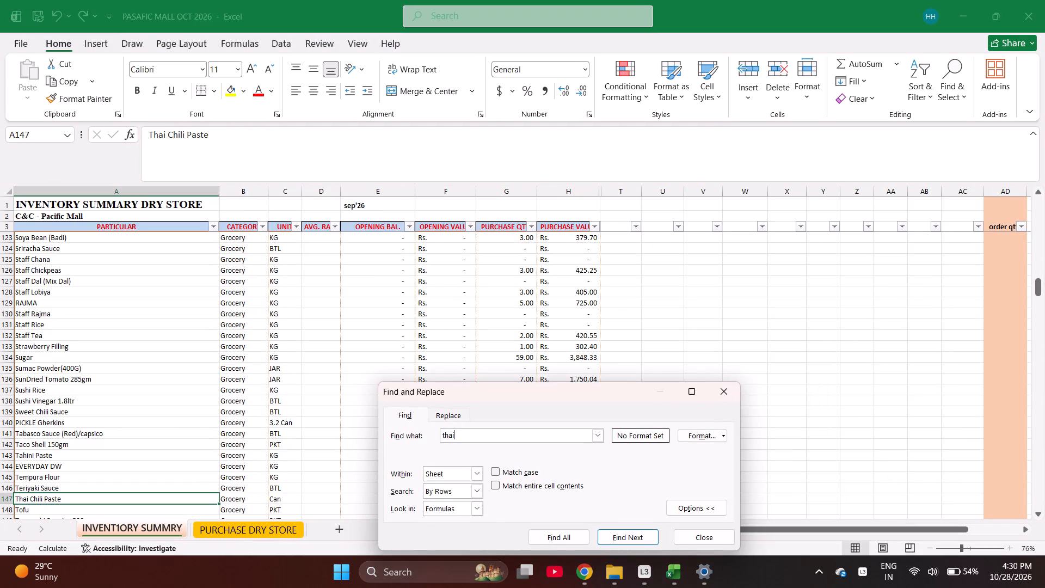
pyautogui.press('Escape')
pyautogui.hotkey('ctrl', 'c')
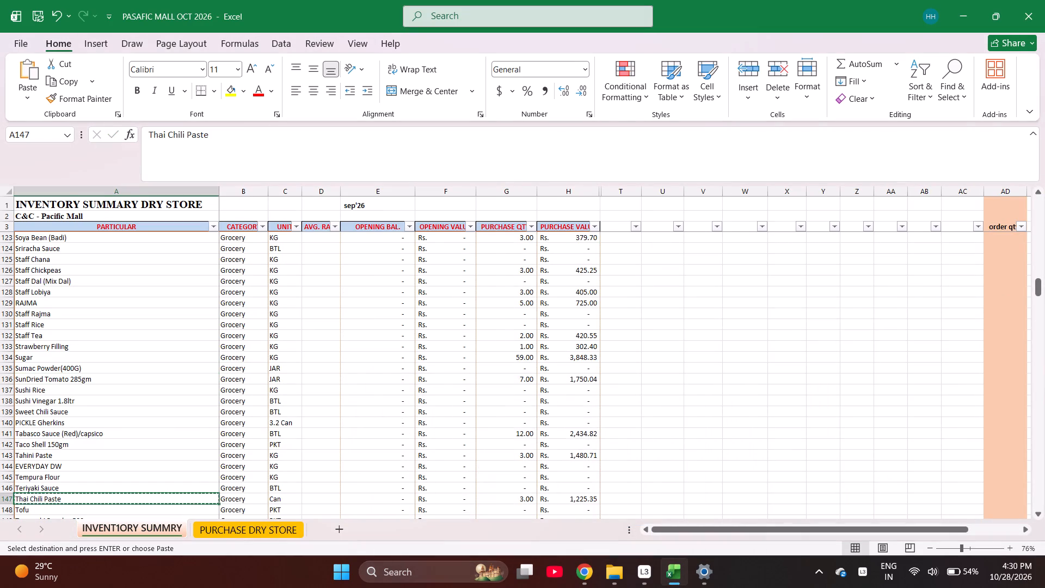
pyautogui.hotkey('ctrl', 'pagedown')
pyautogui.press('Return')
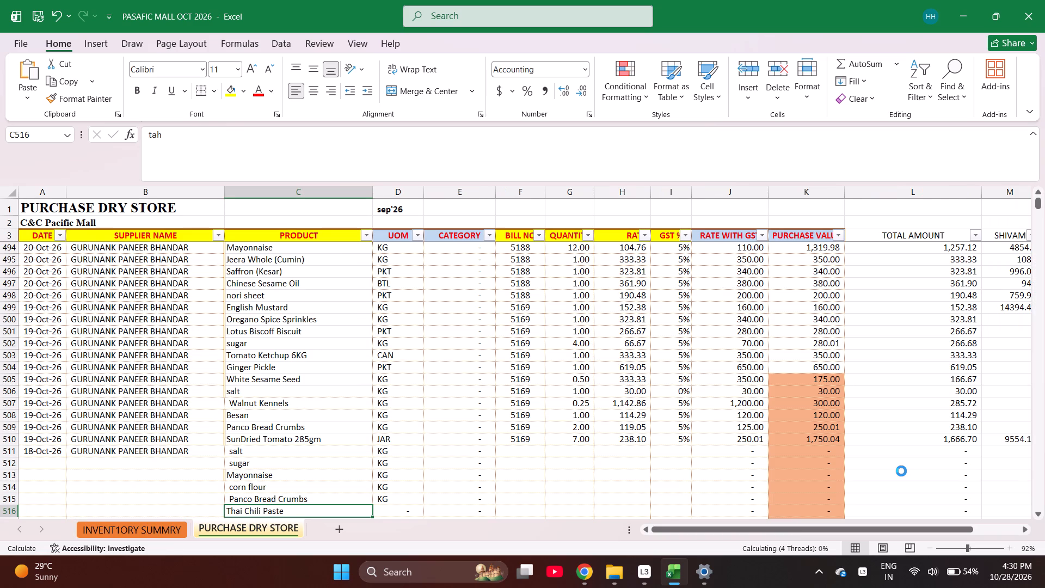
pyautogui.press('Return')
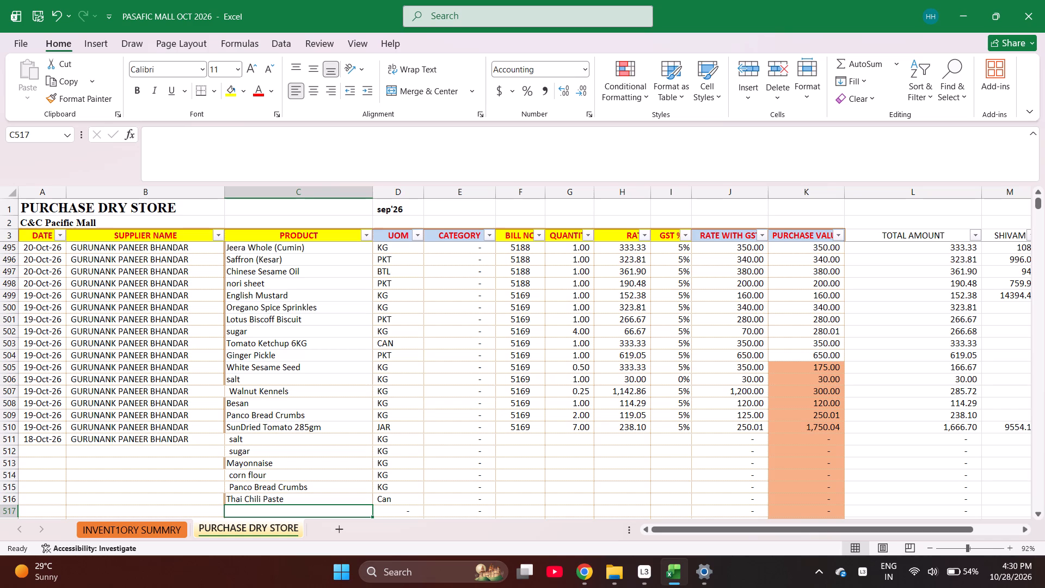
# Find "methi" in the inventory summary sheet and copy Kasoori Methi into product cell C517 of PURCHASE DRY STORE.
pyautogui.hotkey('ctrl', 'pageup')
pyautogui.hotkey('ctrl', 'f')
pyautogui.write('methi')
pyautogui.press('Return')
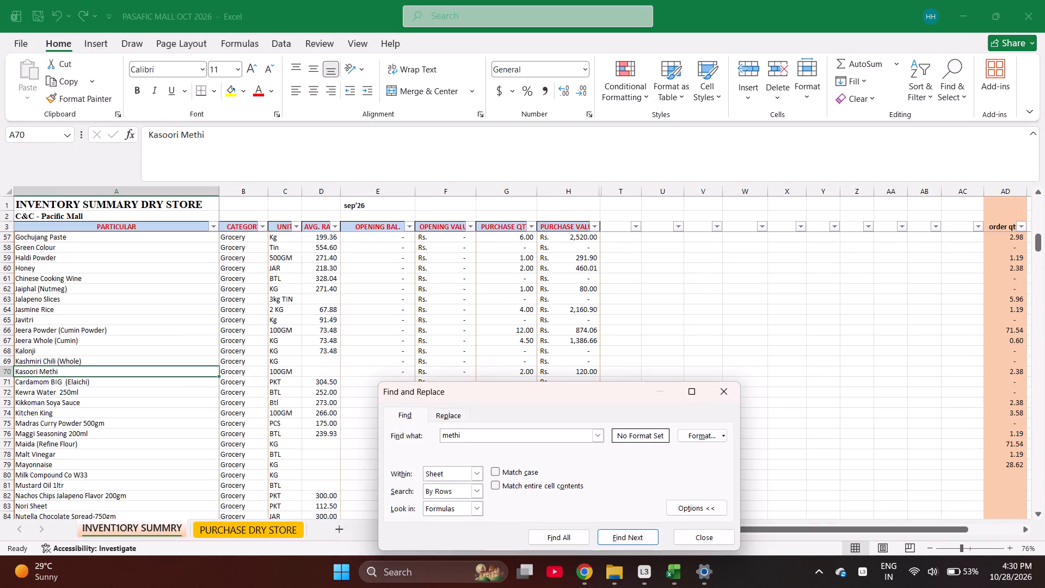
pyautogui.press('Escape')
pyautogui.hotkey('ctrl', 'c')
pyautogui.hotkey('ctrl', 'pagedown')
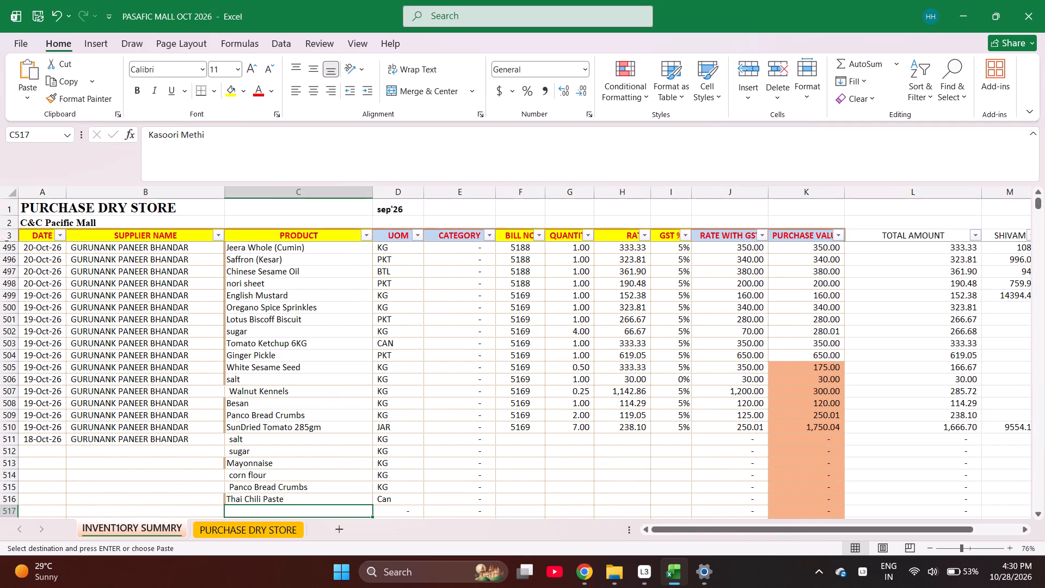
pyautogui.press('Return')
pyautogui.hotkey('ctrl', 'pageup')
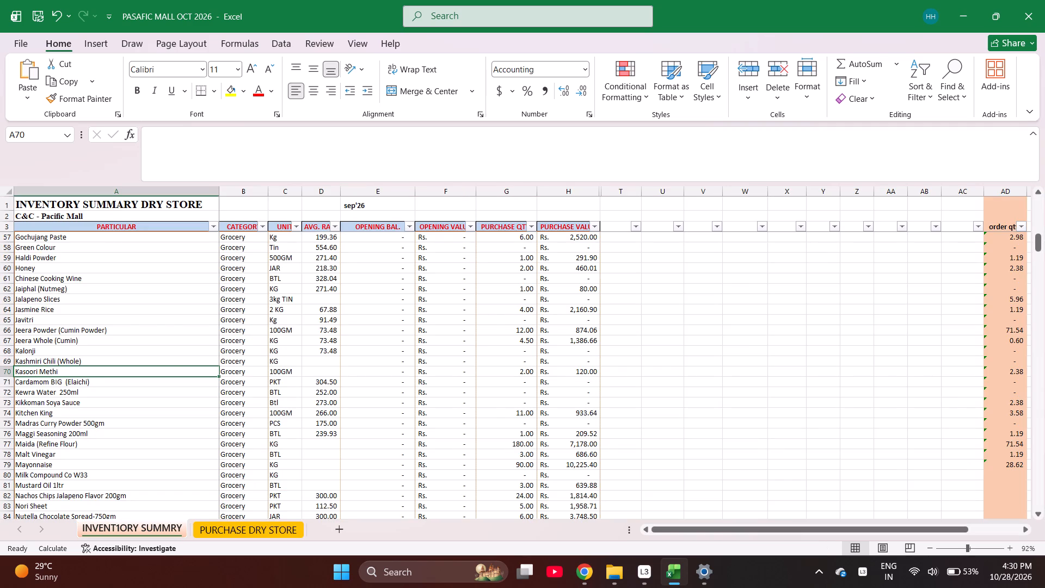
pyautogui.hotkey('ctrl', 'pagedown')
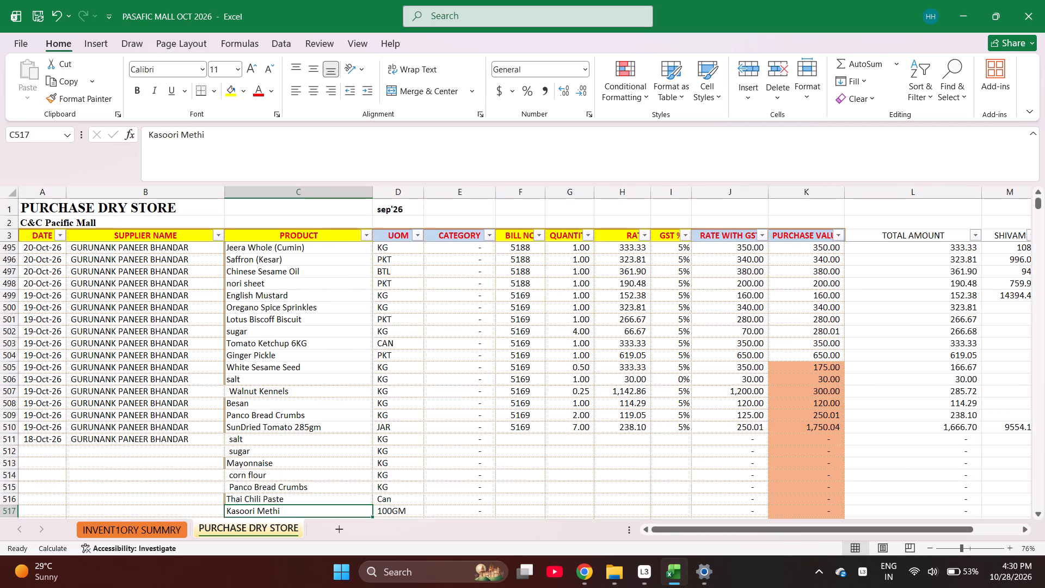
# Enter English Mustard in product cell C518, below Kasoori Methi.
pyautogui.write('en')
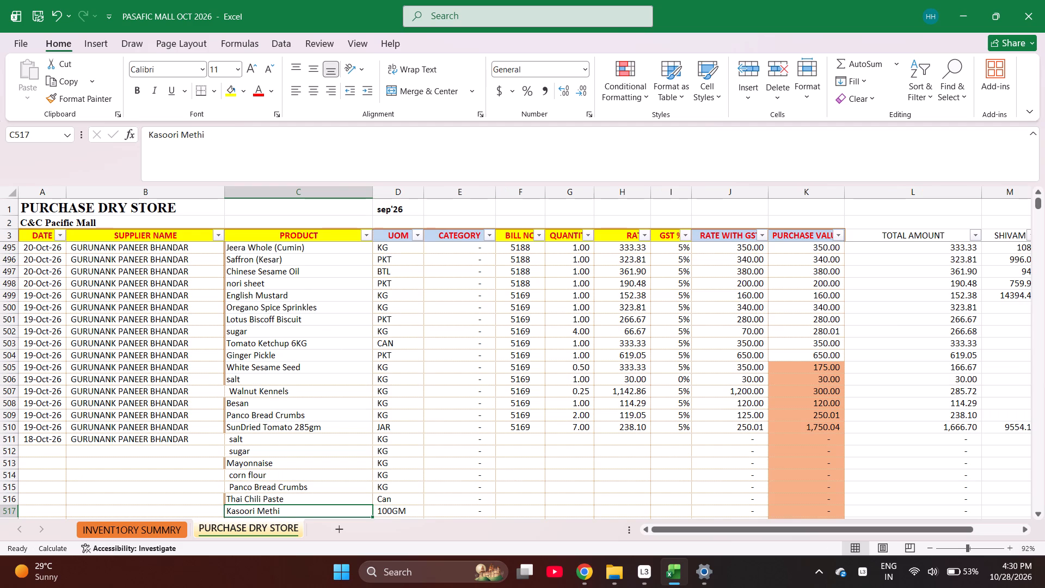
pyautogui.press('BackSpace')
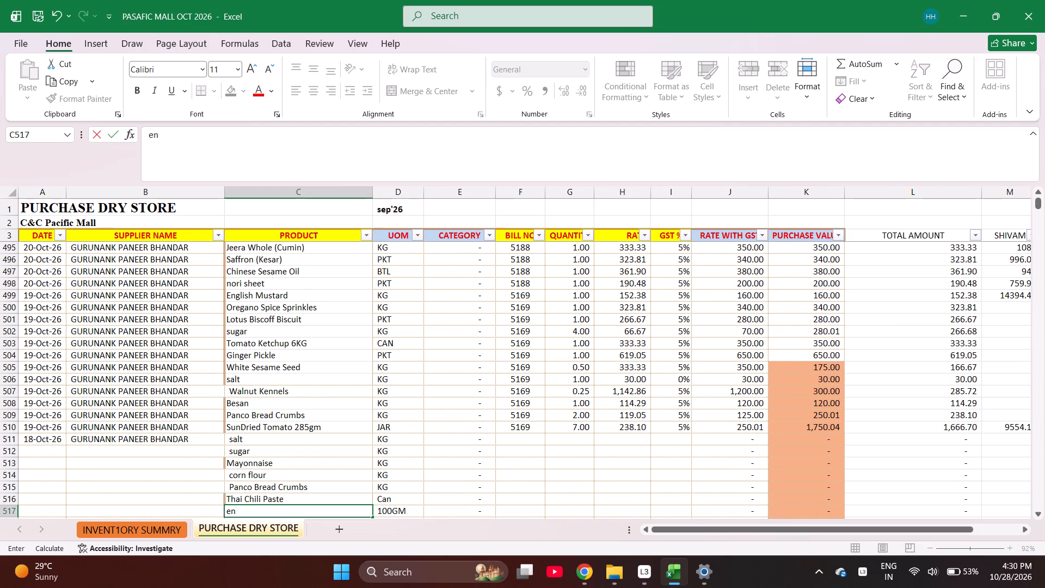
pyautogui.press('Escape')
pyautogui.press('Down')
pyautogui.write('en')
pyautogui.press('Return')
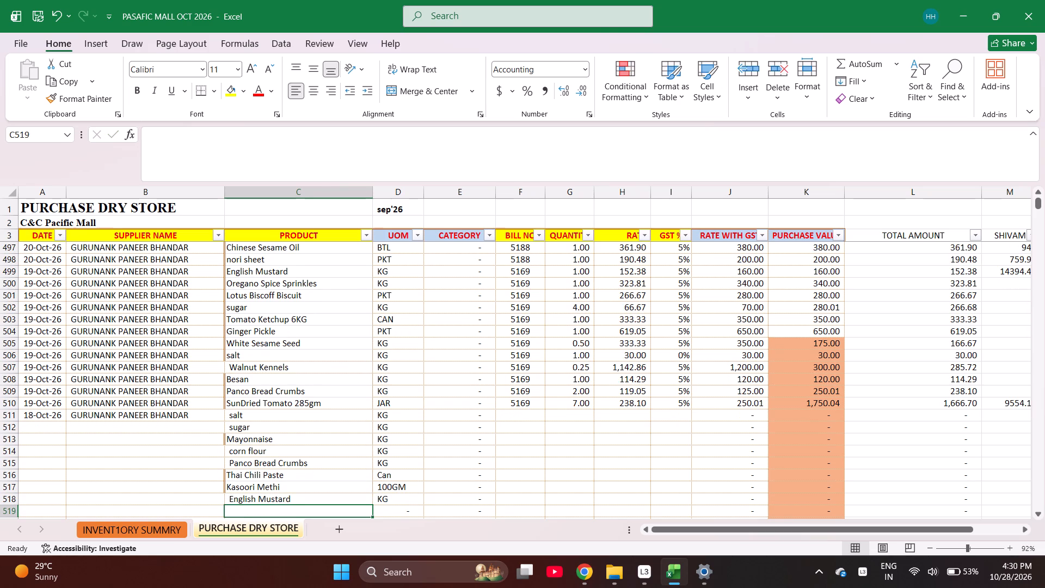
# Find "oreg" in the inventory summary sheet and copy Oregano Spice Sprinkles into product cell C519 of PURCHASE DRY STORE.
pyautogui.hotkey('ctrl', 'pageup')
pyautogui.hotkey('ctrl', 'f')
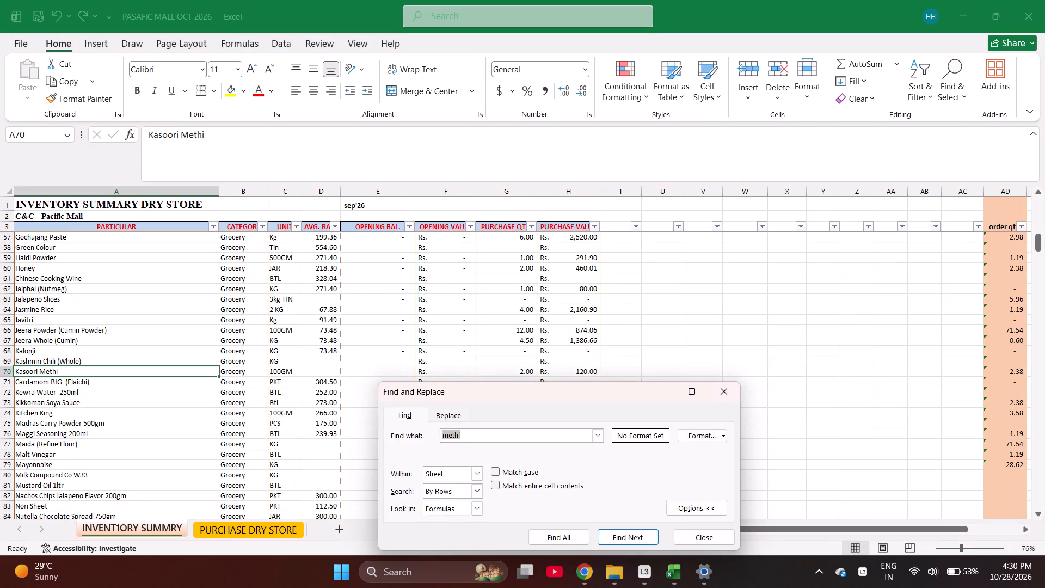
pyautogui.write('oreg')
pyautogui.press('Return')
pyautogui.press('Escape')
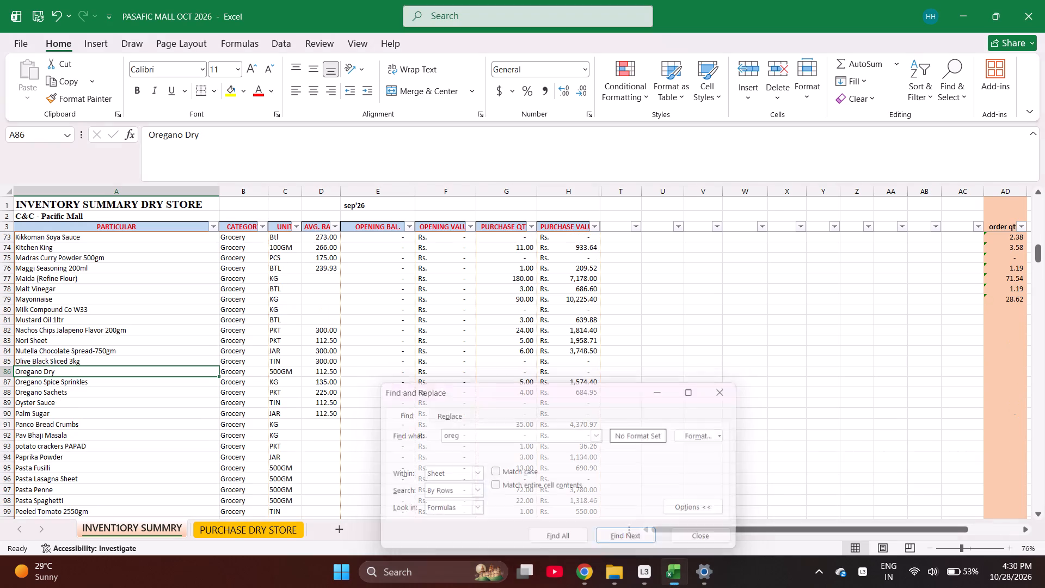
pyautogui.press('Down')
pyautogui.hotkey('ctrl', 'c')
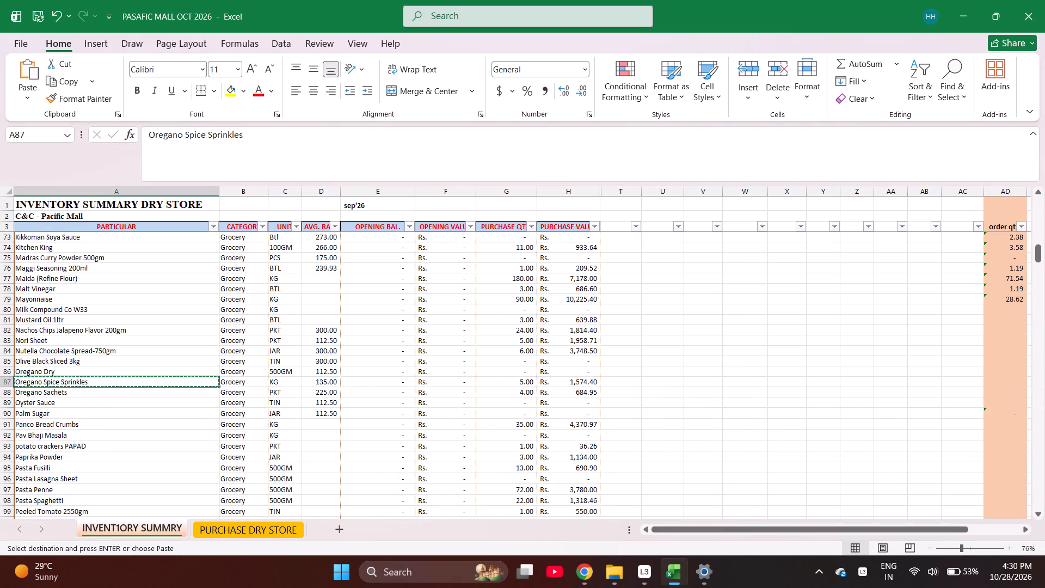
pyautogui.hotkey('ctrl', 'pagedown')
pyautogui.press('Return')
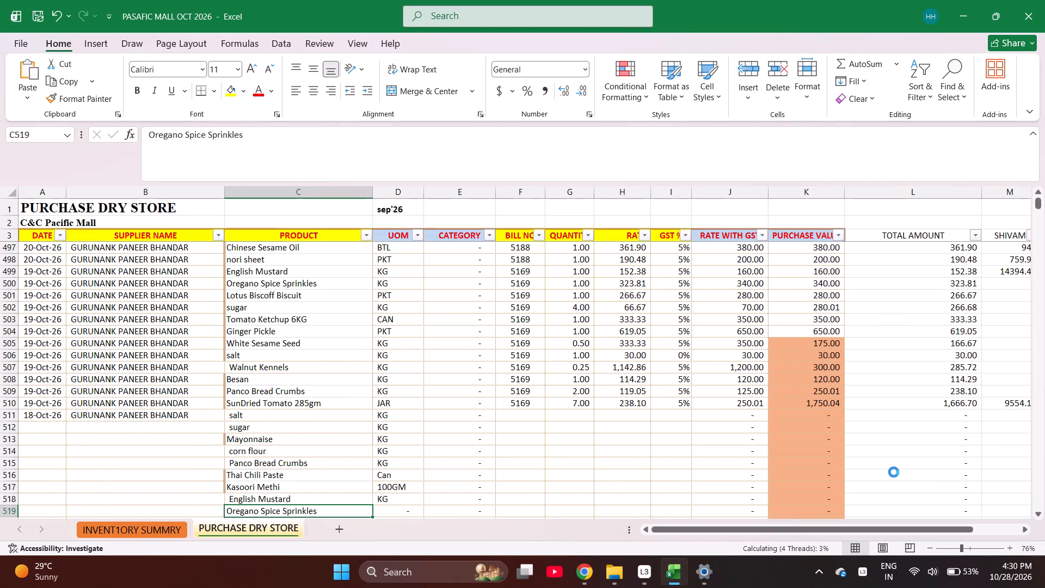
pyautogui.press('Right')
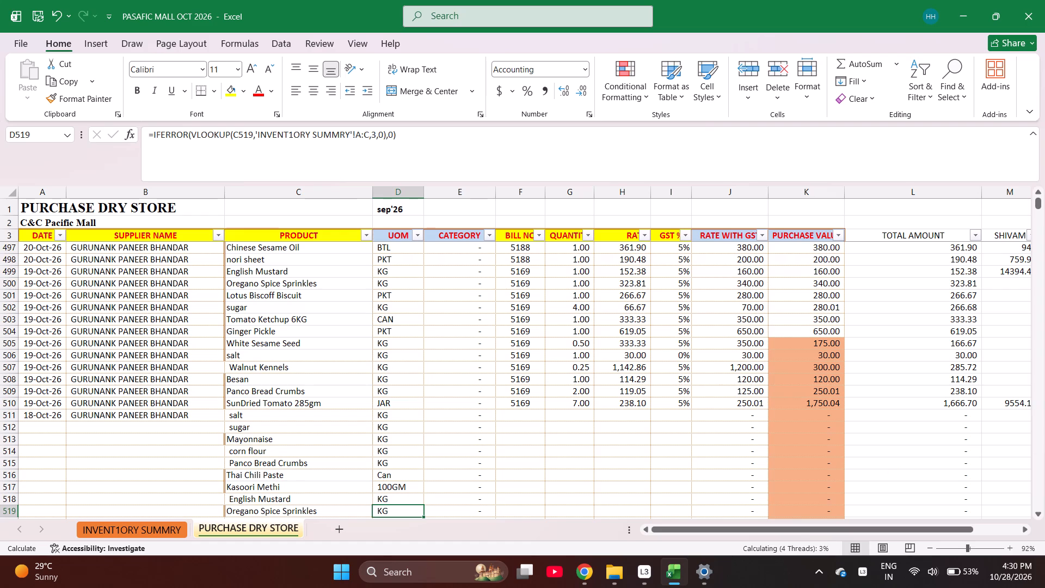
pyautogui.press('Left')
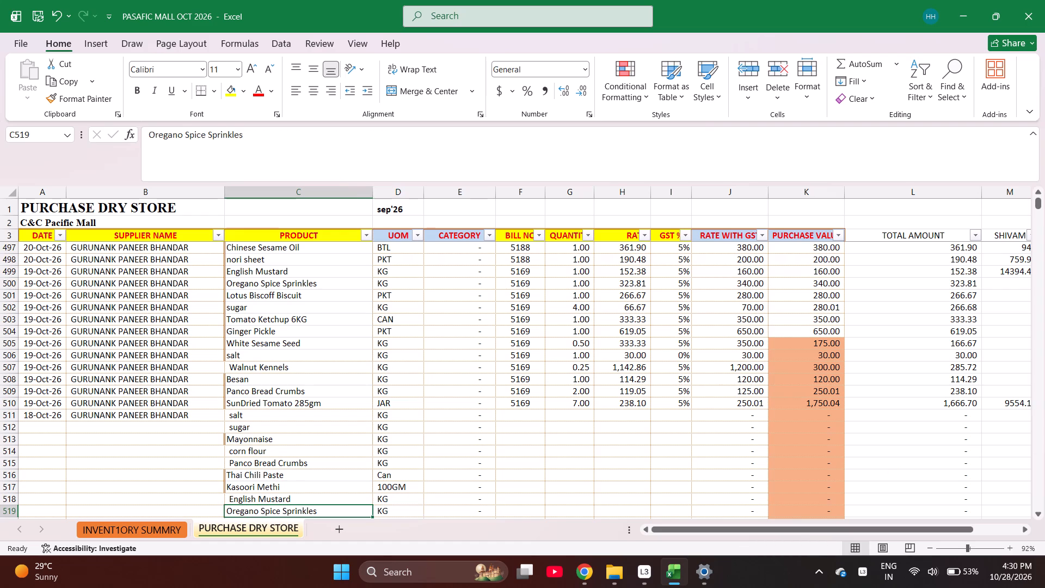
# Select the products in C511:C519 to check how many items are listed for the 18-Oct-26 entry.
pyautogui.hotkey('shift', 'Up')
pyautogui.hotkey('shift', 'Up')
pyautogui.hotkey('shift', 'Up')
pyautogui.hotkey('shift', 'Up')
pyautogui.hotkey('shift', 'Up')
pyautogui.hotkey('shift', 'Up')
pyautogui.hotkey('shift', 'Up')
pyautogui.hotkey('shift', 'Up')
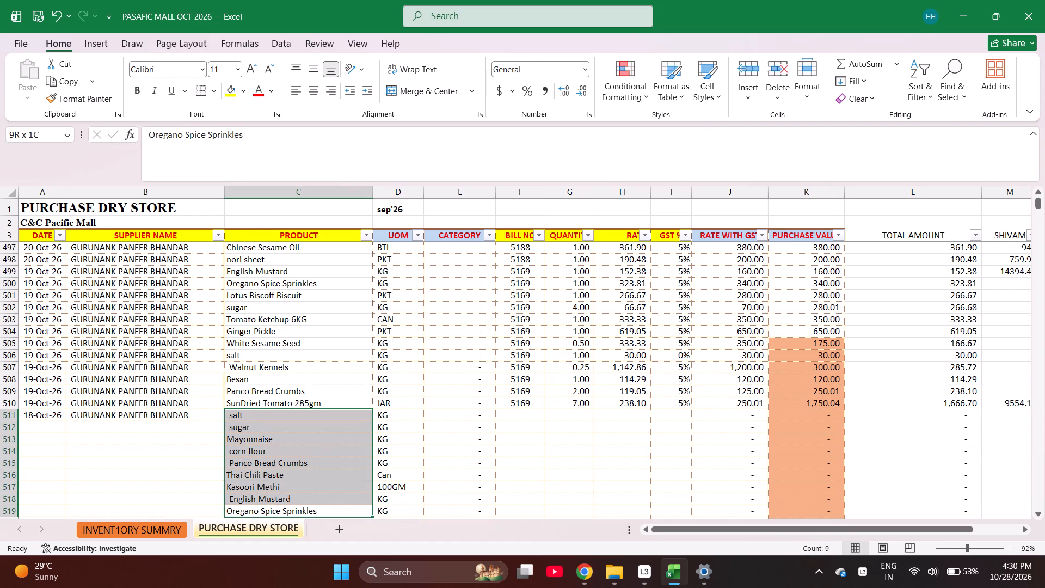
# Enter bill number 5139 in F511 for the 18-Oct-26 salt row.
pyautogui.press('Right')
pyautogui.press('Right')
pyautogui.press('Right')
pyautogui.hotkey('ctrl', 'Up')
pyautogui.press('Down')
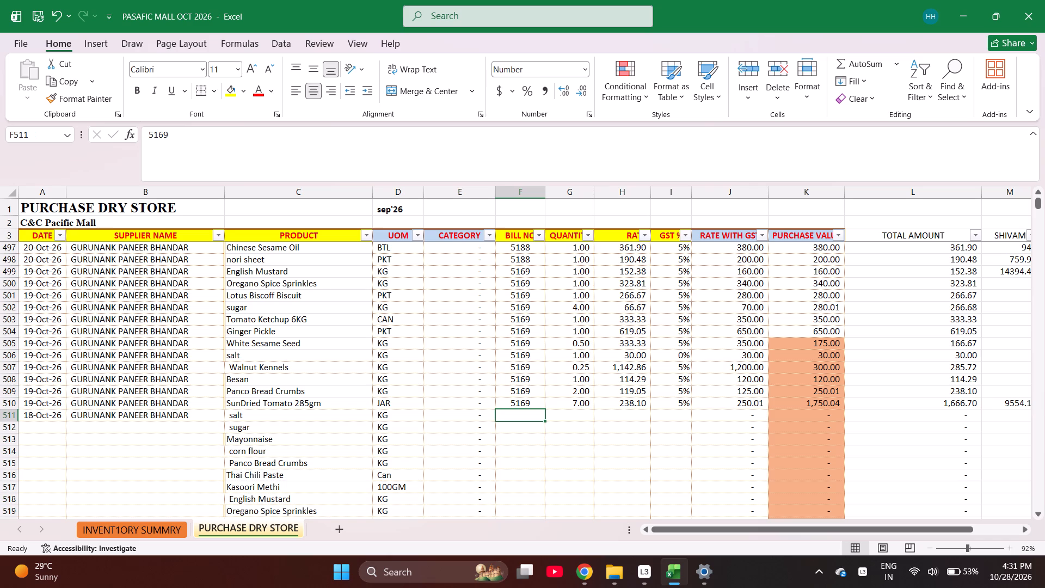
pyautogui.write('5139')
pyautogui.press('Right')
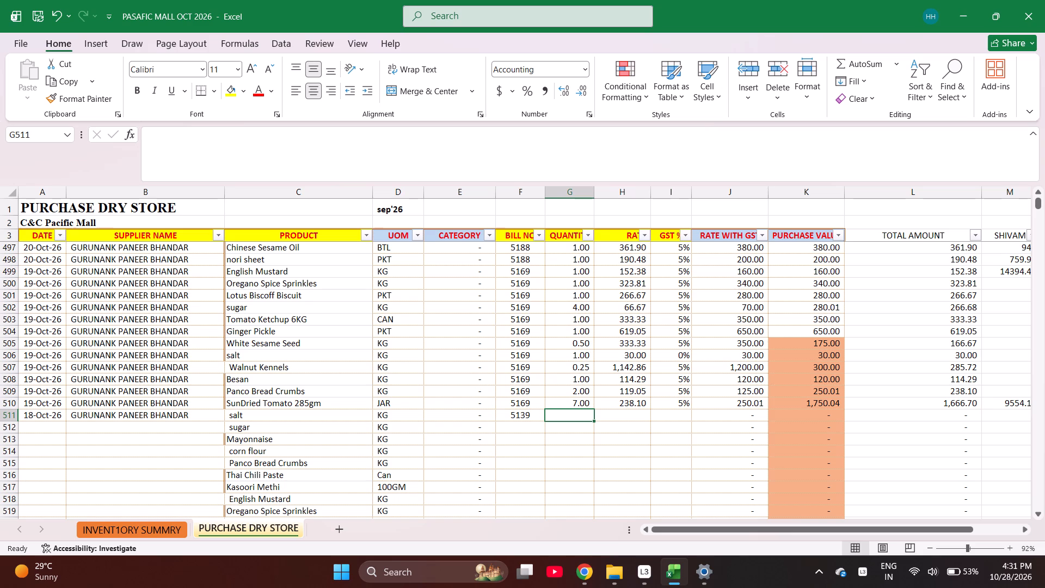
# Enter quantities 3, 3, 6, 2 and 2 in G511:G515 for salt through Panco Bread Crumbs.
pyautogui.press('3')
pyautogui.press('Return')
pyautogui.press('3')
pyautogui.press('Return')
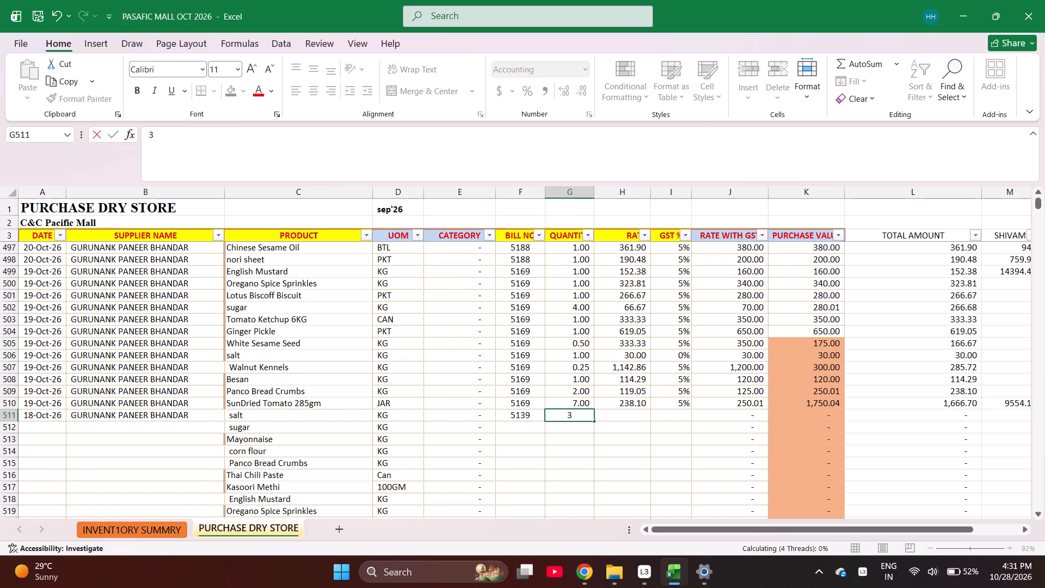
pyautogui.press('6')
pyautogui.press('Return')
pyautogui.press('2')
pyautogui.press('Return')
pyautogui.press('2')
pyautogui.press('Return')
# Enter quantities 1, 1, 1, 1 and 2 in G516:G520, from Thai Chili Paste down.
pyautogui.press('1')
pyautogui.press('Return')
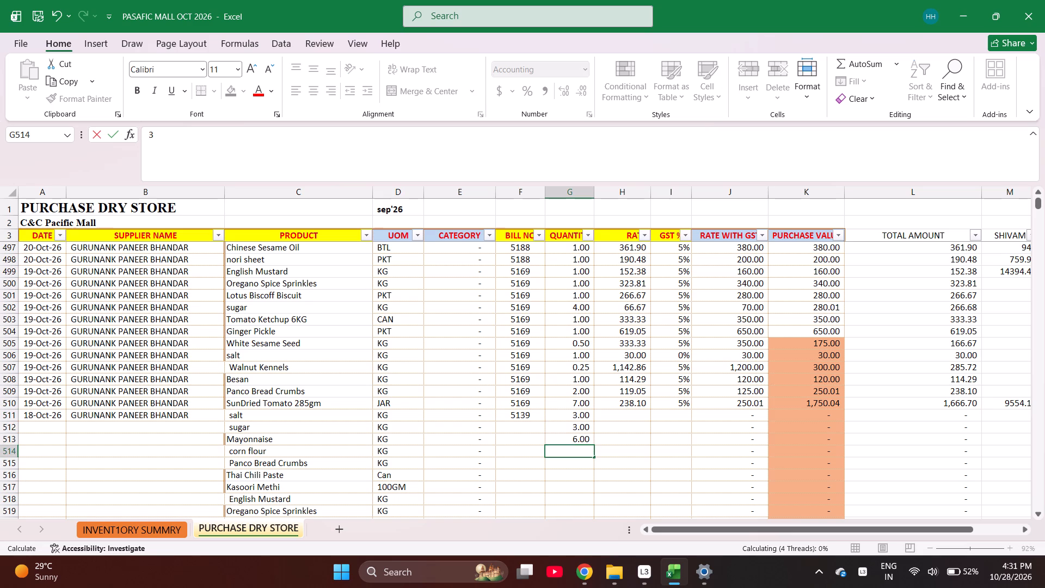
pyautogui.press('1')
pyautogui.press('Return')
pyautogui.press('1')
pyautogui.press('Return')
pyautogui.press('1')
pyautogui.press('Return')
pyautogui.press('2')
pyautogui.press('Return')
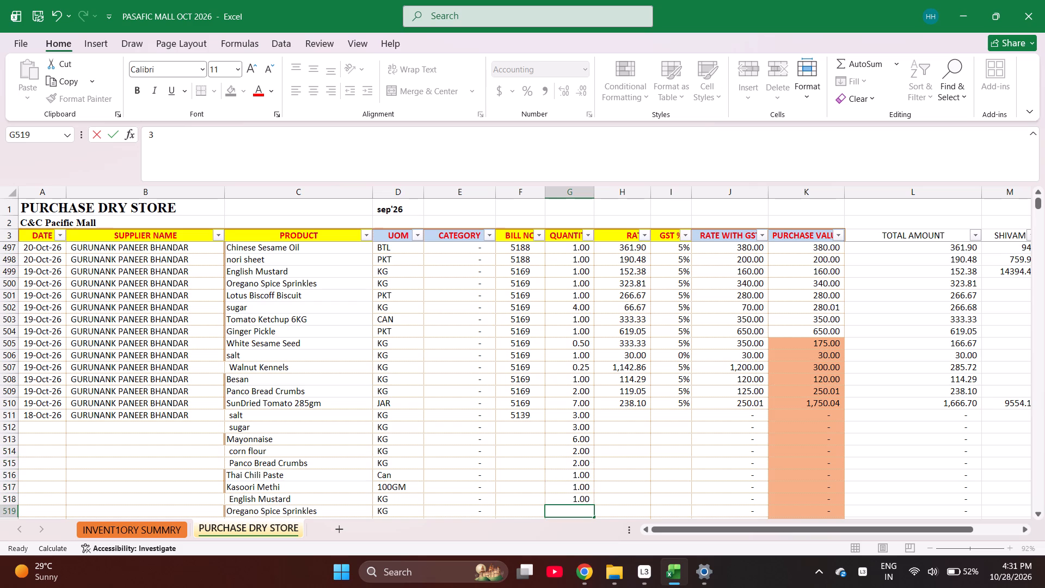
# Enter rates 30, 66.67, 104.76, 55 and 119.05 in H511:H515 for salt through Panco Bread Crumbs.
pyautogui.press('Right')
pyautogui.press('Up')
pyautogui.press('Up')
pyautogui.press('Up')
pyautogui.press('Up')
pyautogui.press('Up')
pyautogui.press('Up')
pyautogui.press('Up')
pyautogui.press('Up')
pyautogui.press('Up')
pyautogui.press('Up')
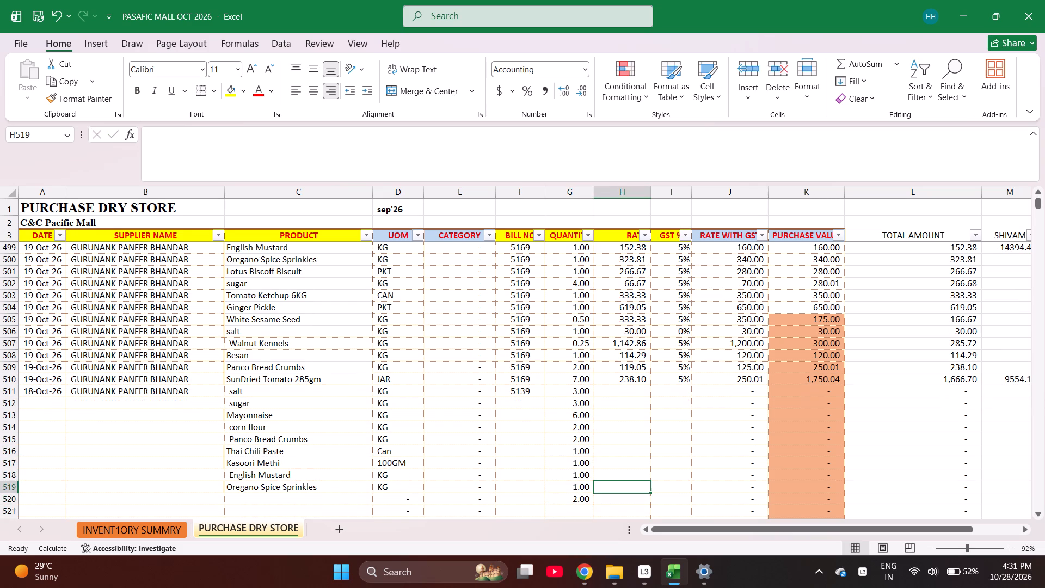
pyautogui.press('Up')
pyautogui.press('Up')
pyautogui.press('Up')
pyautogui.press('Up')
pyautogui.press('Down')
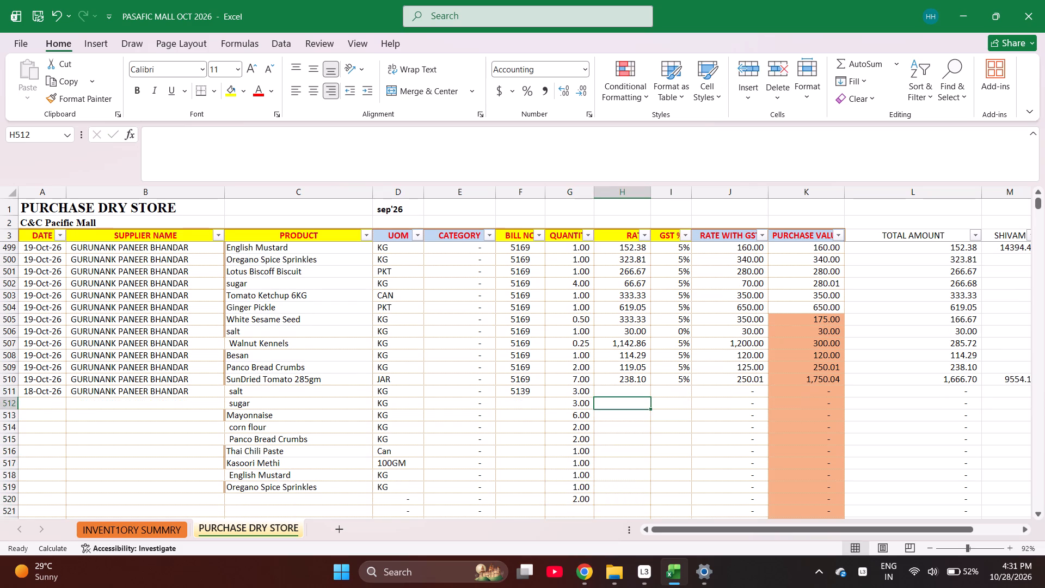
pyautogui.press('Up')
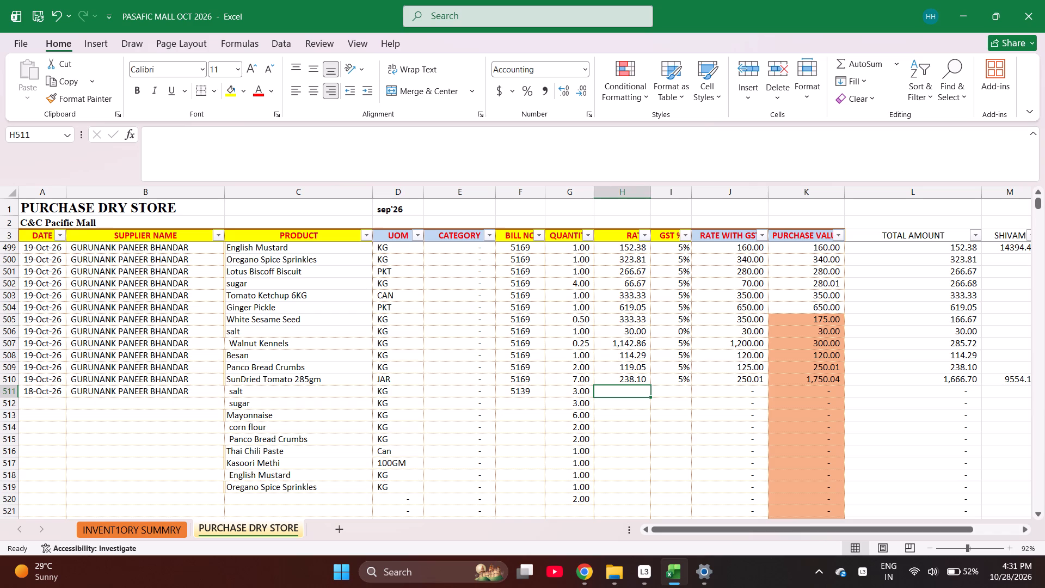
pyautogui.write('30')
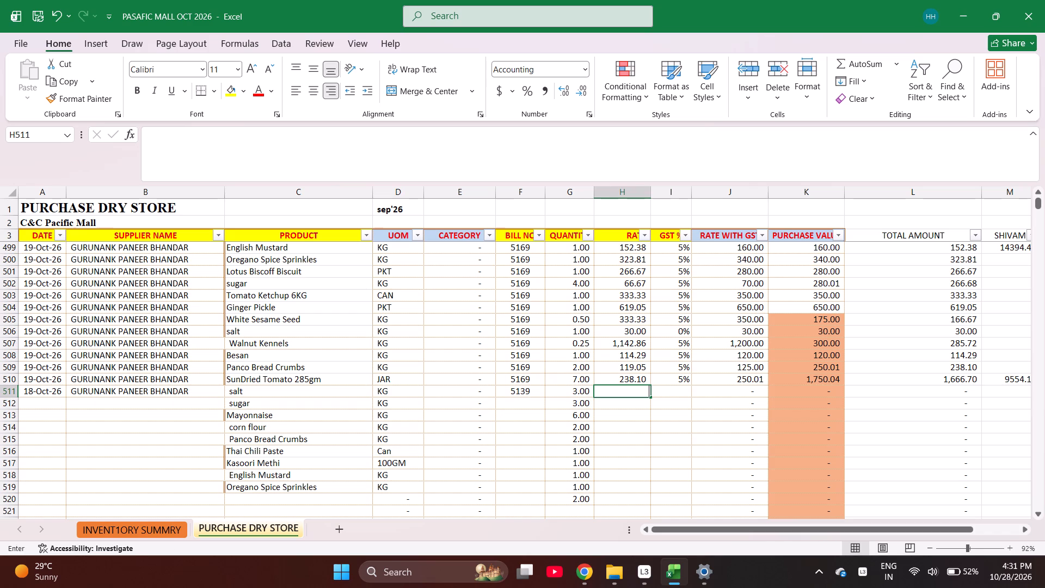
pyautogui.press('Return')
pyautogui.write('66.67')
pyautogui.press('Return')
pyautogui.write('104.76')
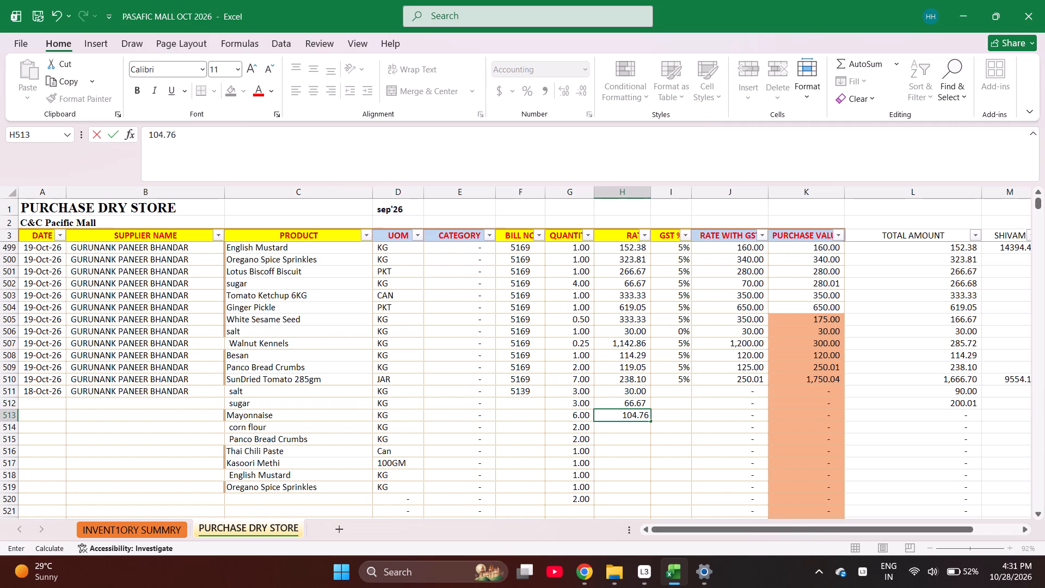
pyautogui.press('Return')
pyautogui.write('55')
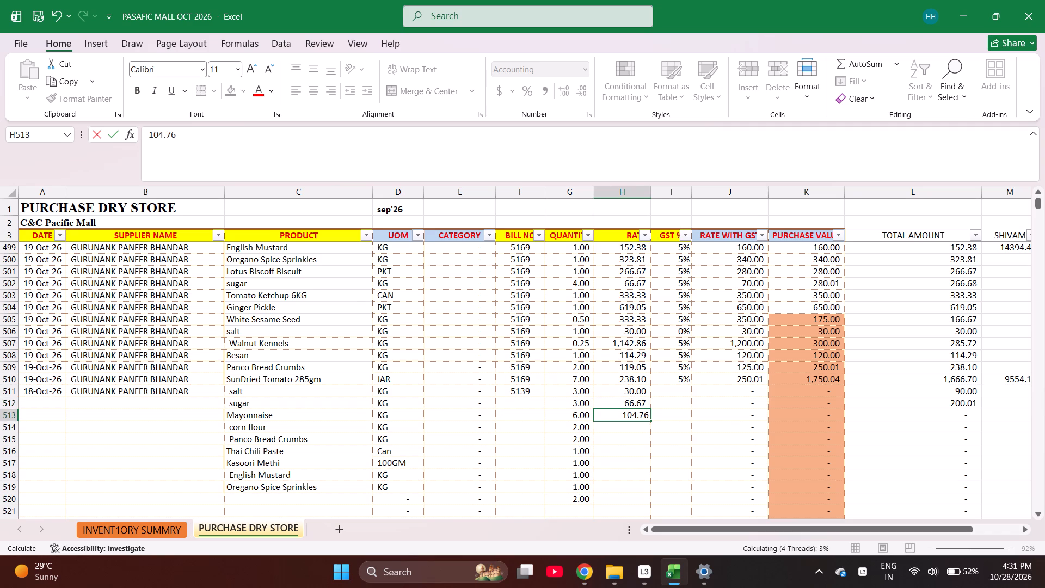
pyautogui.press('Return')
pyautogui.write('119.')
pyautogui.write('05')
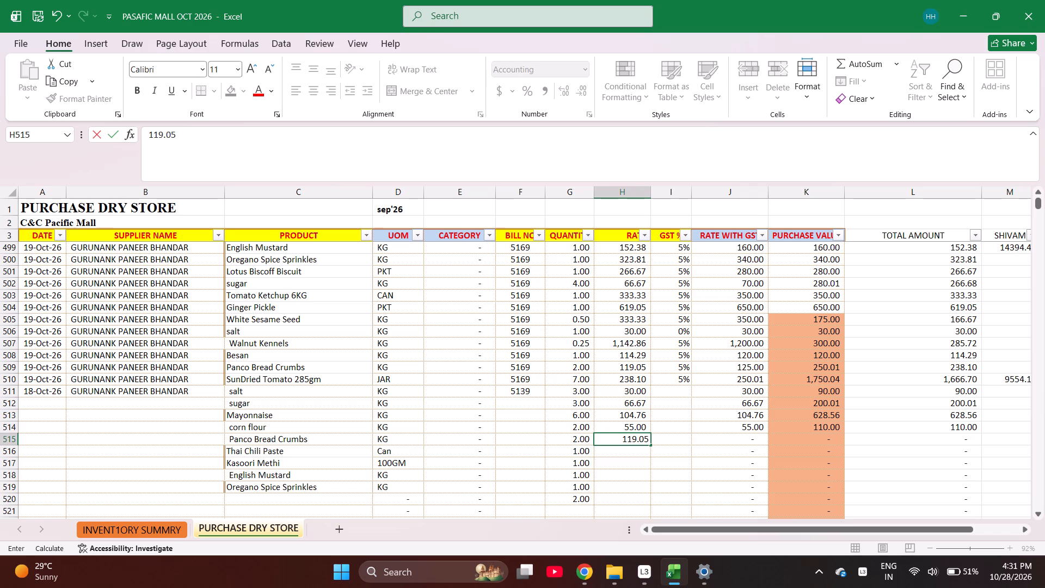
pyautogui.press('Return')
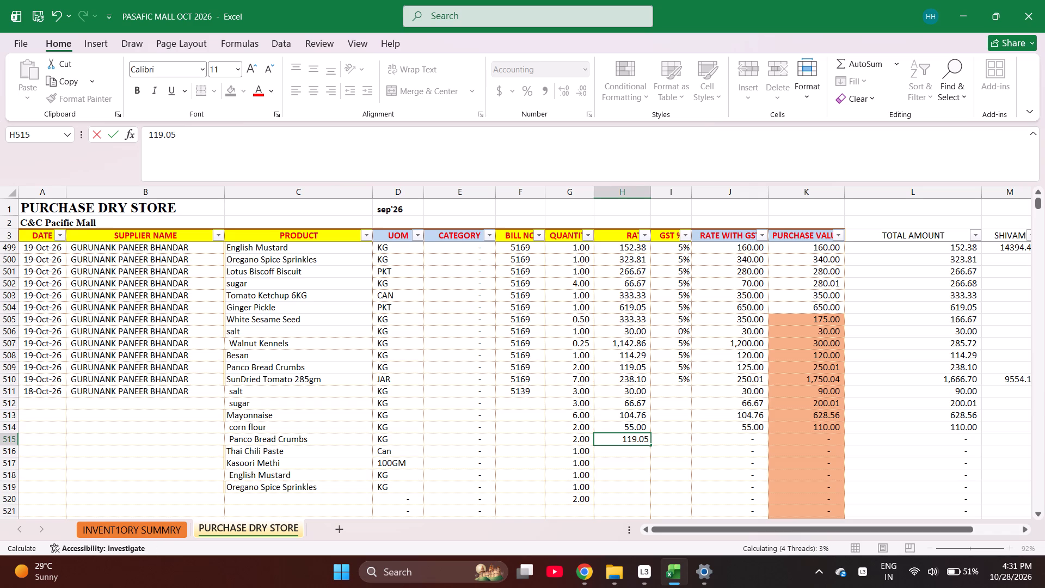
# Enter rates 428.57, 552.38, 91.14, 152.38 and 304.76 in H516:H520, from Thai Chili Paste down.
pyautogui.write('428.57')
pyautogui.press('Return')
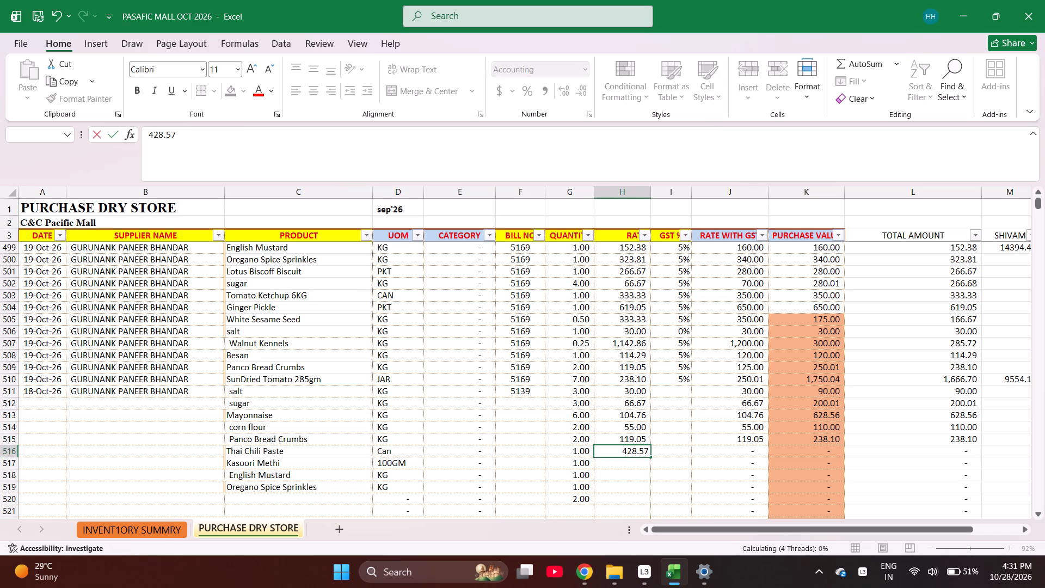
pyautogui.write('552.38')
pyautogui.press('Return')
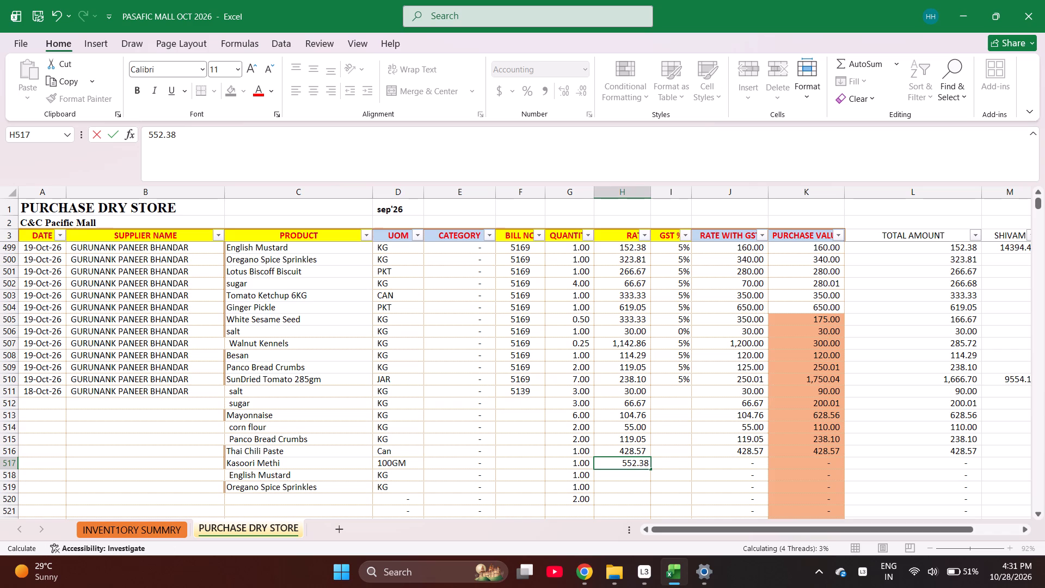
pyautogui.write('91.14')
pyautogui.press('Return')
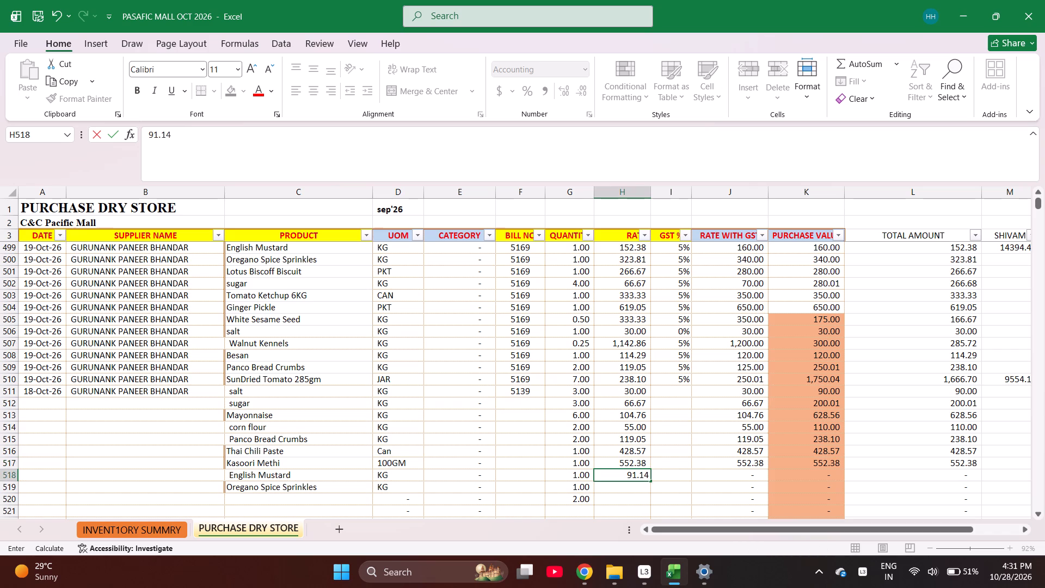
pyautogui.write('152.38')
pyautogui.press('Return')
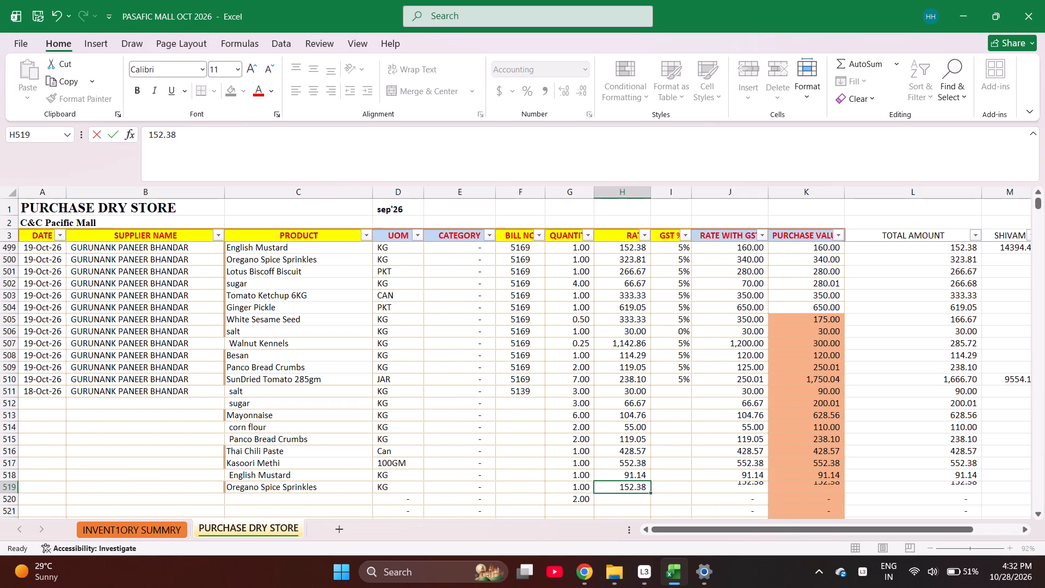
pyautogui.write('304.76')
pyautogui.press('Right')
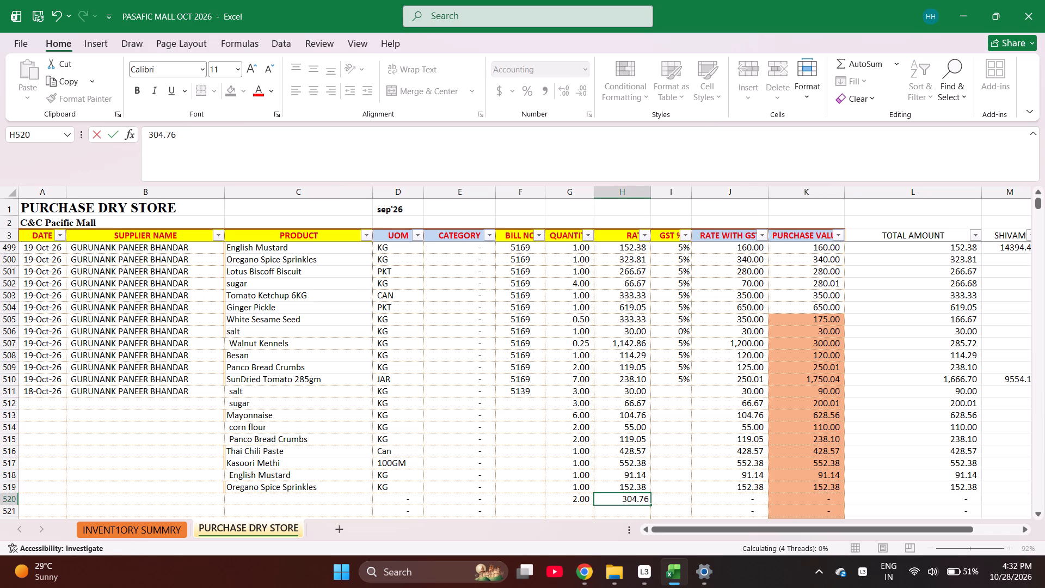
# Set the GST rates in I511:I514 to 0%, 5%, 5% and 0% for salt, sugar, mayonnaise and corn flour.
pyautogui.hotkey('ctrl', 'Up')
pyautogui.press('Down')
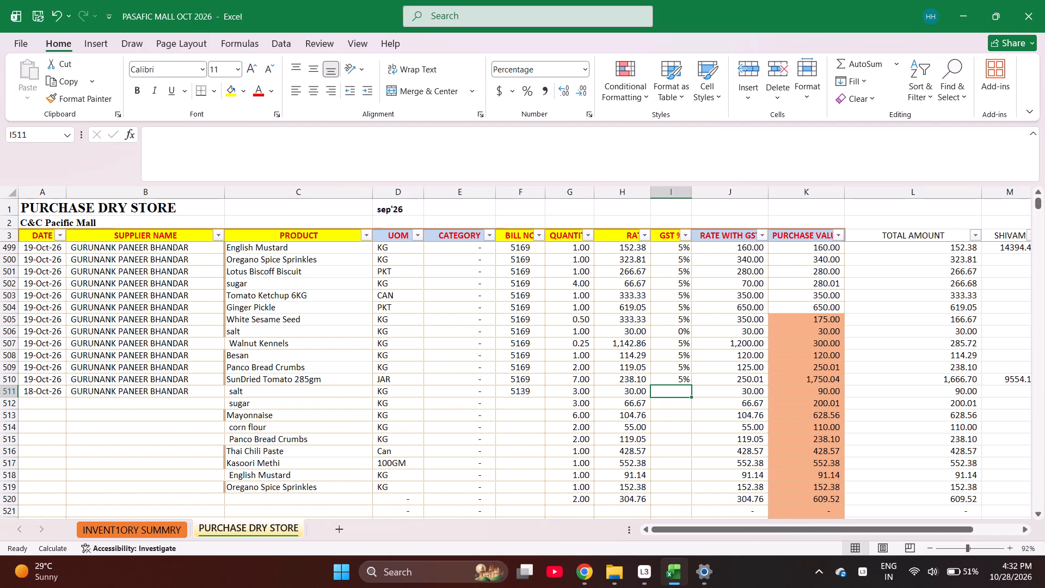
pyautogui.press('0')
pyautogui.press('Return')
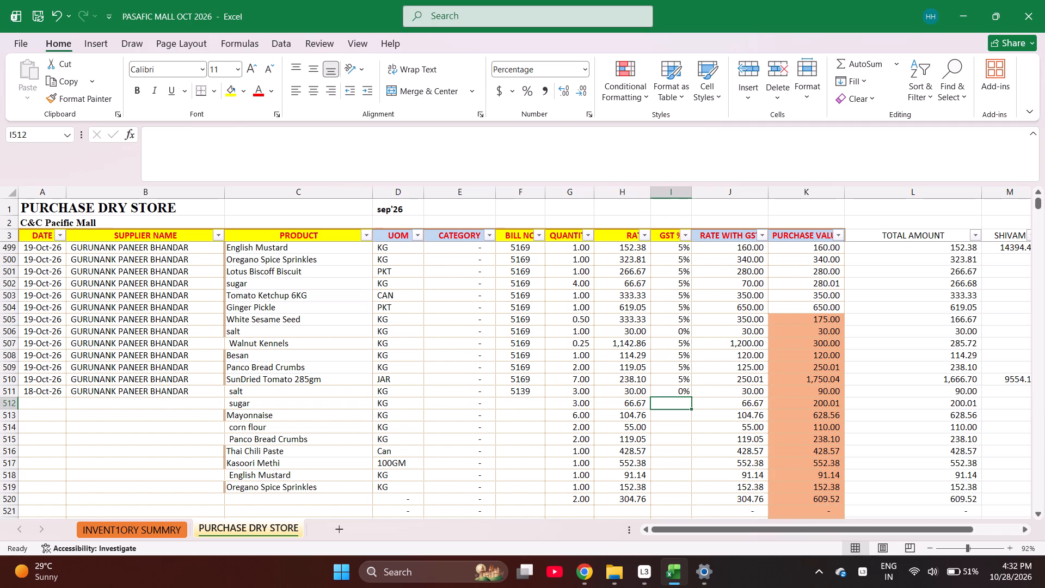
pyautogui.press('5')
pyautogui.press('Return')
pyautogui.press('5')
pyautogui.press('Return')
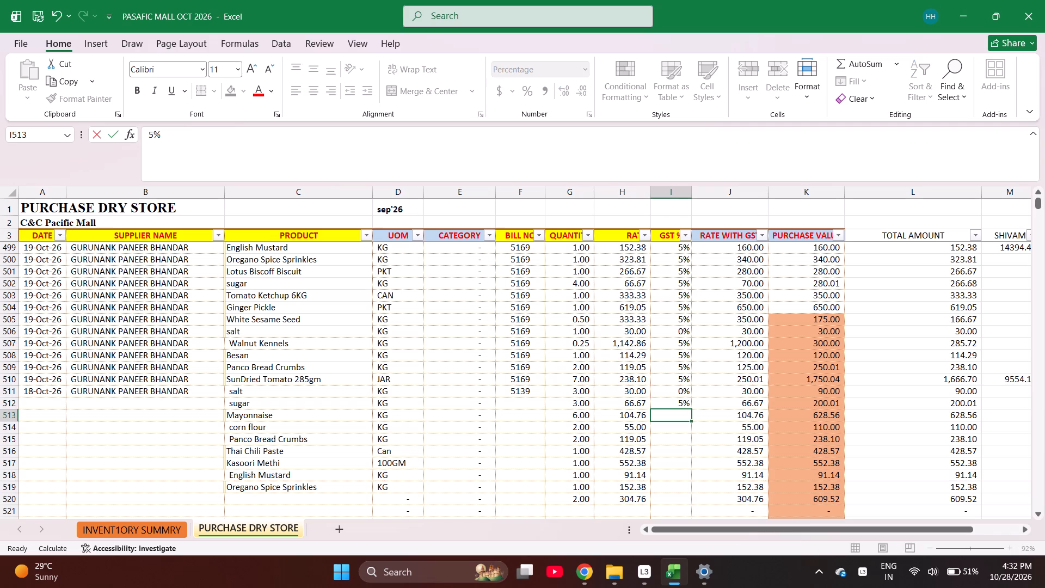
pyautogui.press('0')
pyautogui.press('Return')
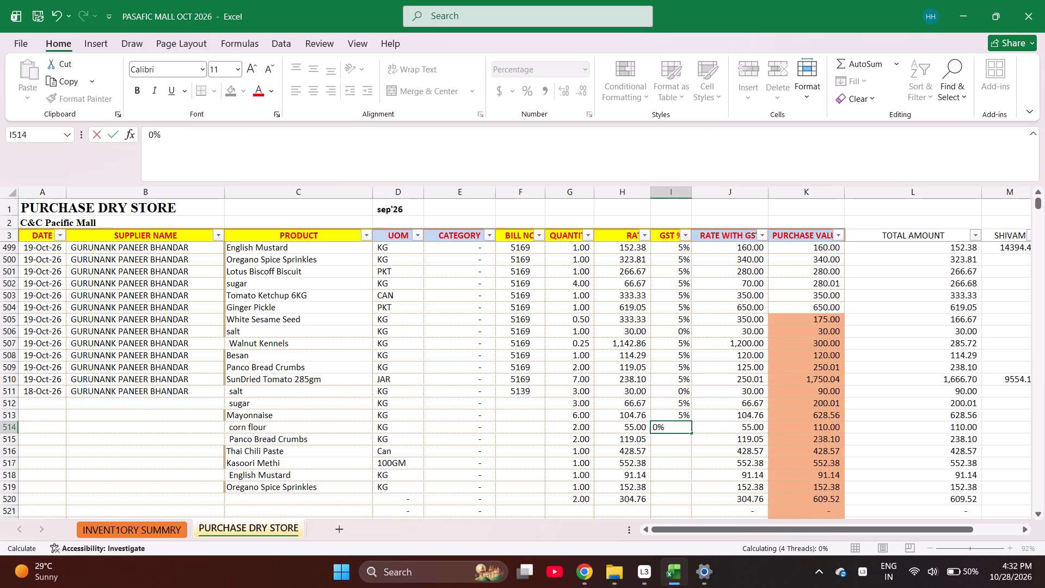
# Set GST to 5% for each row in I515:I520, from Panco Bread Crumbs down.
pyautogui.press('5')
pyautogui.press('Return')
pyautogui.press('5')
pyautogui.press('Return')
pyautogui.press('5')
pyautogui.press('Return')
pyautogui.press('5')
pyautogui.press('Return')
pyautogui.press('5')
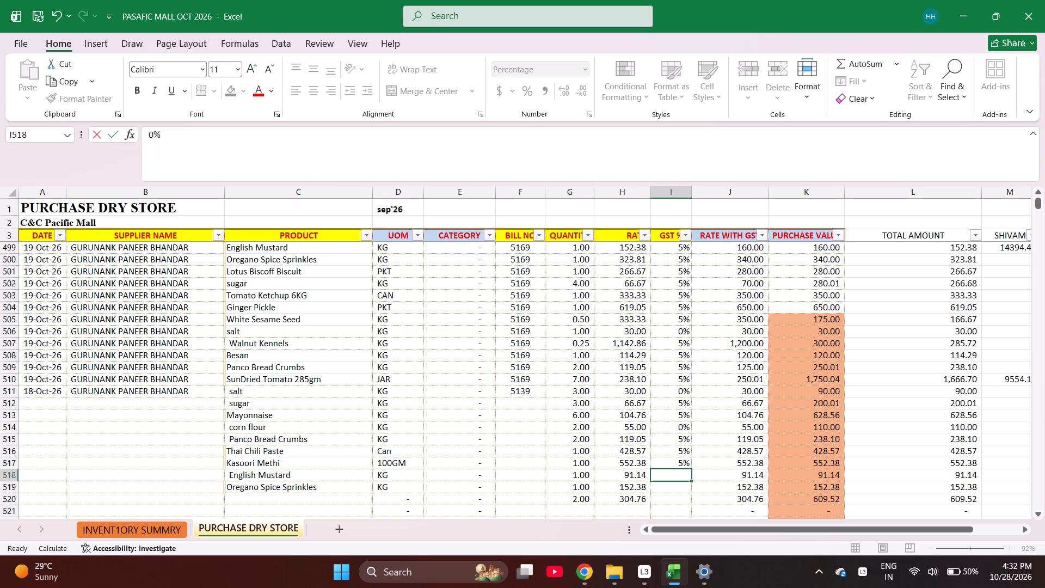
pyautogui.press('Return')
pyautogui.press('5')
pyautogui.press('Left')
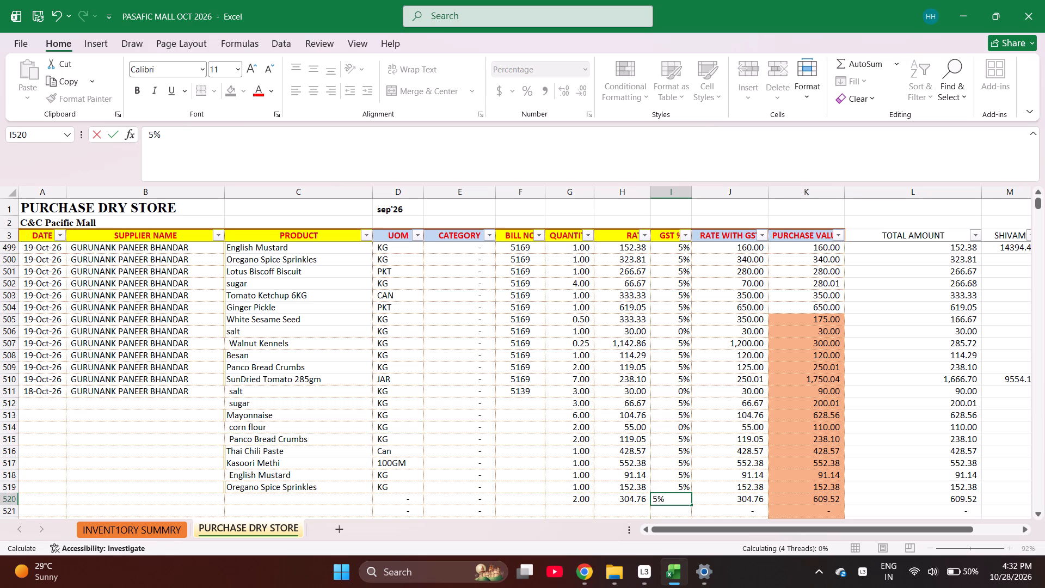
# Fill the 18-Oct-26 date and supplier GURUNANK PANEER BHANDAR down from row 511 through A511:B519.
pyautogui.hotkey('ctrl', 'Left')
pyautogui.hotkey('ctrl', 'Left')
pyautogui.hotkey('ctrl', 'Left')
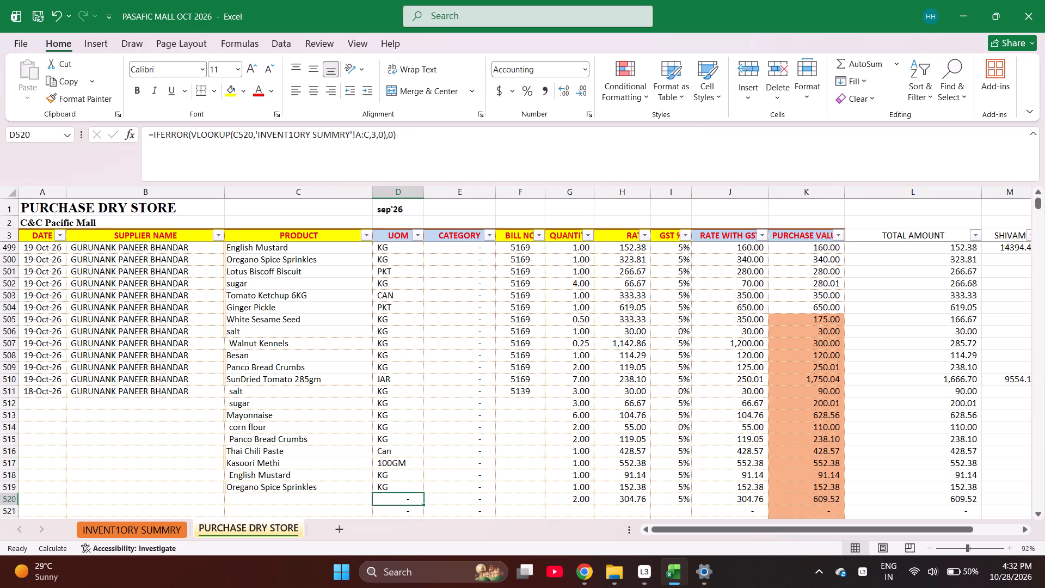
pyautogui.hotkey('ctrl', 'Left')
pyautogui.hotkey('ctrl', 'Up')
pyautogui.hotkey('shift', 'Right')
pyautogui.hotkey('shift', 'Down')
pyautogui.hotkey('shift', 'Down')
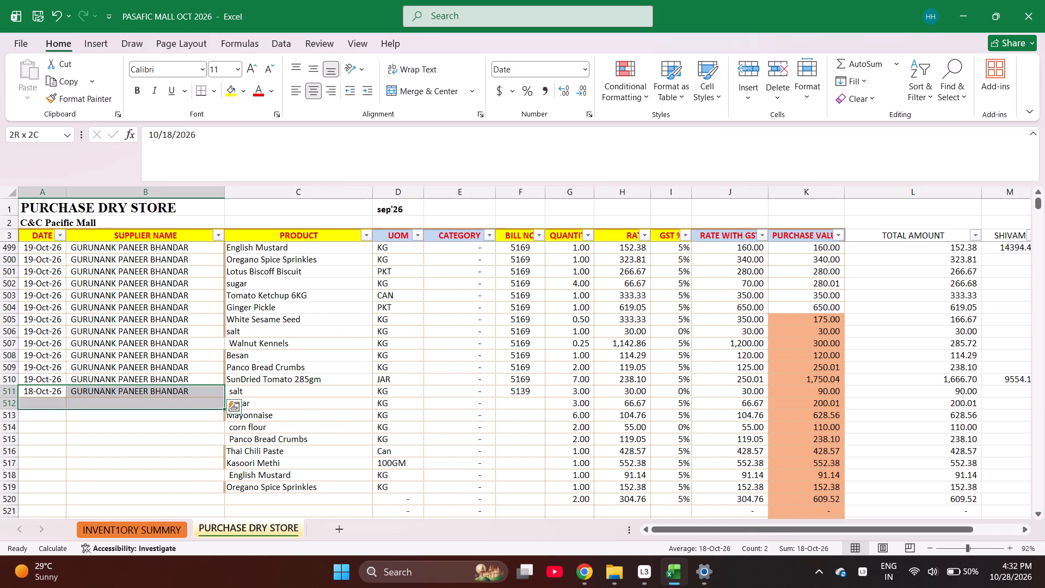
pyautogui.hotkey('shift', 'Down')
pyautogui.hotkey('shift', 'Down')
pyautogui.hotkey('shift', 'Down')
pyautogui.hotkey('shift', 'Down')
pyautogui.hotkey('shift', 'Down')
pyautogui.hotkey('shift', 'Down')
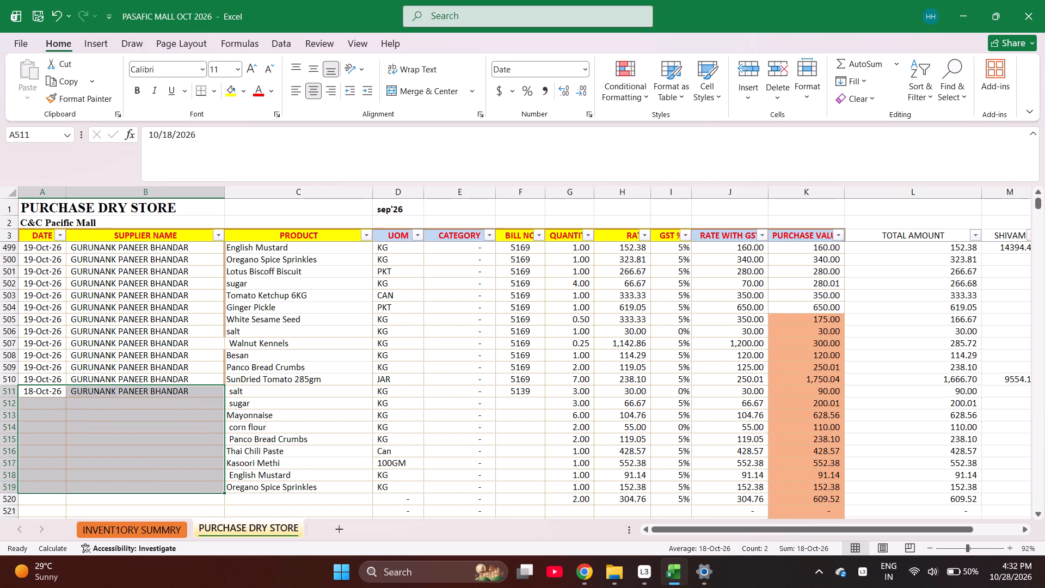
pyautogui.hotkey('ctrl', 'd')
# Fill bill number 5139 down through F511:F520.
pyautogui.hotkey('ctrl', 'Right')
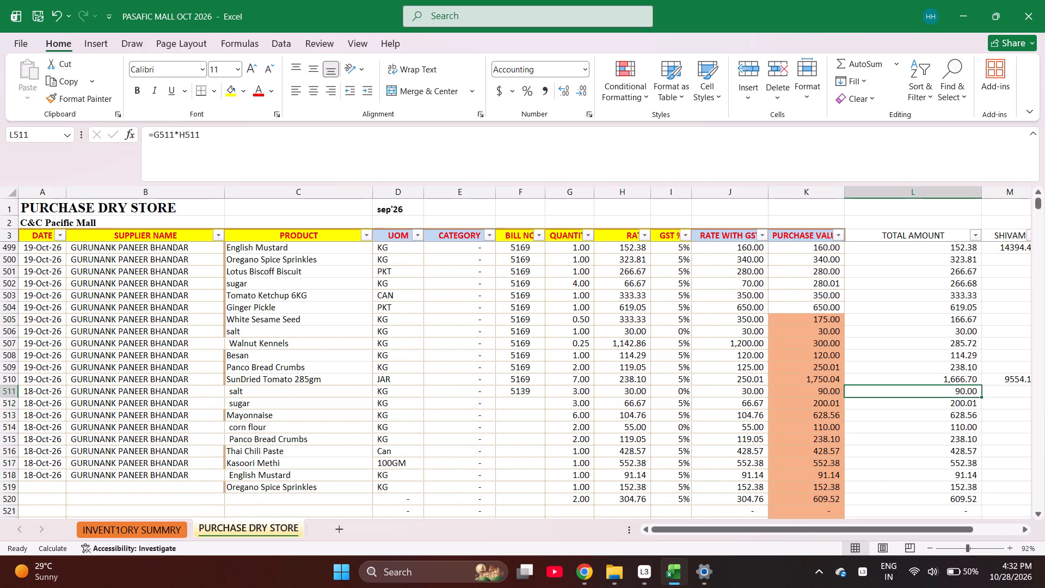
pyautogui.press('Down')
pyautogui.hotkey('ctrl', 'Left')
pyautogui.press('Up')
pyautogui.press('Left')
pyautogui.hotkey('shift', 'Down')
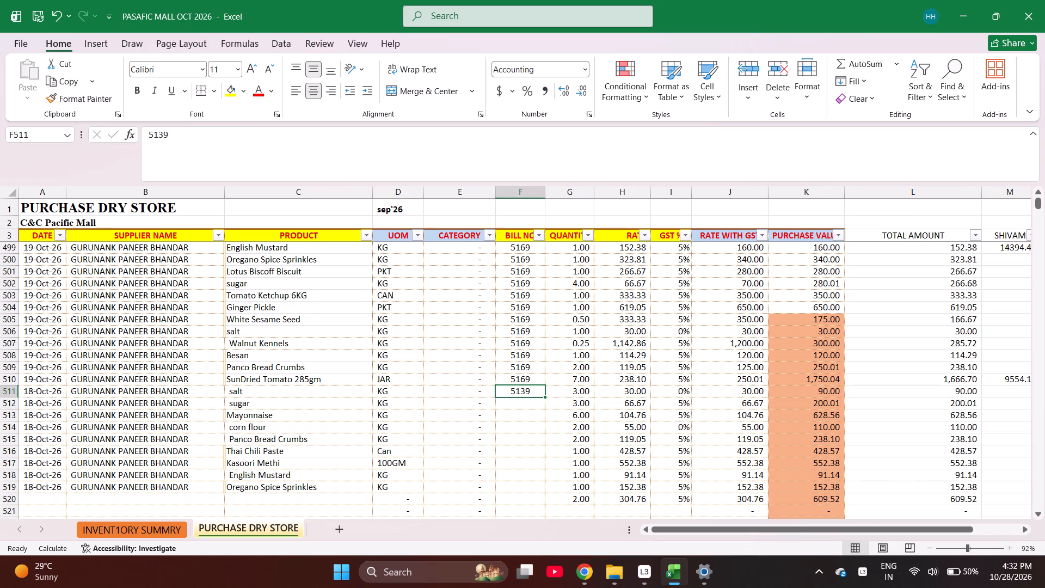
pyautogui.hotkey('shift', 'Down')
pyautogui.hotkey('shift', 'Down')
pyautogui.hotkey('shift', 'Down')
pyautogui.hotkey('shift', 'Down')
pyautogui.hotkey('shift', 'Down')
pyautogui.hotkey('shift', 'Down')
pyautogui.hotkey('shift', 'Down')
pyautogui.hotkey('shift', 'Down')
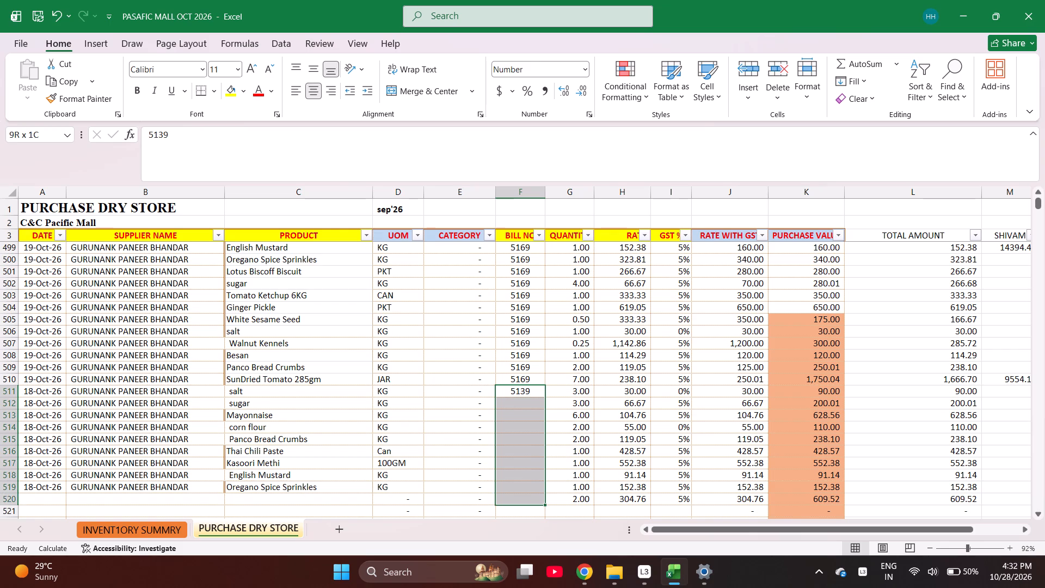
pyautogui.hotkey('ctrl', 'd')
# Select the bill 5139 amounts in L511:L520 to check their sum.
pyautogui.press('Right')
pyautogui.press('Right')
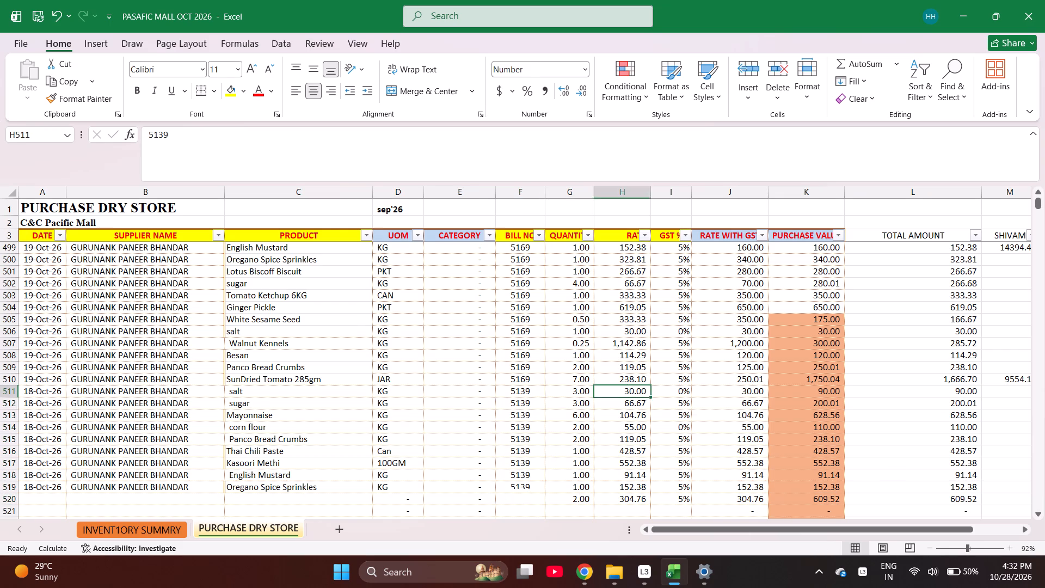
pyautogui.press('Right')
pyautogui.press('Right')
pyautogui.press('Right')
pyautogui.press('Right')
pyautogui.hotkey('shift', 'Down')
pyautogui.hotkey('shift', 'Down')
pyautogui.hotkey('shift', 'Down')
pyautogui.hotkey('shift', 'Down')
pyautogui.hotkey('shift', 'Down')
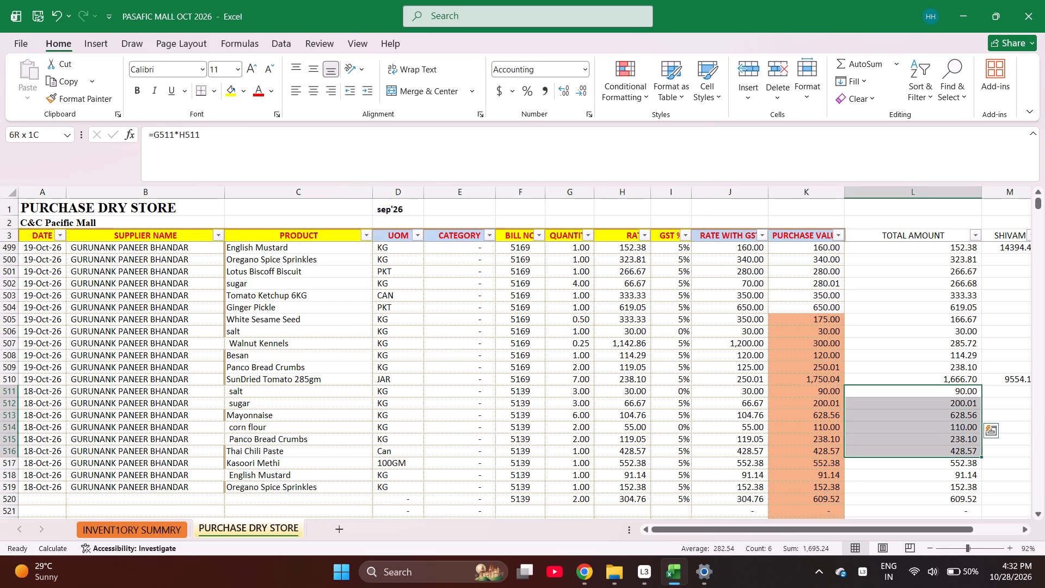
pyautogui.hotkey('shift', 'Down')
pyautogui.hotkey('shift', 'Down')
pyautogui.hotkey('shift', 'Down')
pyautogui.hotkey('shift', 'Down')
# Enter the formula +5760+5920+1440+1003+714.30+552.38 in M520 of the SHIVAM column.
pyautogui.hscroll(-2, 894, 472)
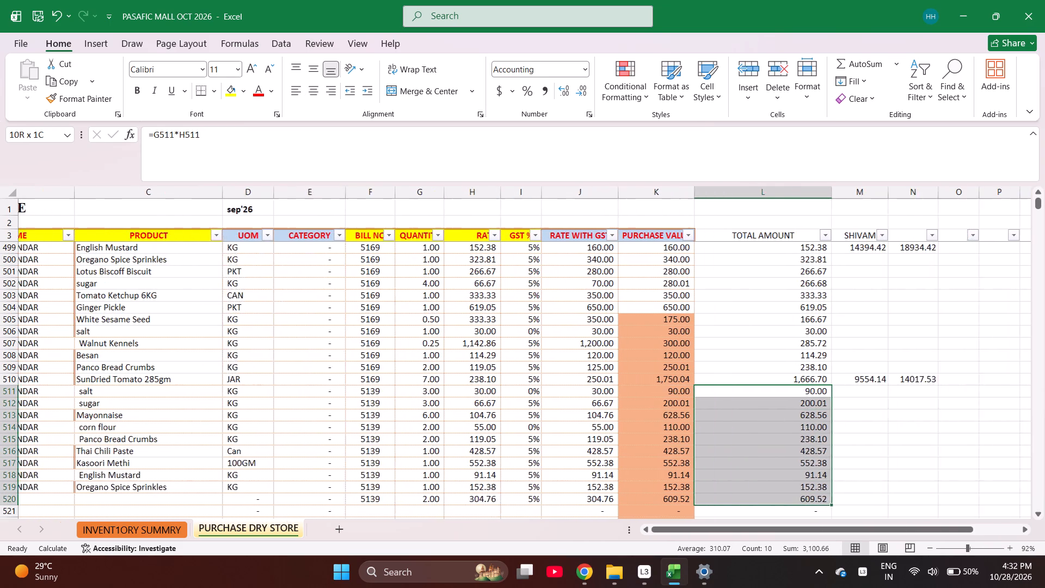
pyautogui.hscroll(-1, 894, 472)
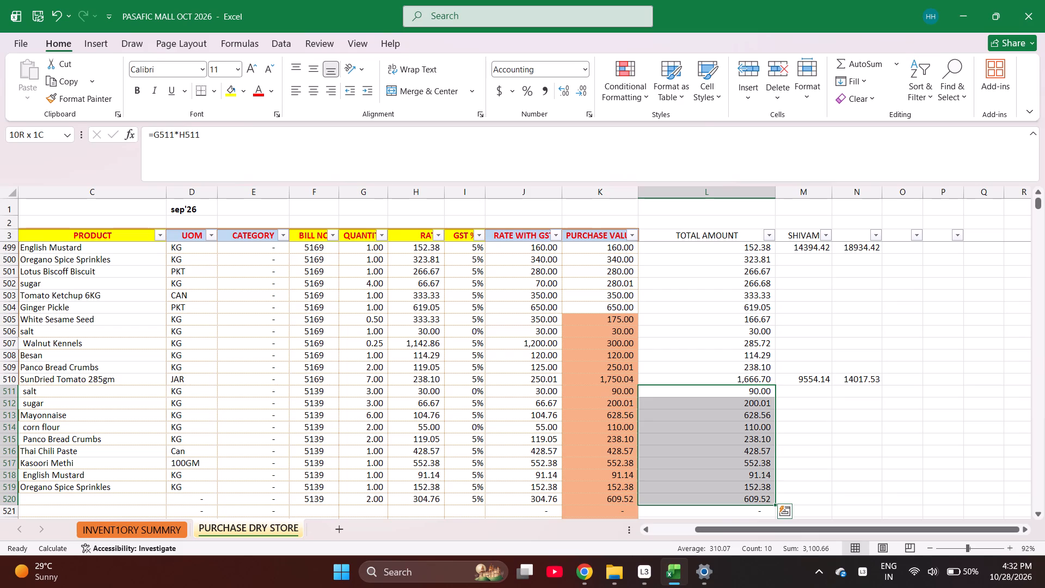
pyautogui.click(806, 497)
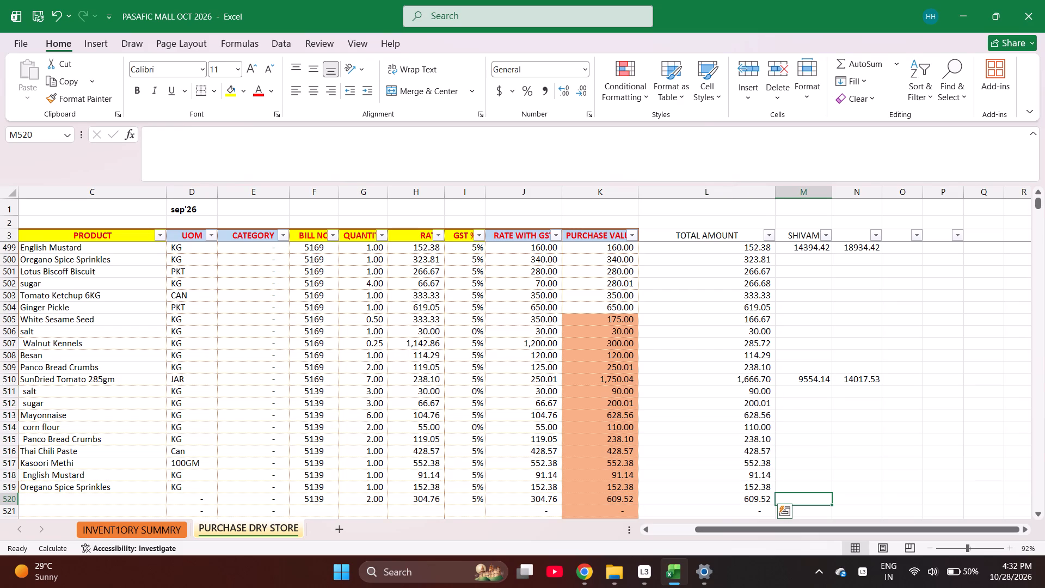
pyautogui.write('+5')
pyautogui.write('760+')
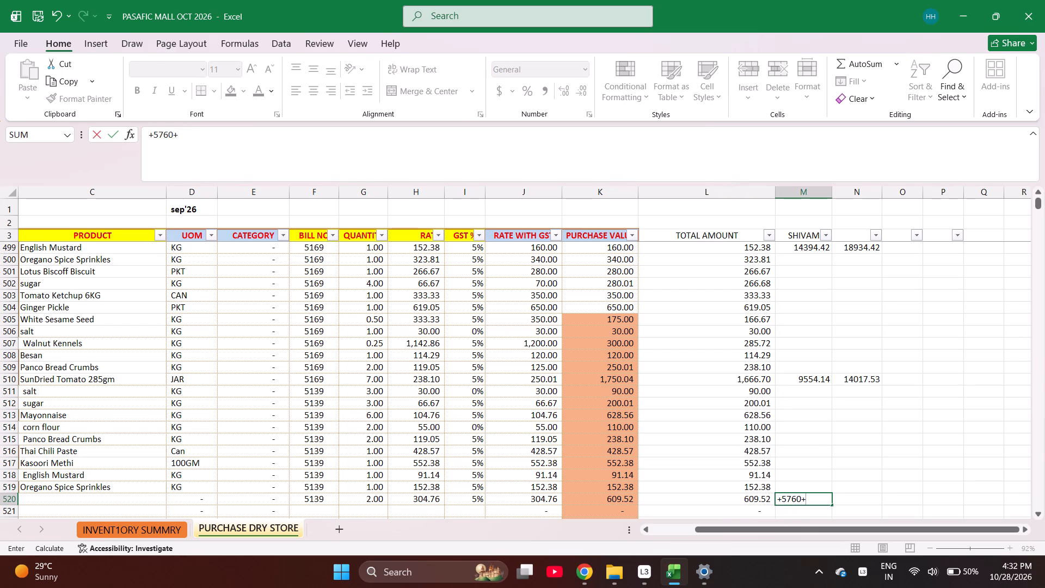
pyautogui.write('59')
pyautogui.write('20+')
pyautogui.write('1440+')
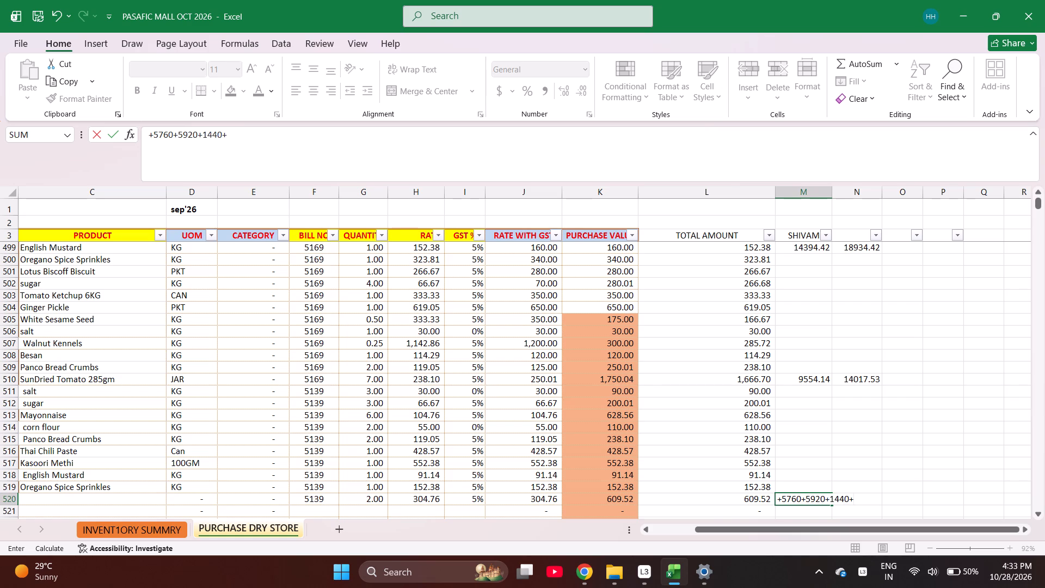
pyautogui.write('1003')
pyautogui.write('+714')
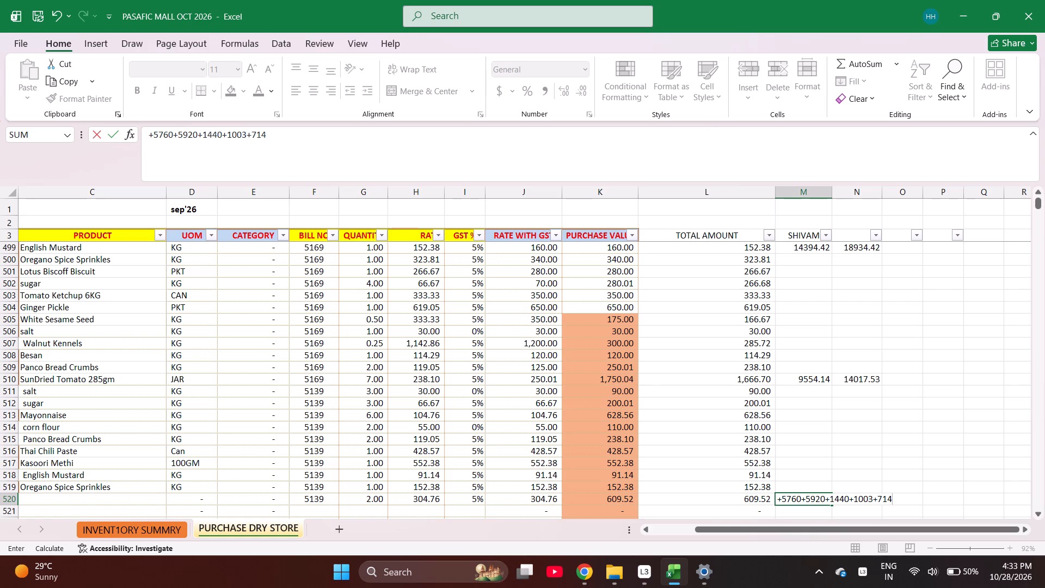
pyautogui.write('.30+')
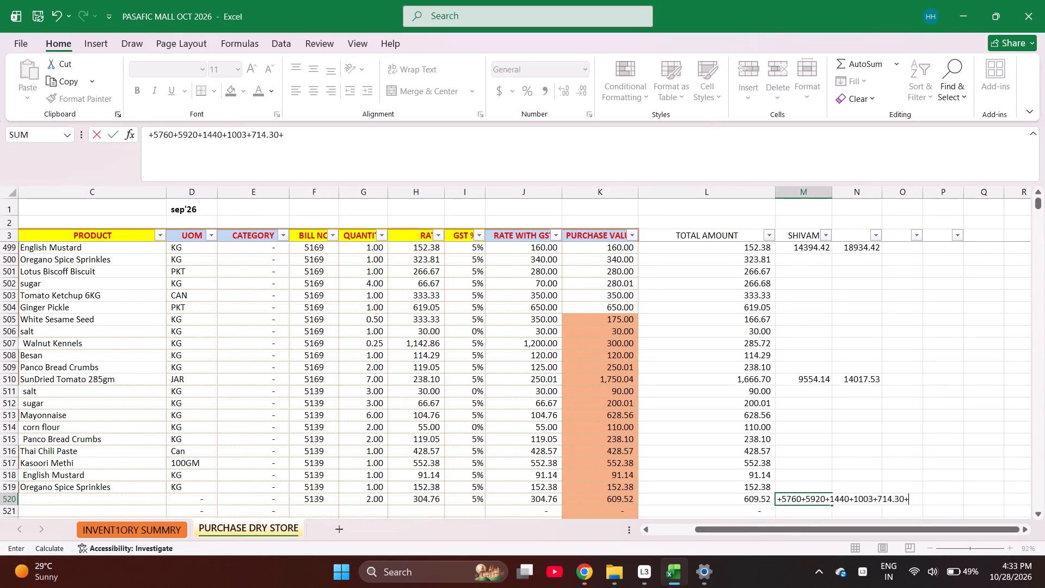
pyautogui.write('552')
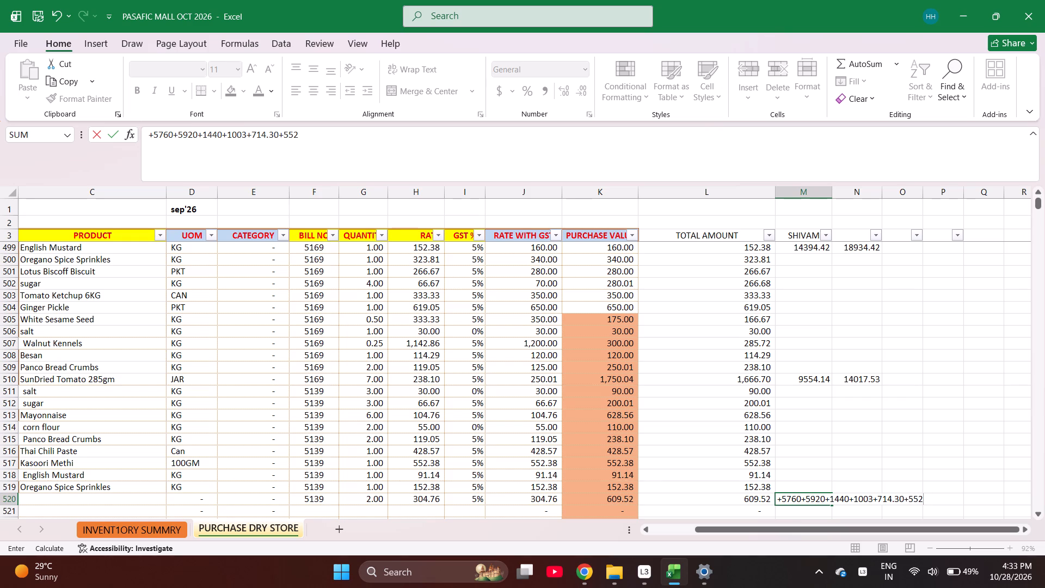
pyautogui.write('.38+')
pyautogui.press('BackSpace')
pyautogui.press('Return')
# Try to enter a formula in N520 that adds 3100 to the amount in M520.
pyautogui.press('Right')
pyautogui.press('Up')
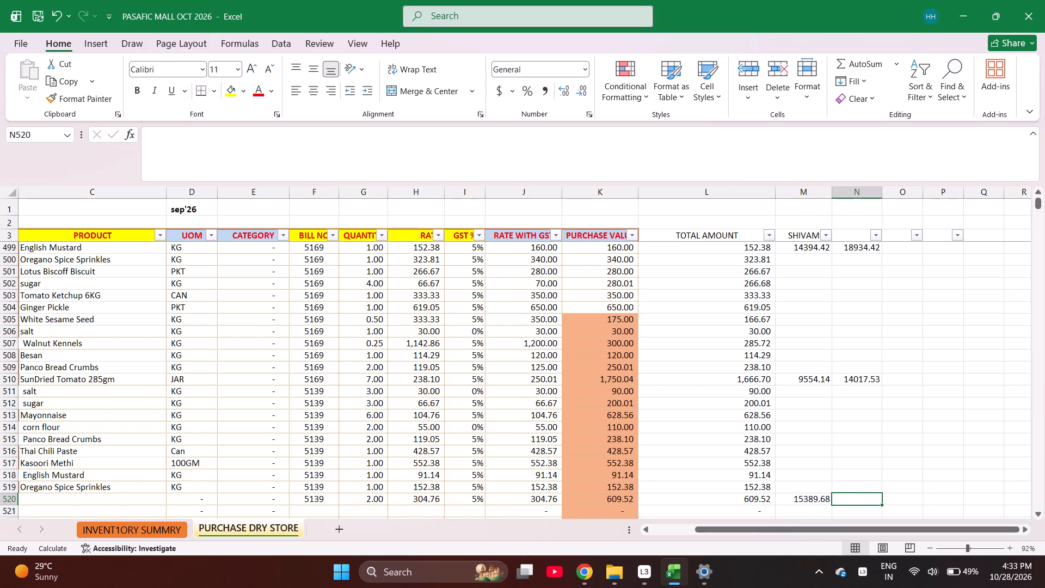
pyautogui.press('3')
pyautogui.press('BackSpace')
pyautogui.press('BackSpace')
pyautogui.write('+3100')
pyautogui.press('+')
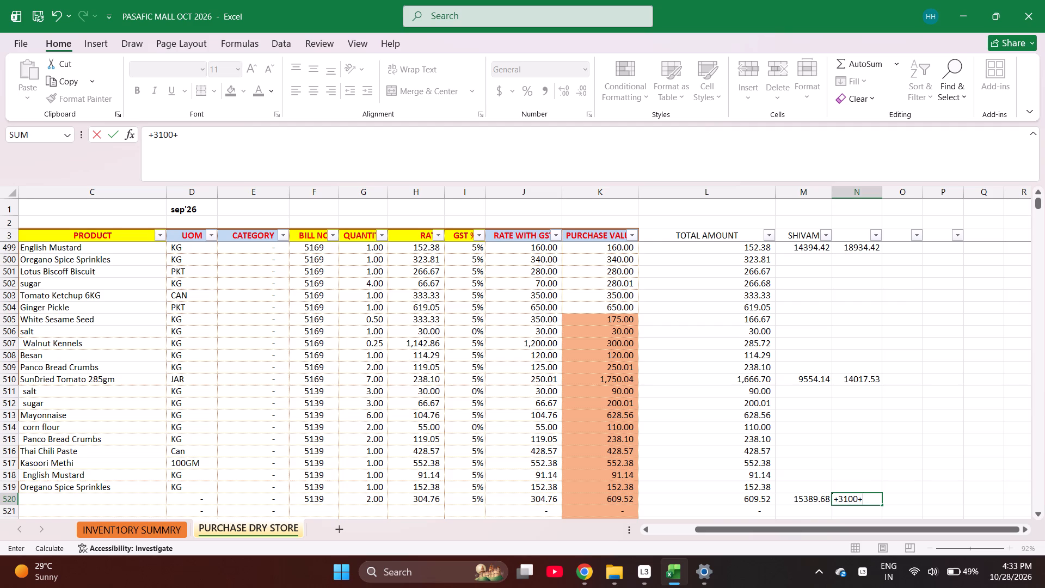
pyautogui.press('Left')
pyautogui.press('.')
pyautogui.press('Up')
pyautogui.press('Down')
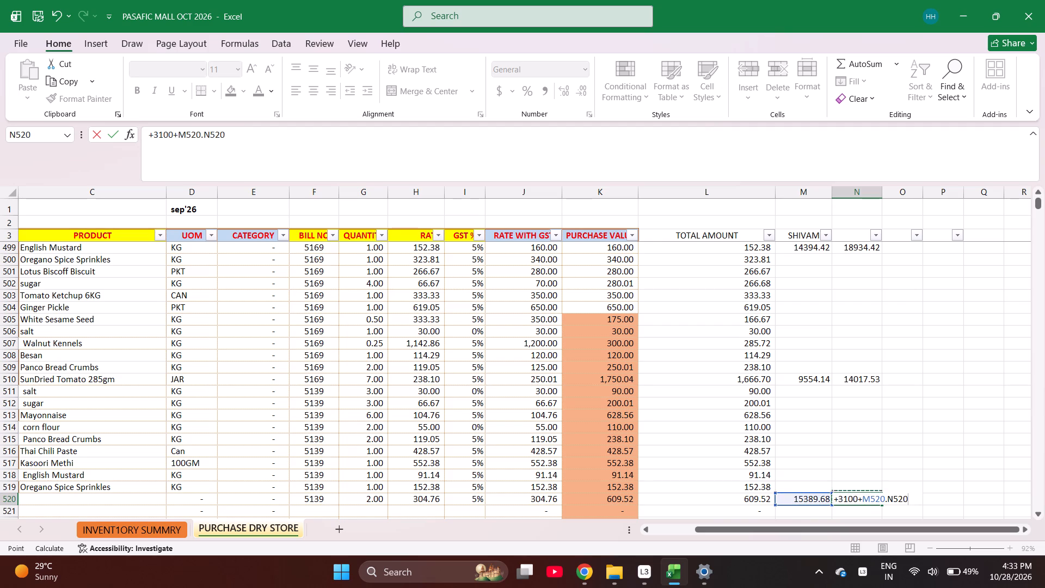
pyautogui.press('Left')
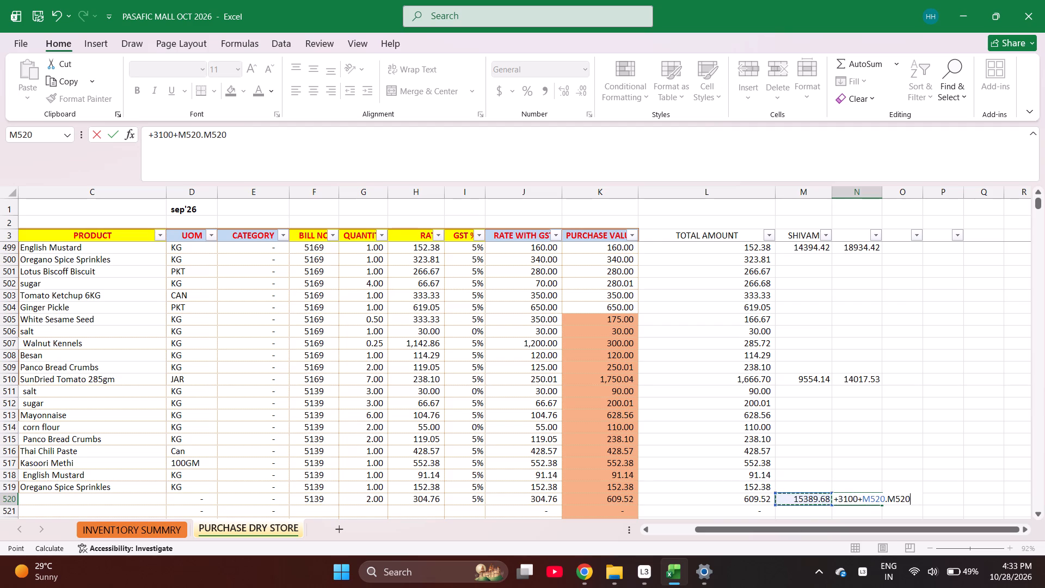
pyautogui.press('Return')
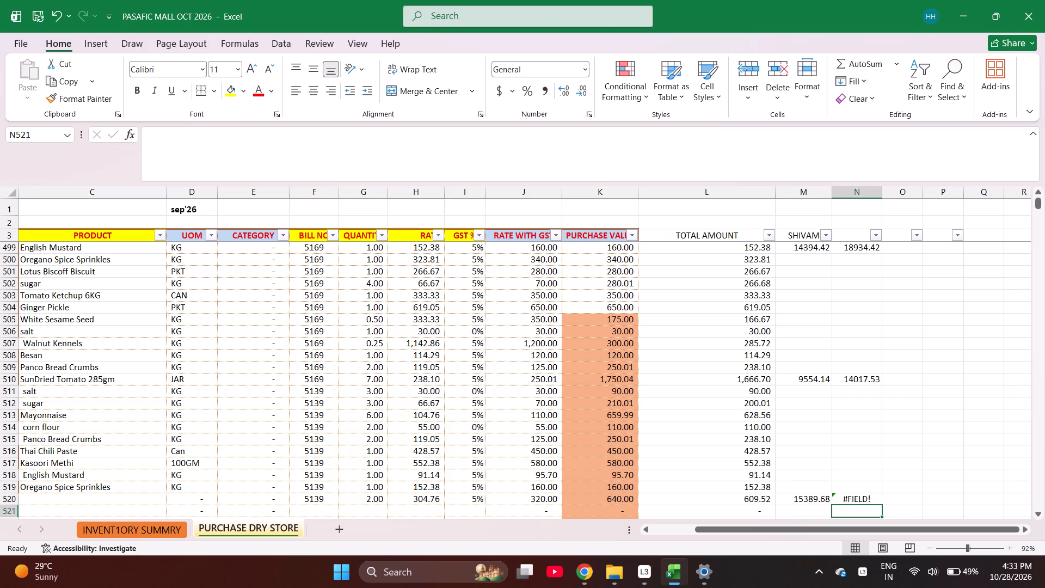
# Correct the formula in N520 to =3100+M520 by removing the extra .M520 reference.
pyautogui.click(796, 167)
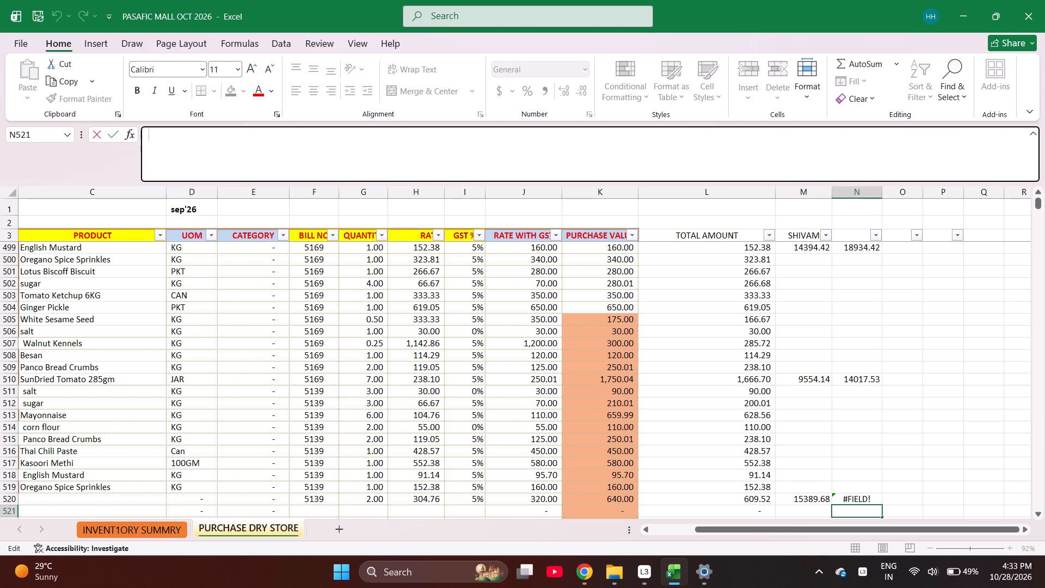
pyautogui.press('Escape')
pyautogui.press('Up')
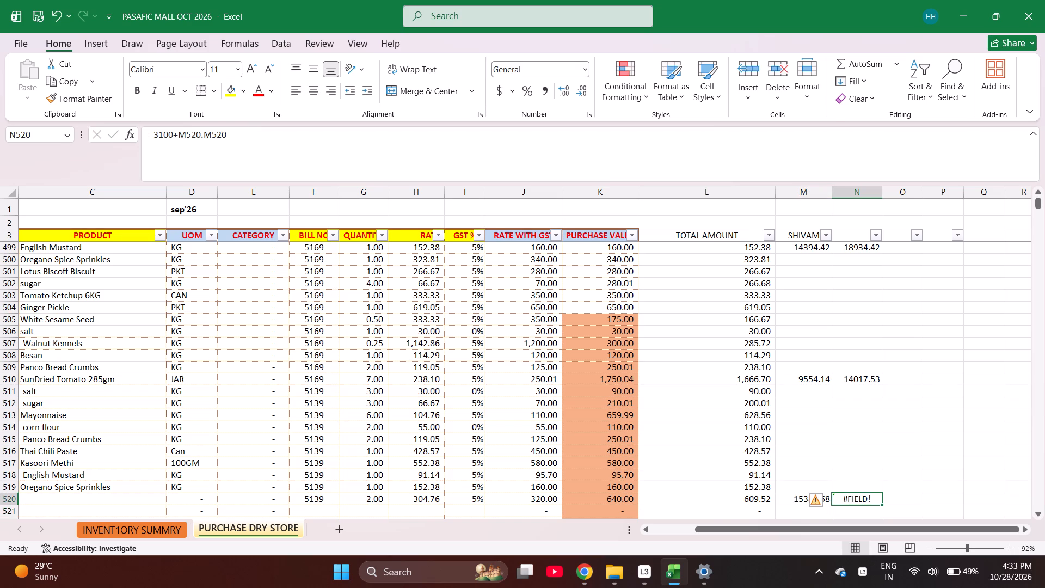
pyautogui.doubleClick(796, 167)
pyautogui.click(796, 167)
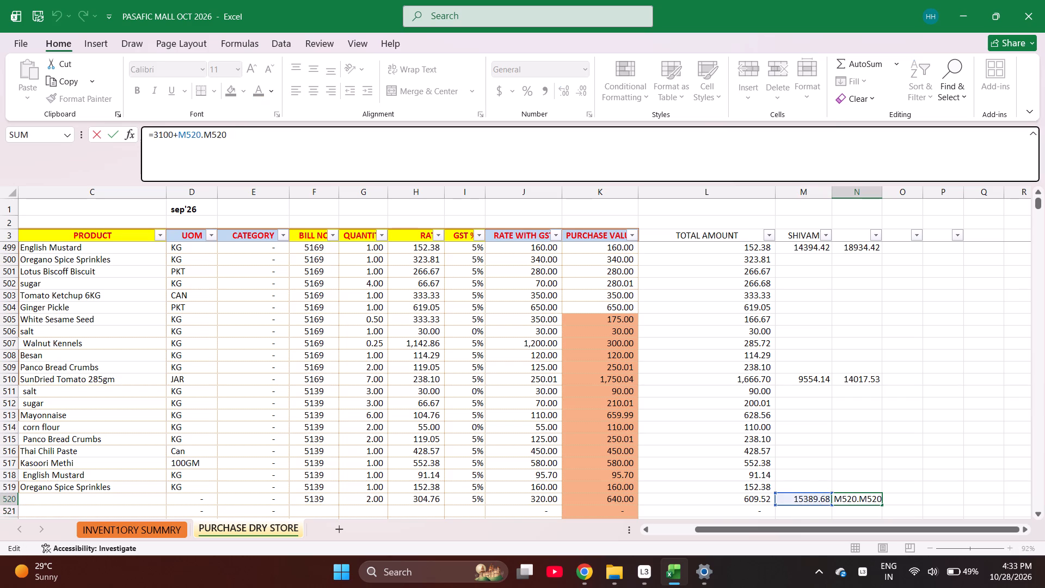
pyautogui.press('BackSpace')
pyautogui.press('BackSpace')
pyautogui.press('BackSpace')
pyautogui.press('BackSpace')
pyautogui.press('BackSpace')
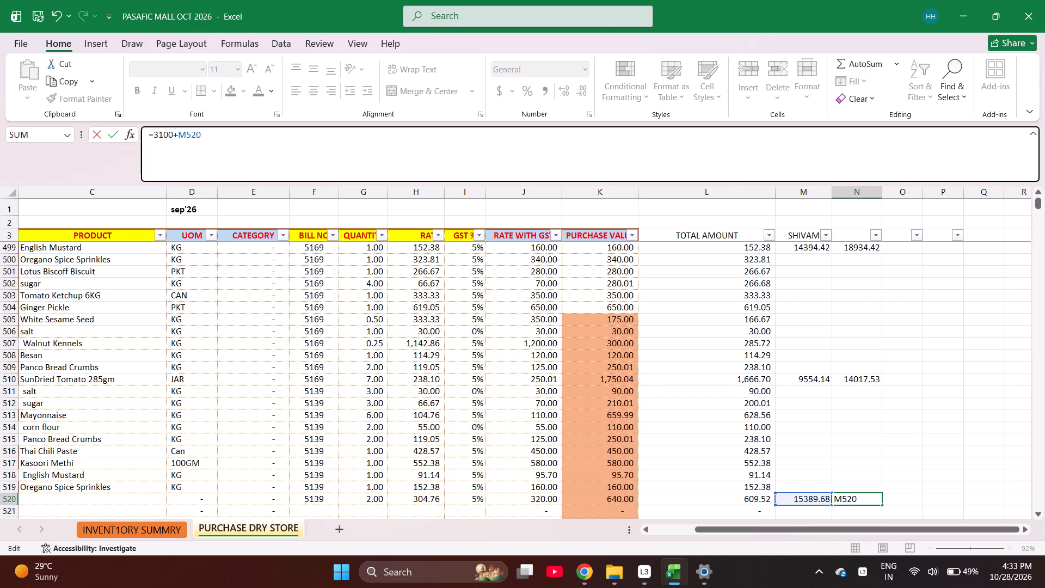
pyautogui.press('Return')
pyautogui.press('Down')
pyautogui.press('Up')
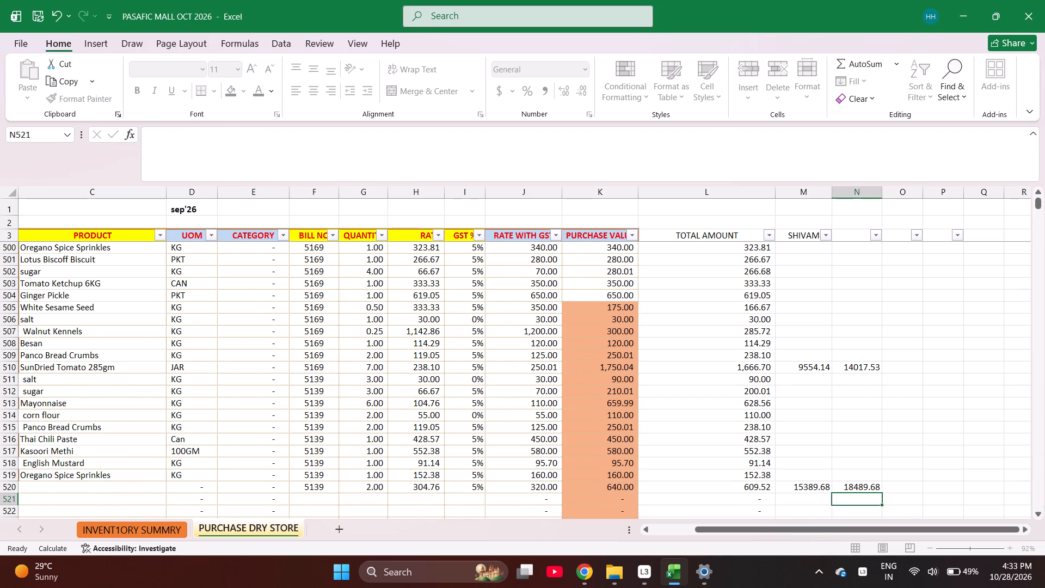
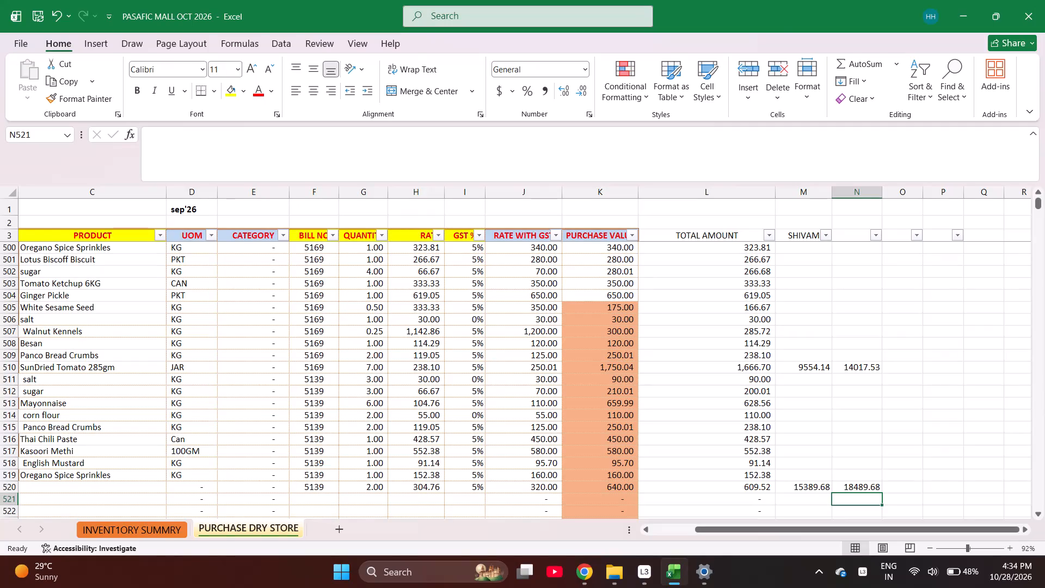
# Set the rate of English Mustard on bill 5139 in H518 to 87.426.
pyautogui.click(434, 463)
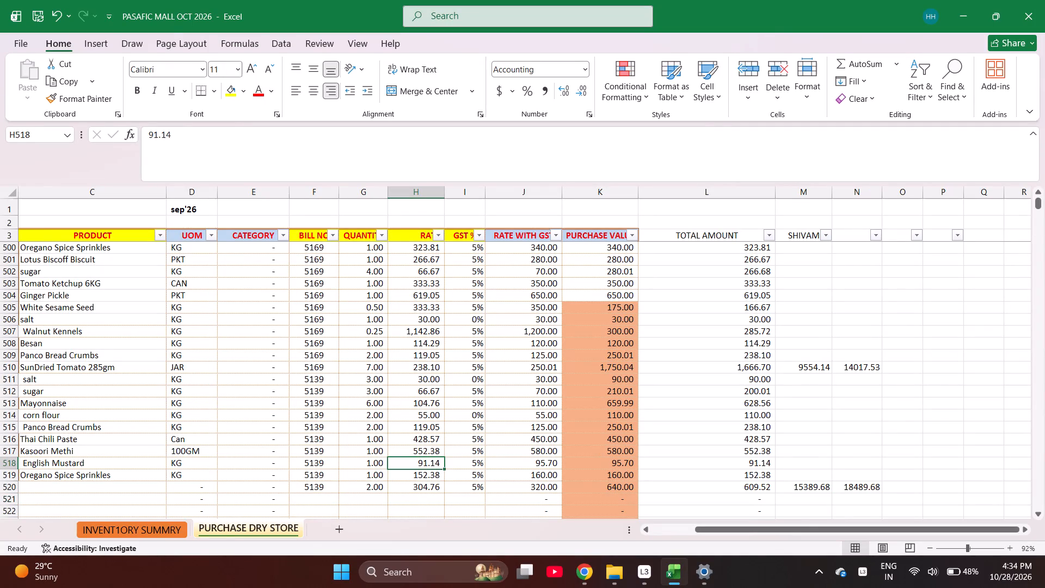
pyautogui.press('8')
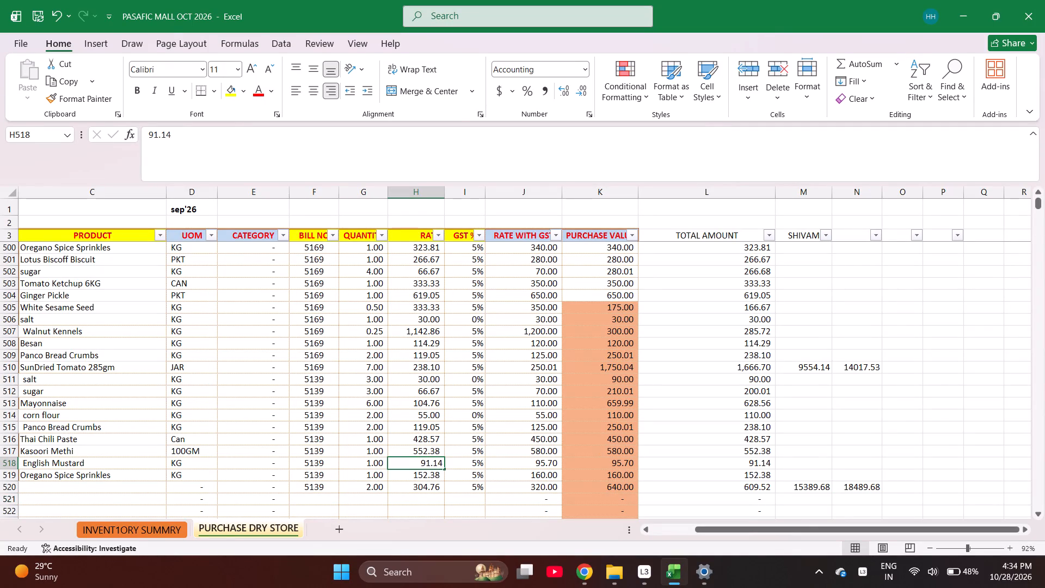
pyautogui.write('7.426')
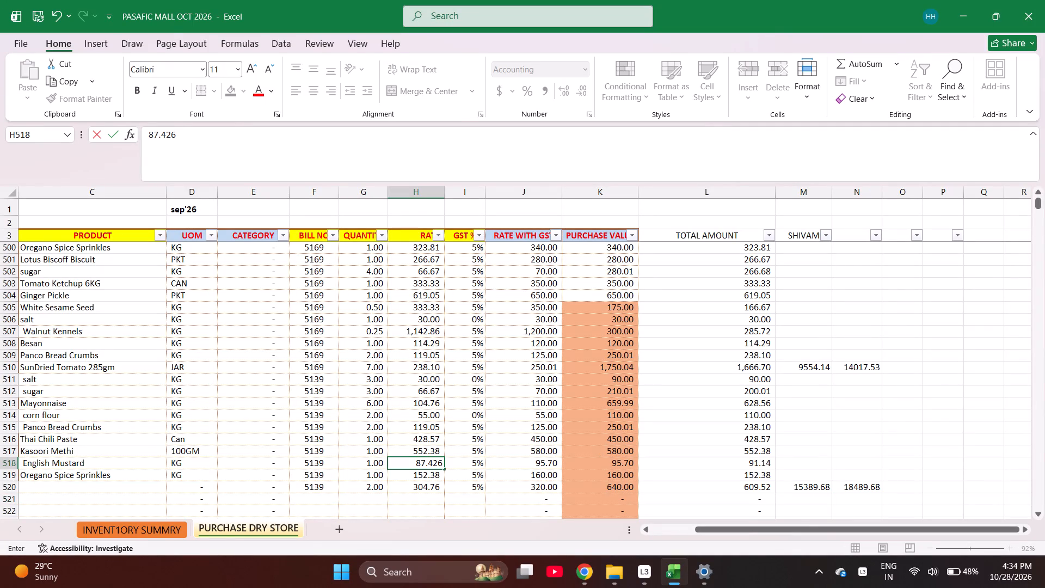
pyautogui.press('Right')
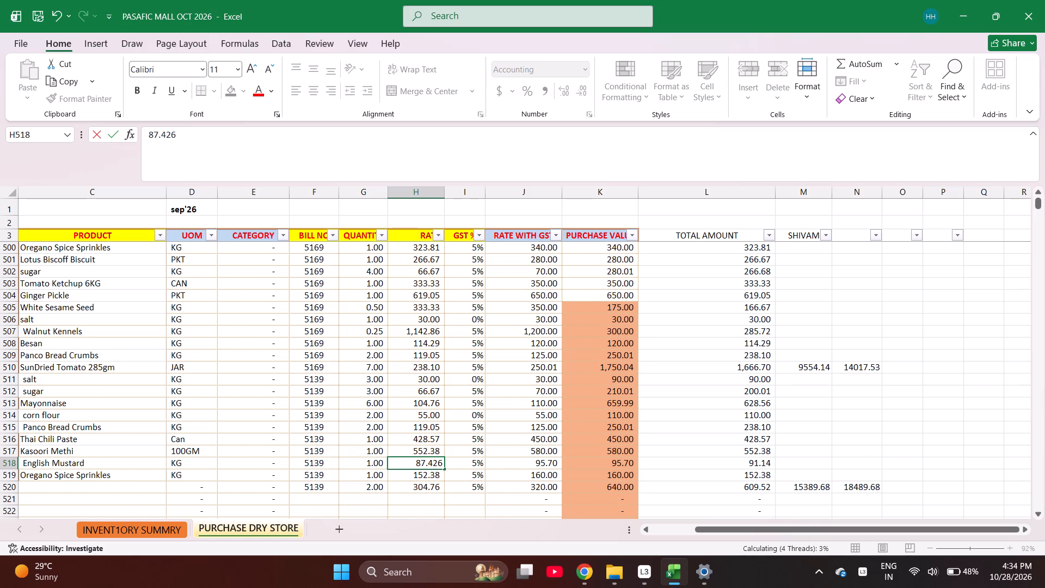
# Select the bill 5139 total amounts in L511:L520 to check their sum.
pyautogui.press('Right')
pyautogui.press('Right')
pyautogui.press('Down')
pyautogui.press('Down')
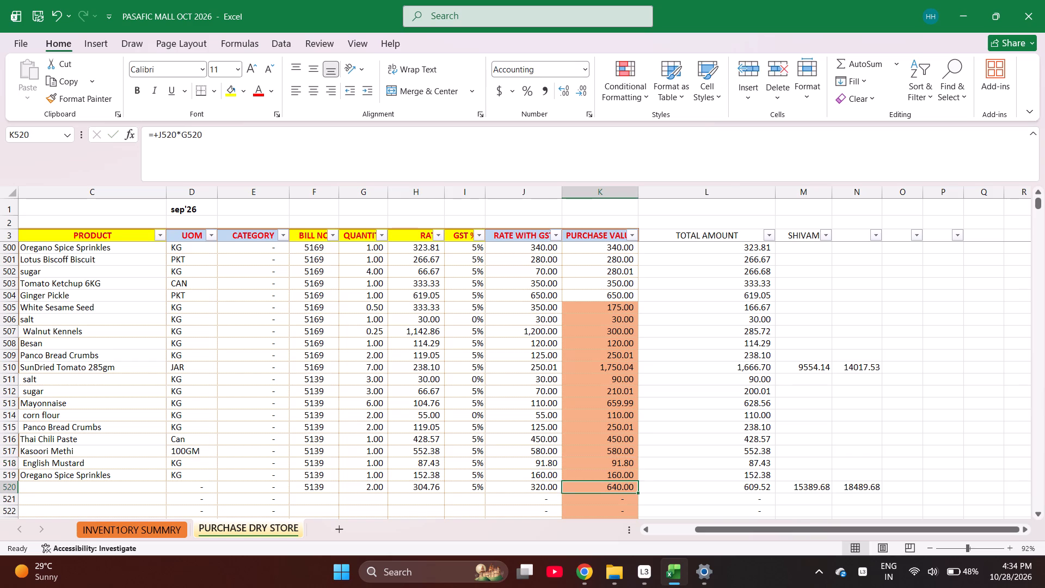
pyautogui.press('Right')
pyautogui.press('Right')
pyautogui.press('Left')
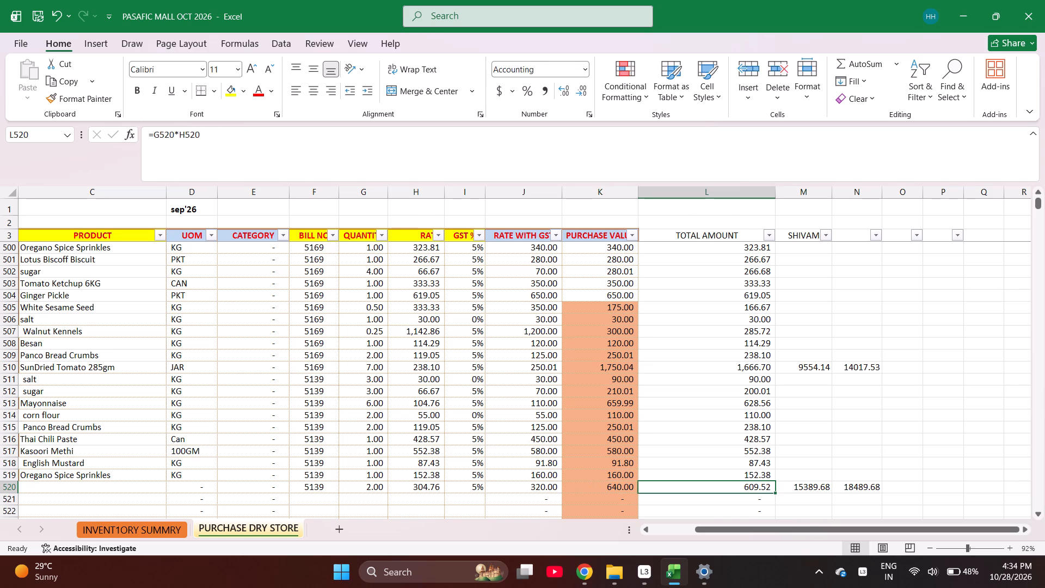
pyautogui.hotkey('shift', 'Up')
pyautogui.hotkey('shift', 'Up')
pyautogui.hotkey('shift', 'Up')
pyautogui.hotkey('shift', 'Up')
pyautogui.hotkey('shift', 'Up')
pyautogui.hotkey('shift', 'Up')
pyautogui.hotkey('shift', 'Up')
pyautogui.hotkey('shift', 'Up')
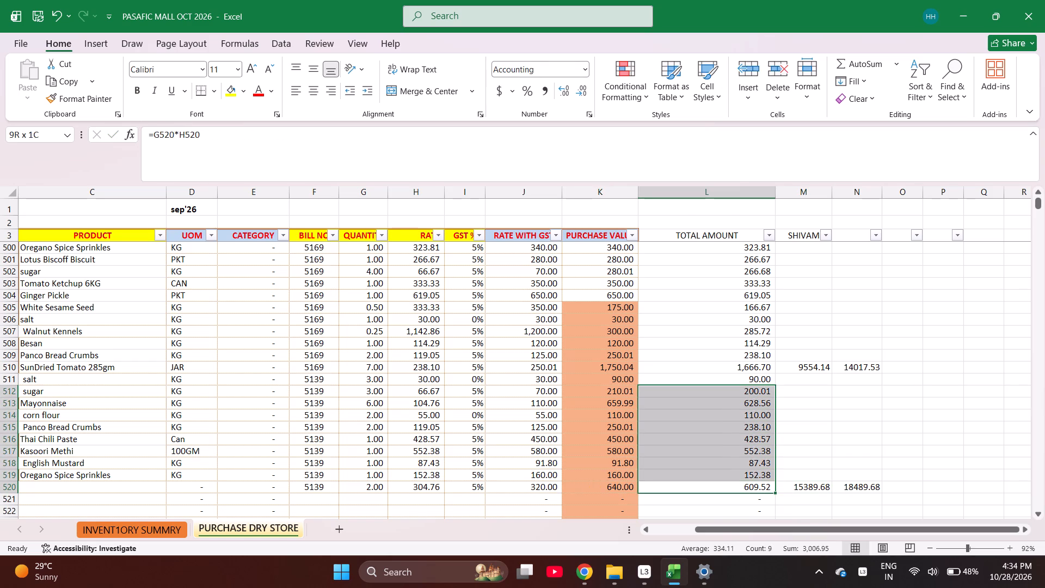
pyautogui.hotkey('shift', 'Up')
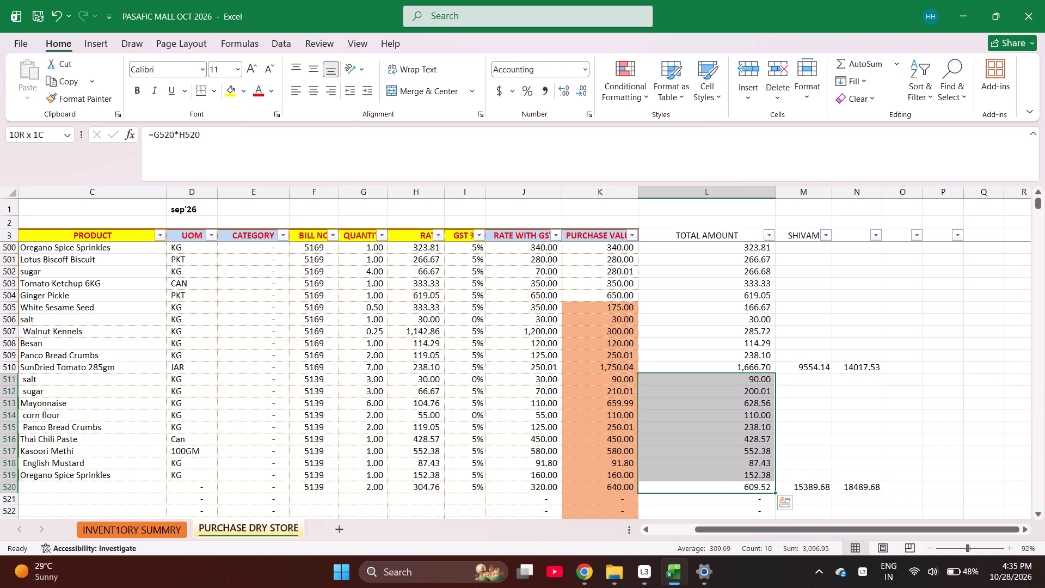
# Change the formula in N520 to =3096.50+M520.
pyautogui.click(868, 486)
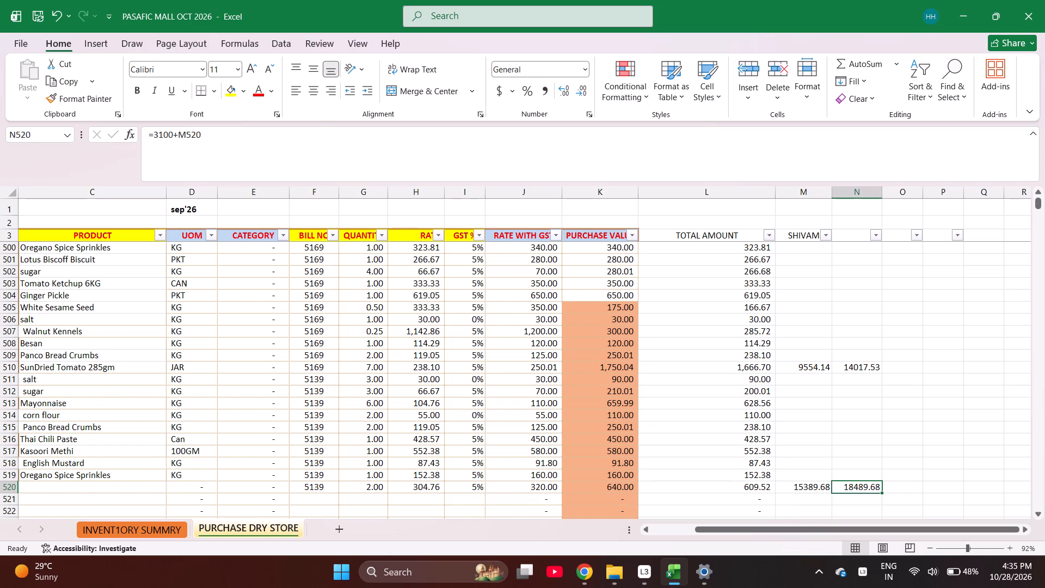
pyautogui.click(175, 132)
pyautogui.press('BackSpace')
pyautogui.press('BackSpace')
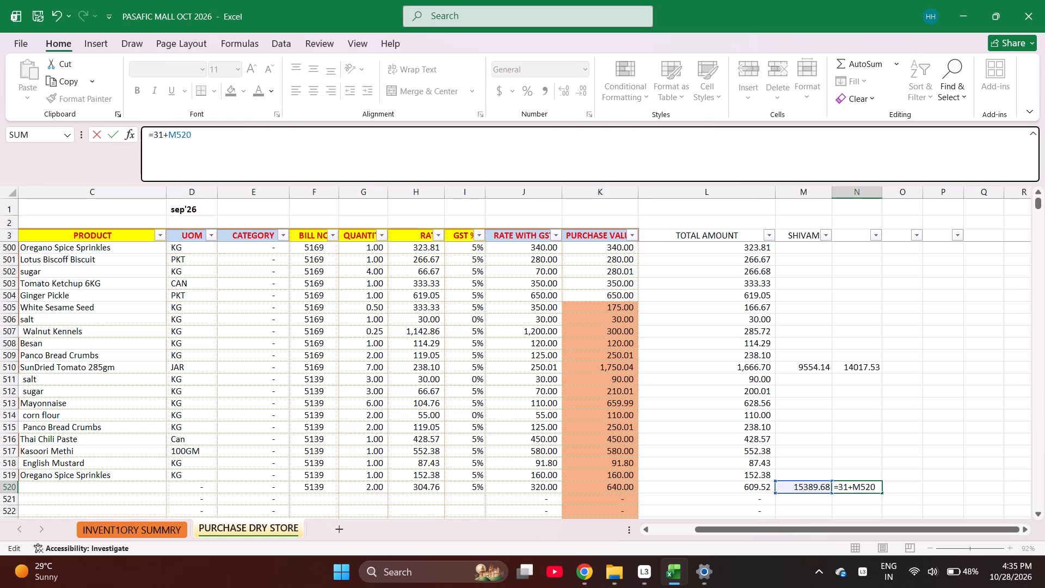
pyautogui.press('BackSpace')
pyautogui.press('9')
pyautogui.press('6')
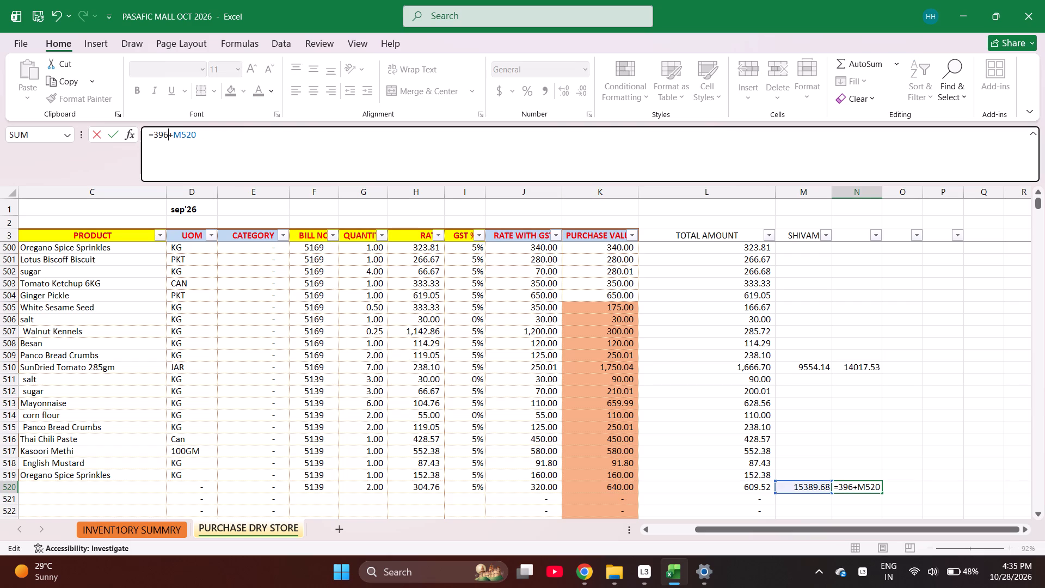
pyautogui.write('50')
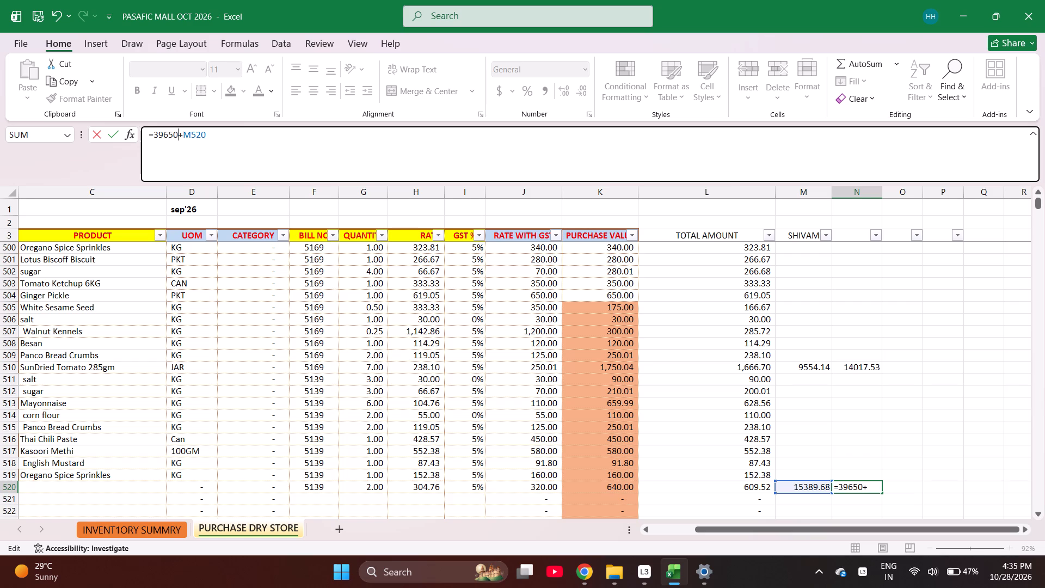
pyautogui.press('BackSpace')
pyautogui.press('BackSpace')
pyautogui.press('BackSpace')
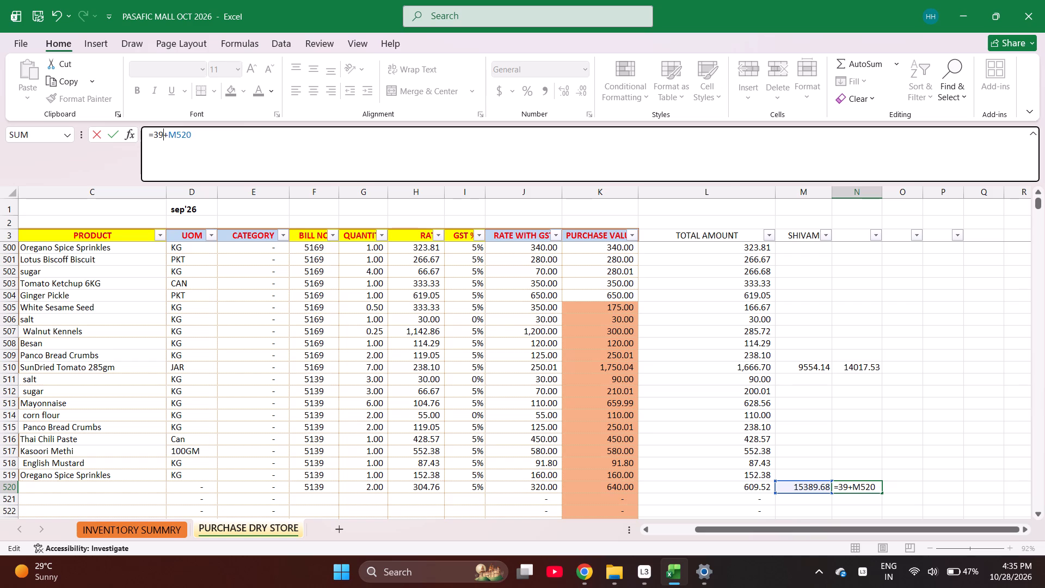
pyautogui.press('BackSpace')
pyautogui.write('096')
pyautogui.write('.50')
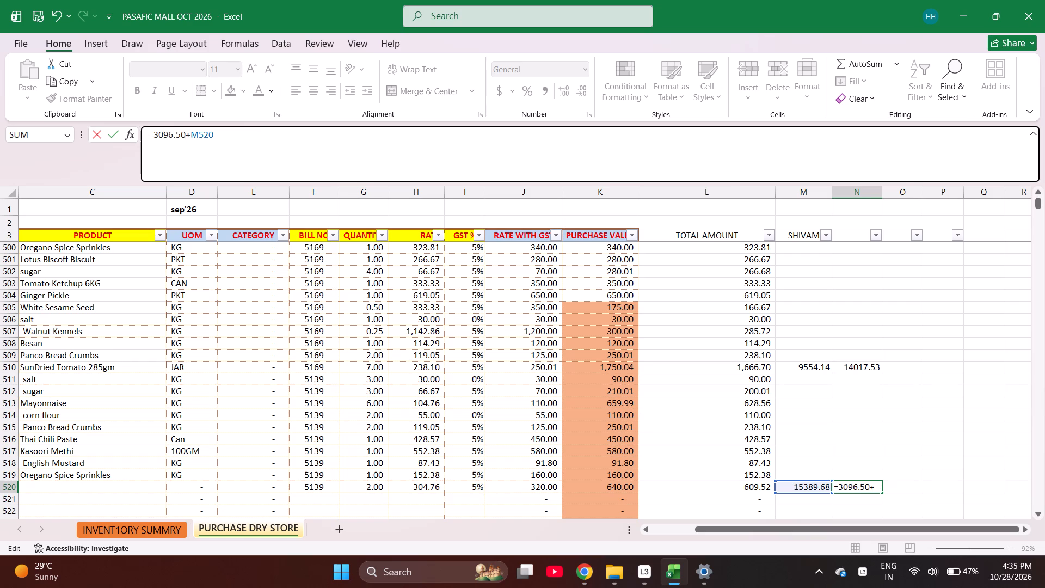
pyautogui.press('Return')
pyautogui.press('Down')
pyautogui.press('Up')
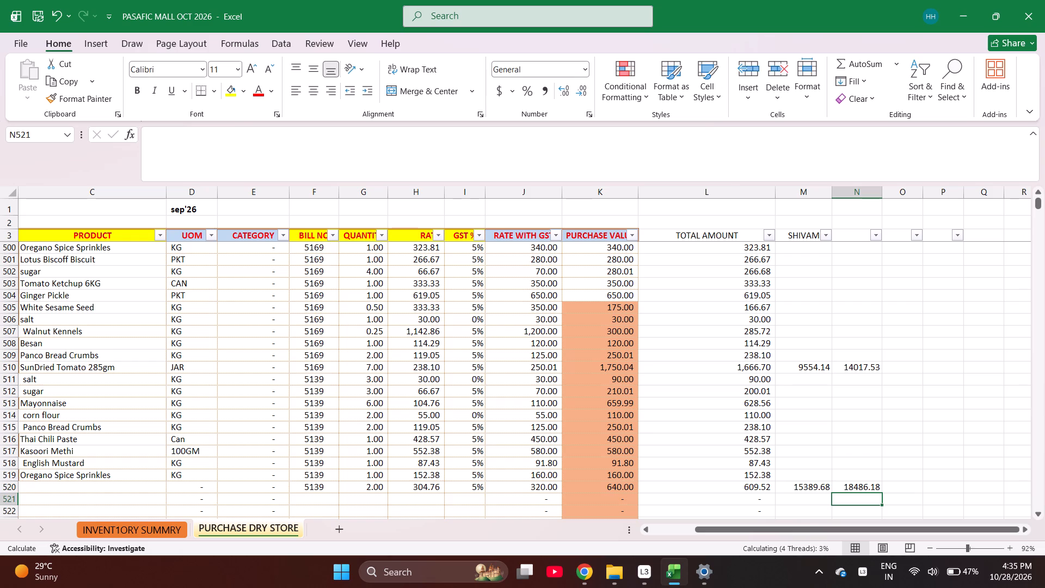
# Set the rate of English Mustard on bill 5139 in H518 to 82.57.
pyautogui.press('Left')
pyautogui.press('Left')
pyautogui.press('Up')
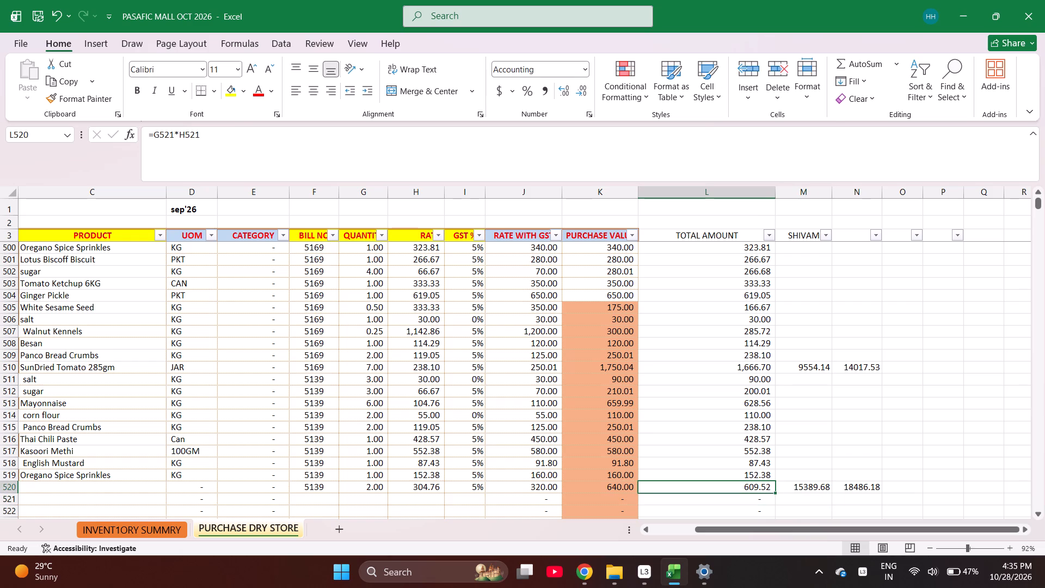
pyautogui.press('Up')
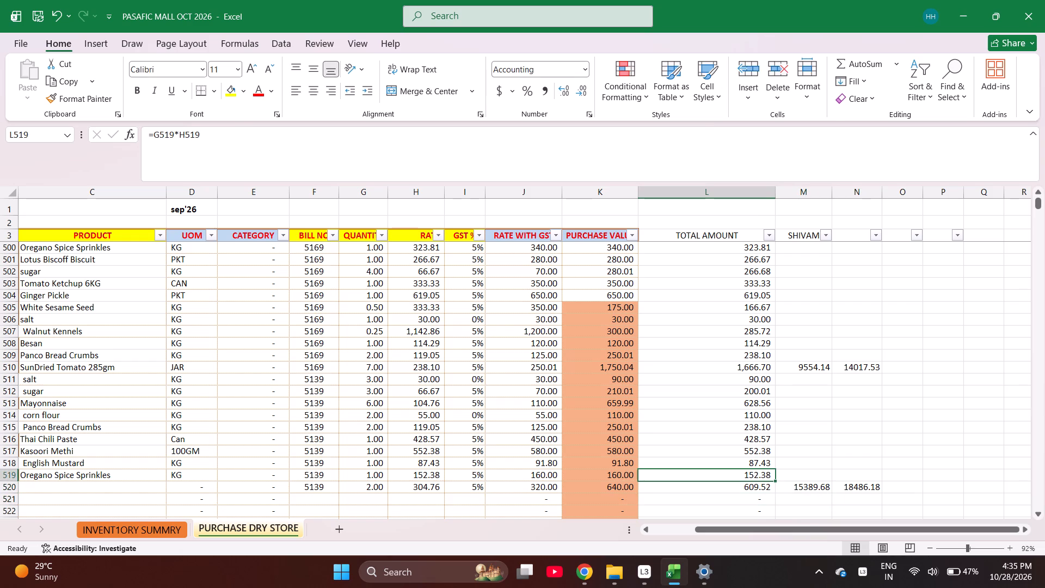
pyautogui.press('Up')
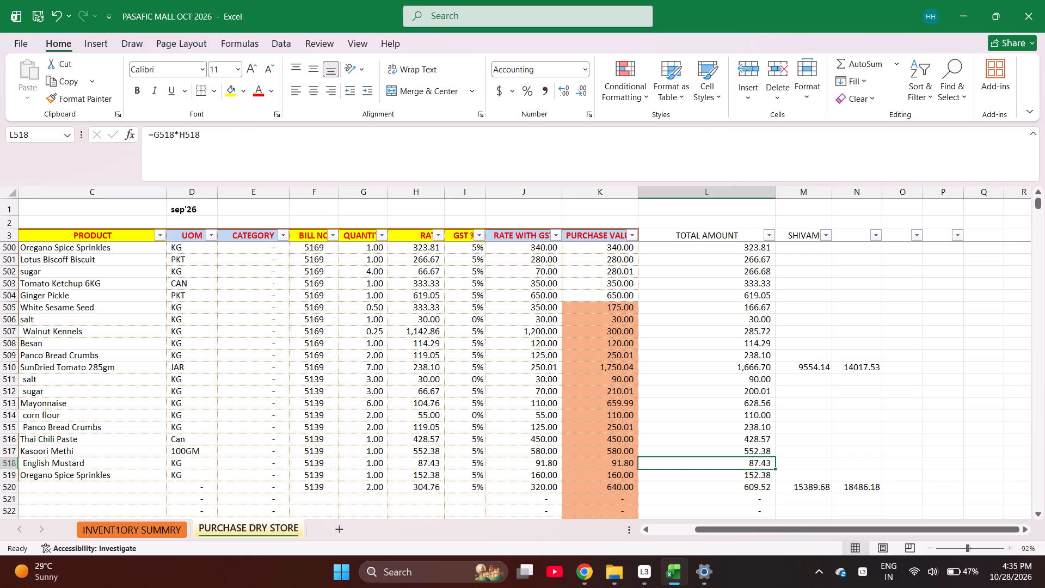
pyautogui.press('Left')
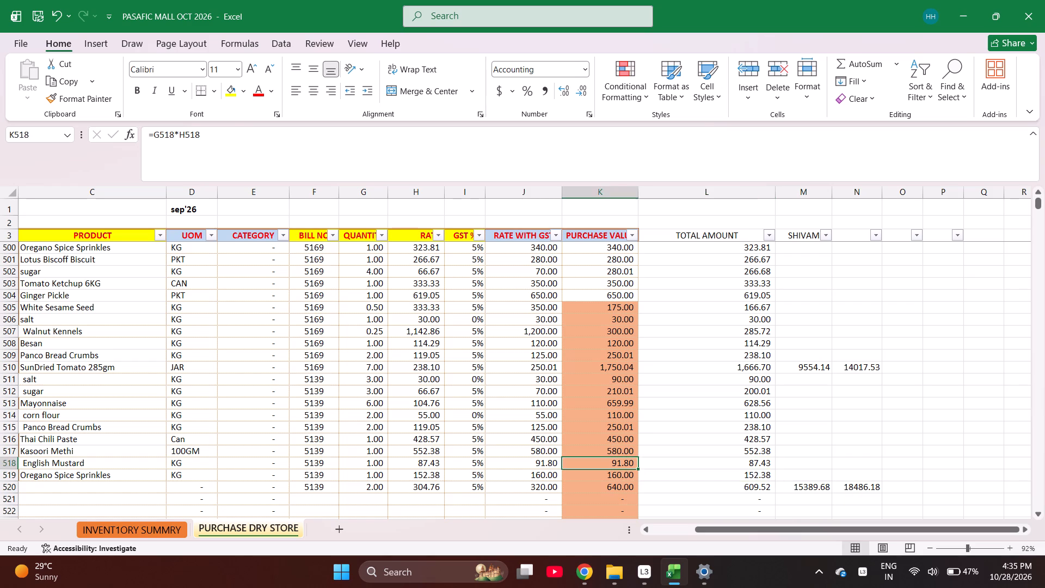
pyautogui.press('Left')
pyautogui.press('Left')
pyautogui.press('Left')
pyautogui.write('82')
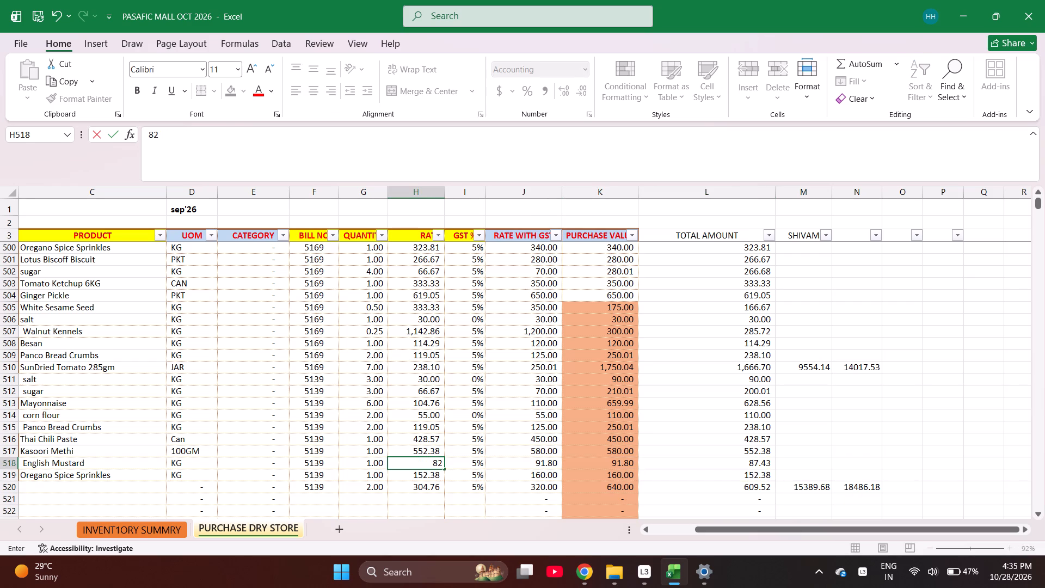
pyautogui.write('.57')
pyautogui.press('Right')
# Go through the bill 5139 amounts in column L, then select L511:L520 to check their sum.
pyautogui.press('Right')
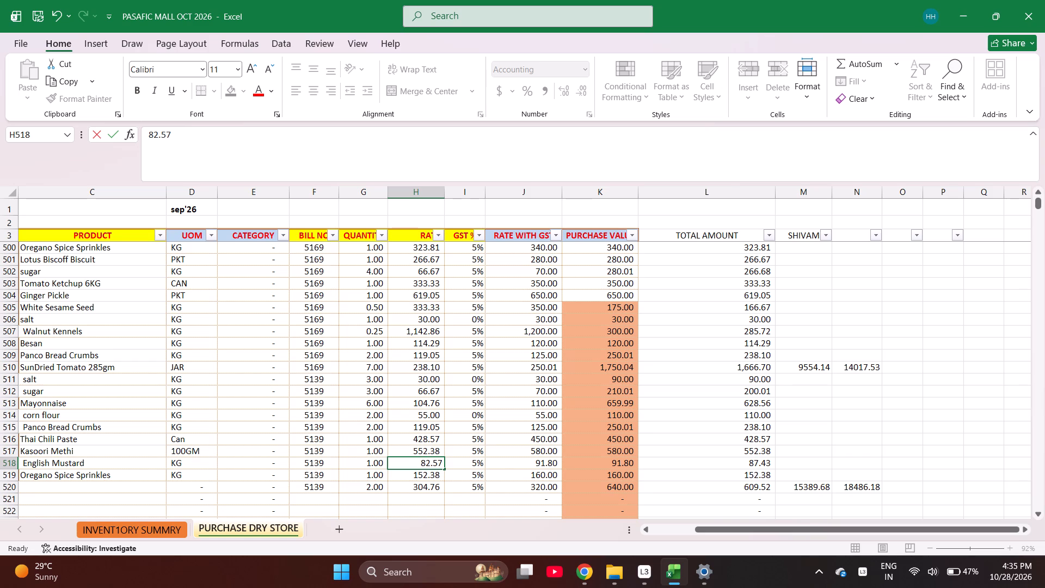
pyautogui.press('Right')
pyautogui.press('Right')
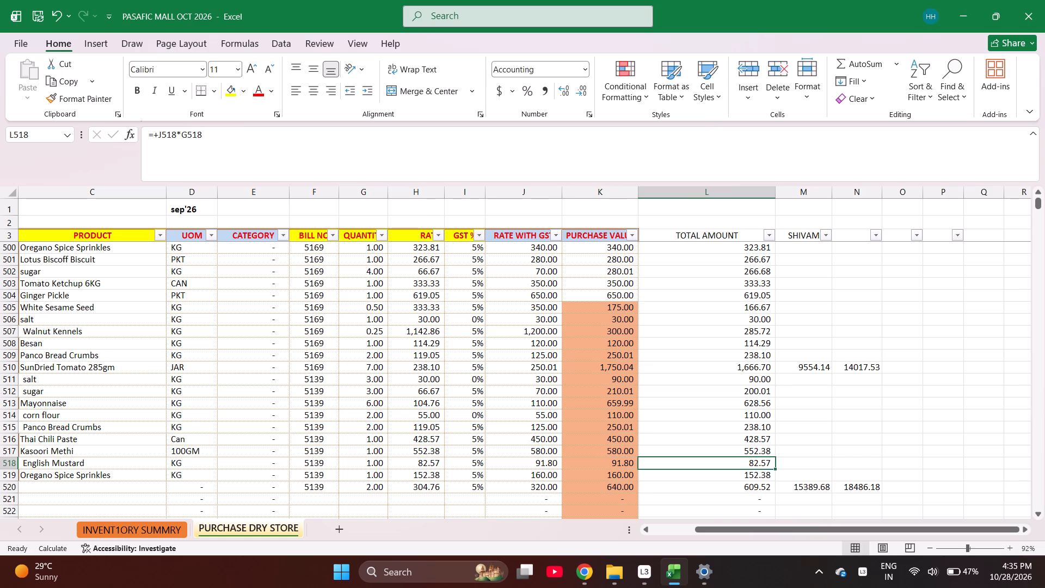
pyautogui.press('Up')
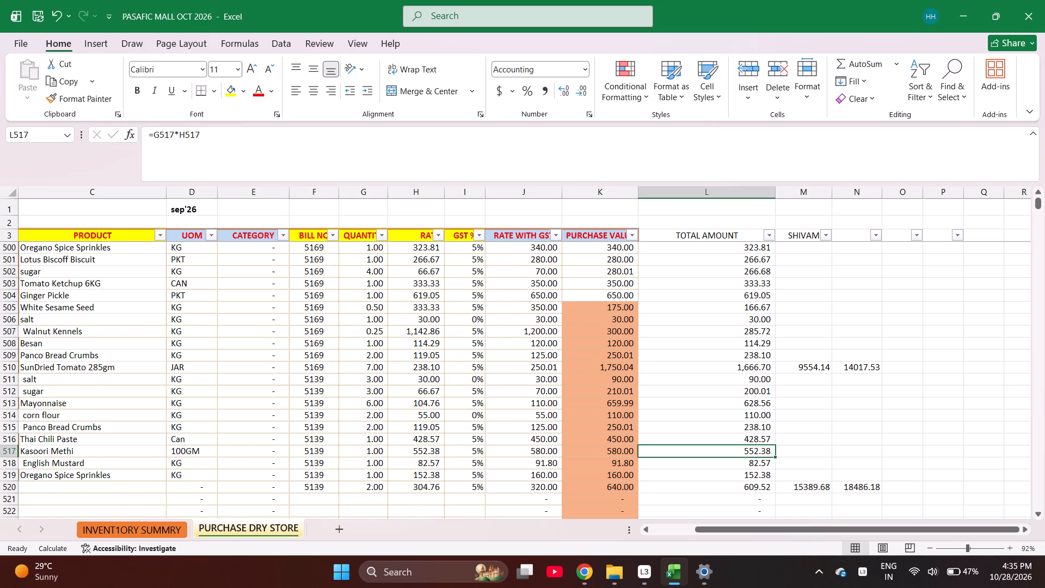
pyautogui.press('Up')
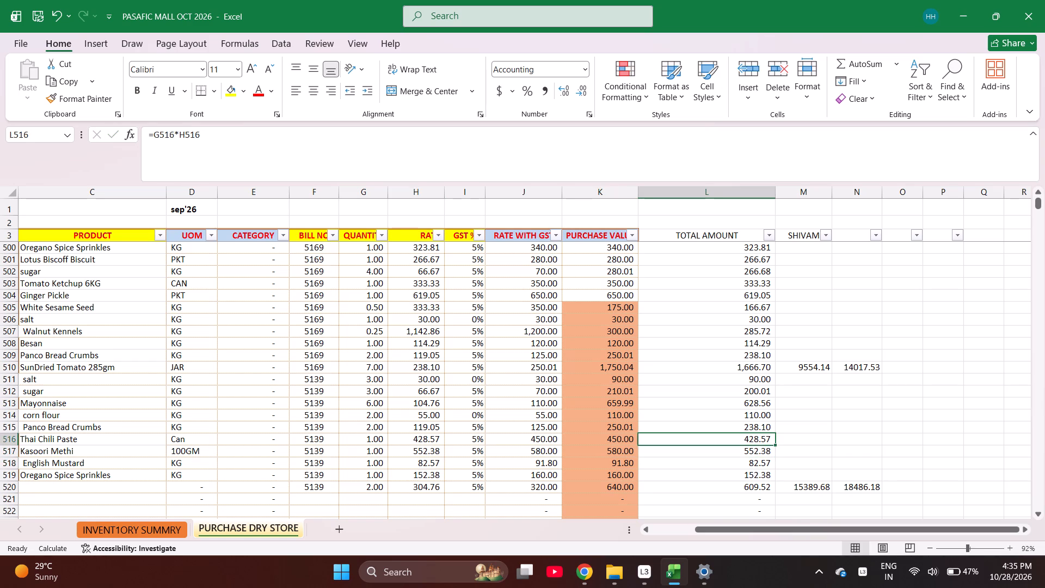
pyautogui.press('Up')
pyautogui.press('Up')
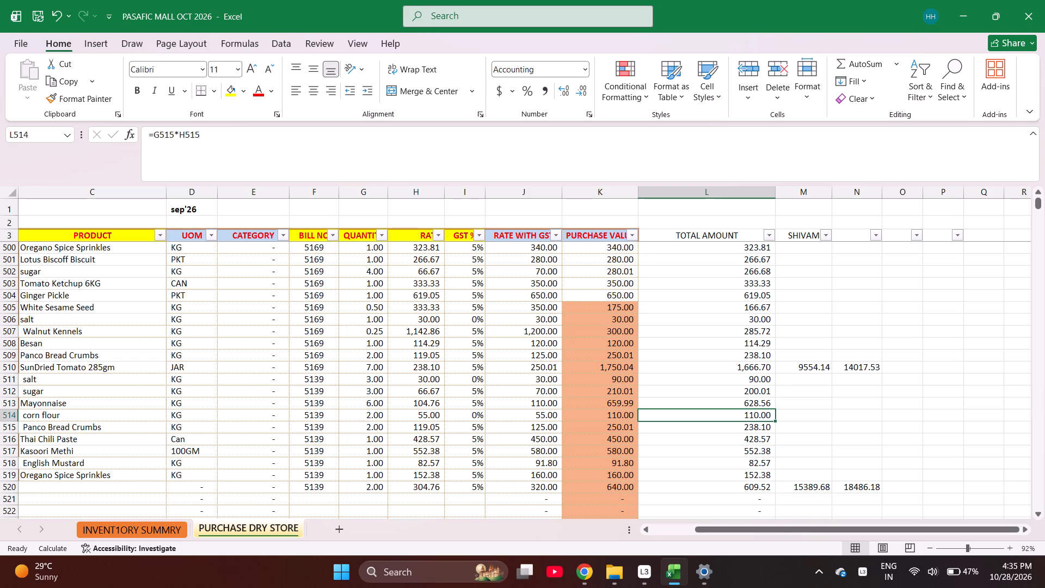
pyautogui.press('Up')
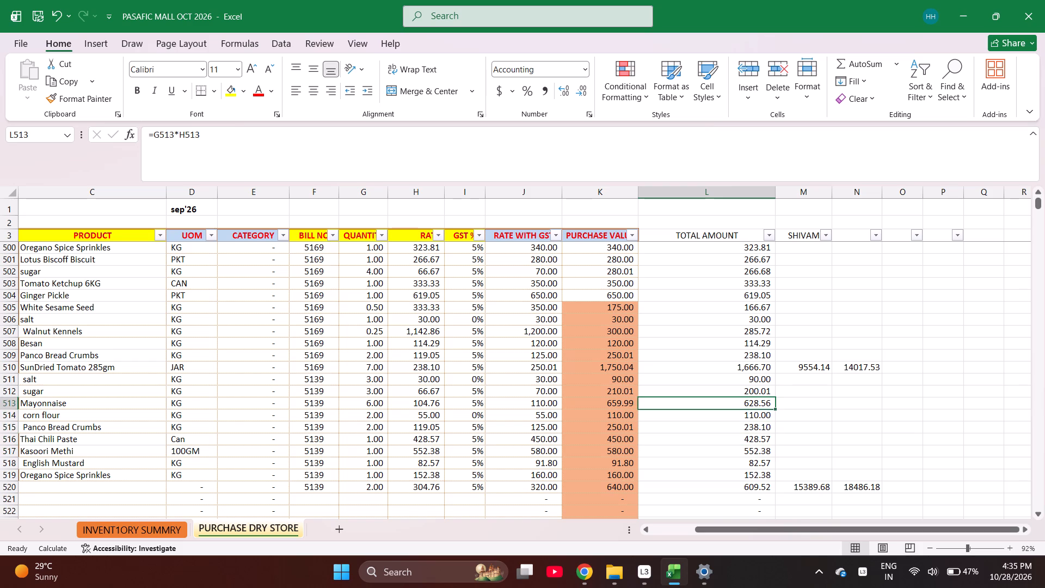
pyautogui.press('Up')
pyautogui.press('Up')
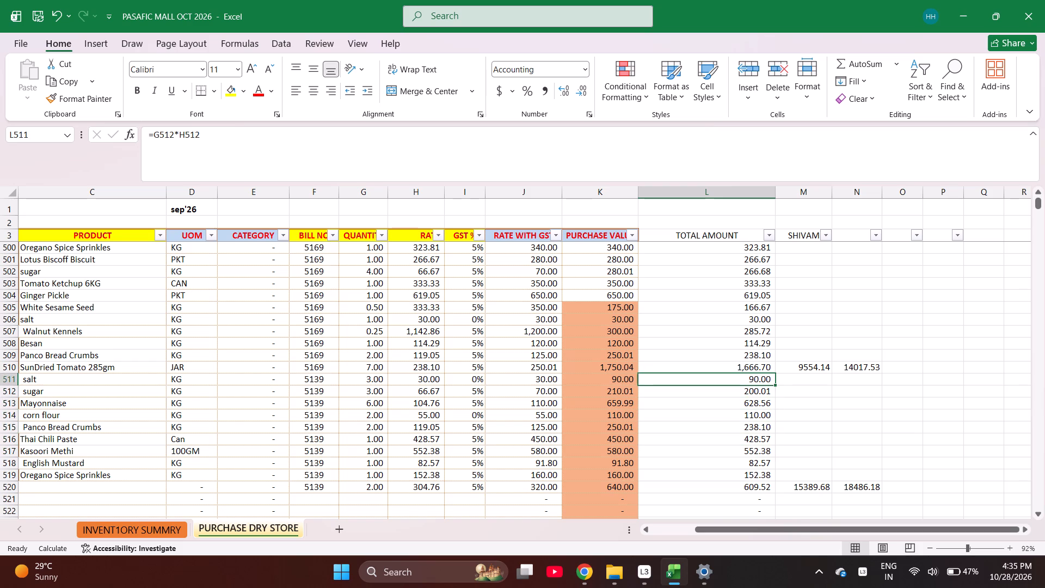
pyautogui.hotkey('shift', 'Down')
pyautogui.hotkey('shift', 'Down')
pyautogui.hotkey('shift', 'Down')
pyautogui.hotkey('shift', 'Down')
pyautogui.hotkey('shift', 'Down')
pyautogui.hotkey('shift', 'Down')
pyautogui.hotkey('shift', 'Down')
pyautogui.hotkey('shift', 'Down')
pyautogui.hotkey('shift', 'Down')
pyautogui.hotkey('shift', 'Down')
pyautogui.hotkey('shift', 'Down')
pyautogui.hotkey('shift', 'Down')
pyautogui.hotkey('shift', 'Down')
pyautogui.hotkey('shift', 'Down')
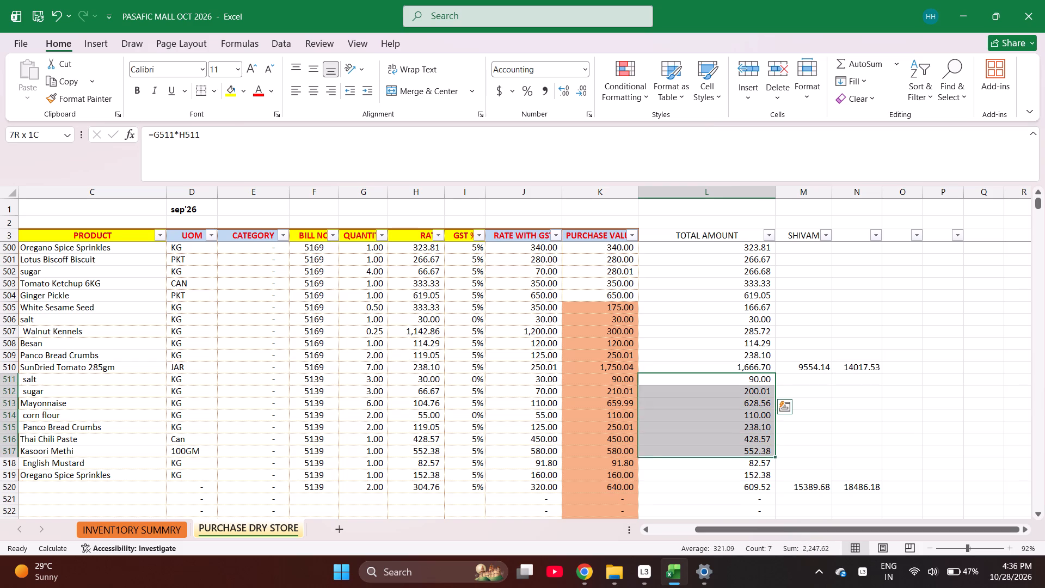
pyautogui.hotkey('shift', 'Down')
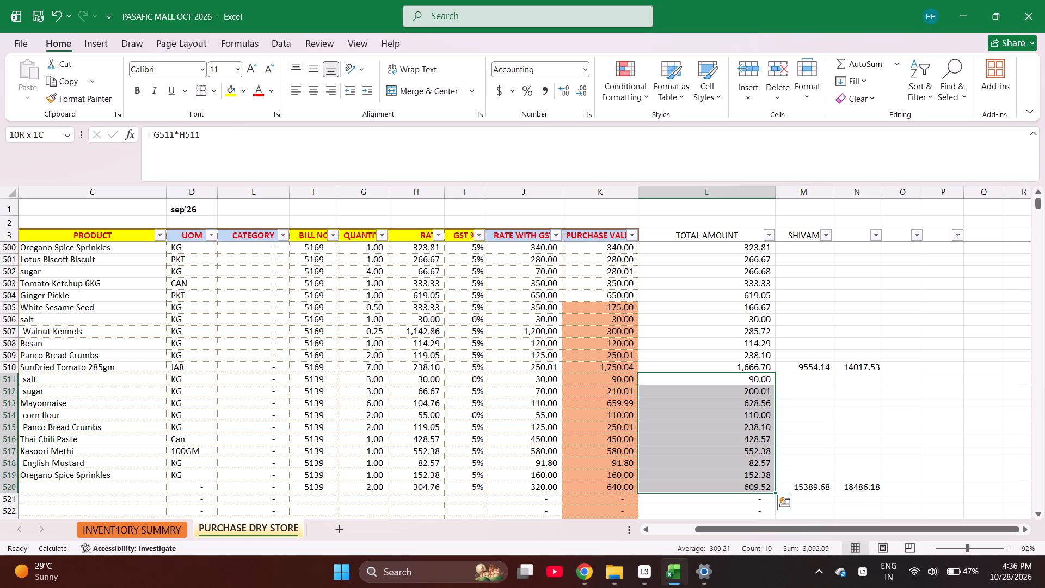
# Change the formula in N520 to =3092.05+M520.
pyautogui.click(863, 488)
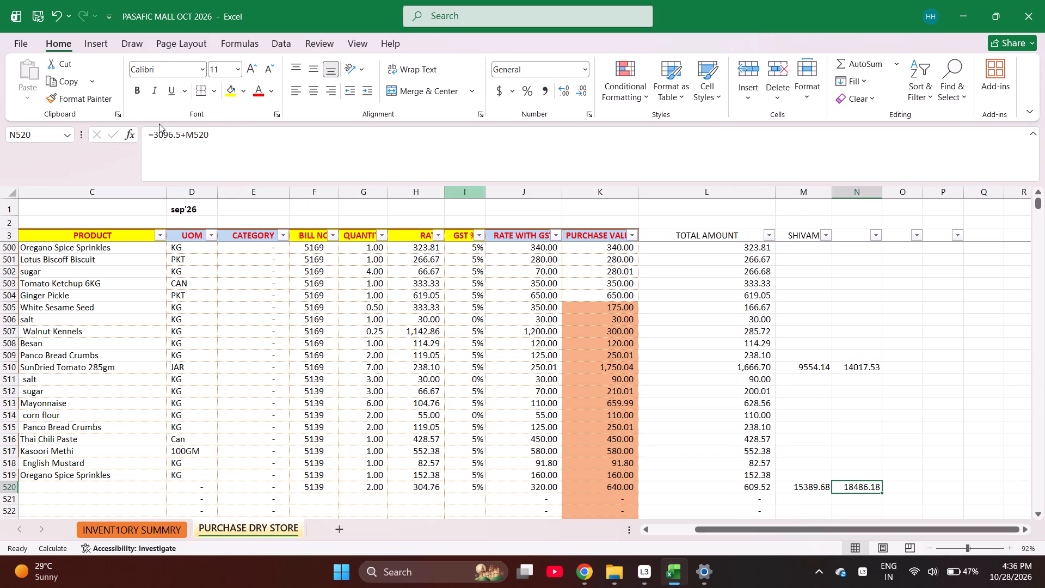
pyautogui.click(179, 134)
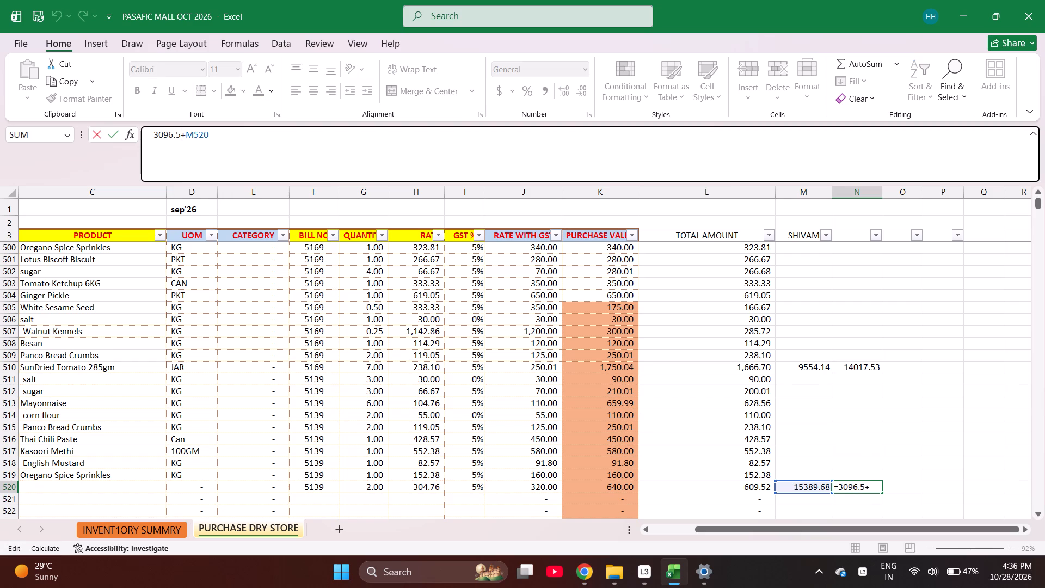
pyautogui.press('BackSpace')
pyautogui.press('BackSpace')
pyautogui.press('BackSpace')
pyautogui.write('2.05')
pyautogui.press('Return')
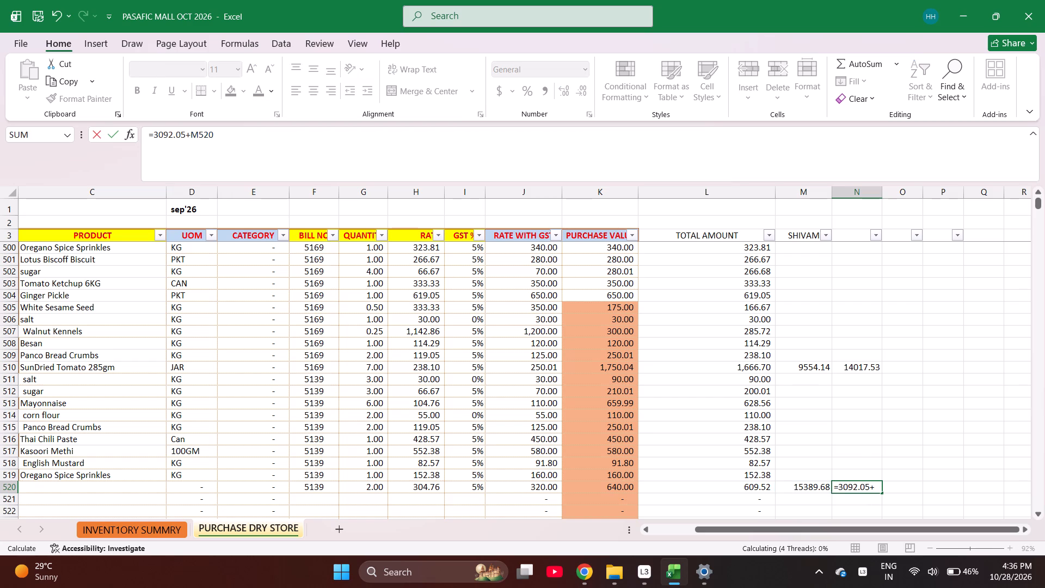
pyautogui.press('Down')
pyautogui.press('Up')
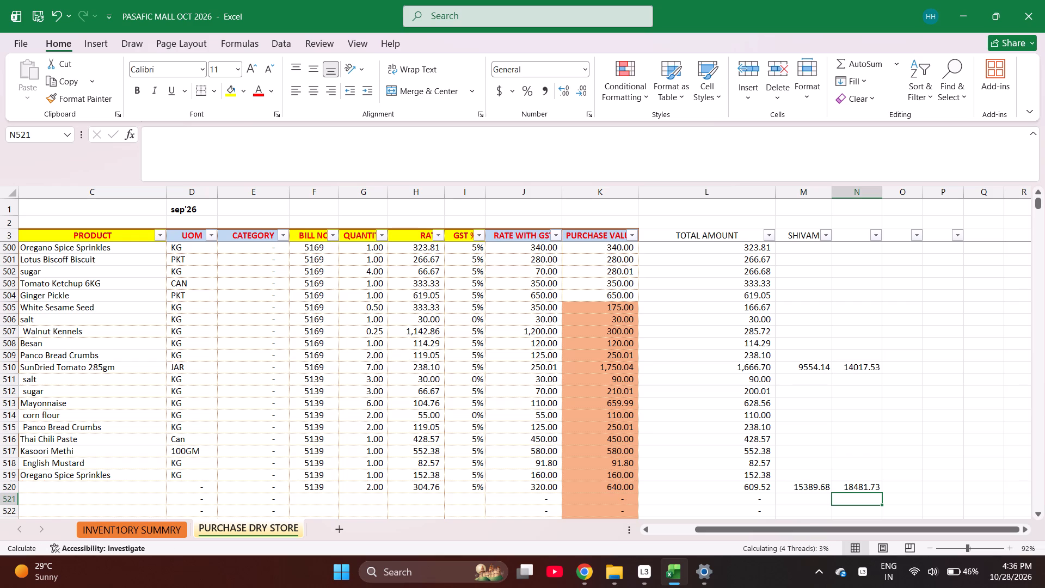
# Examine the amounts that make up the formula in M520.
pyautogui.press('Up')
pyautogui.press('Left')
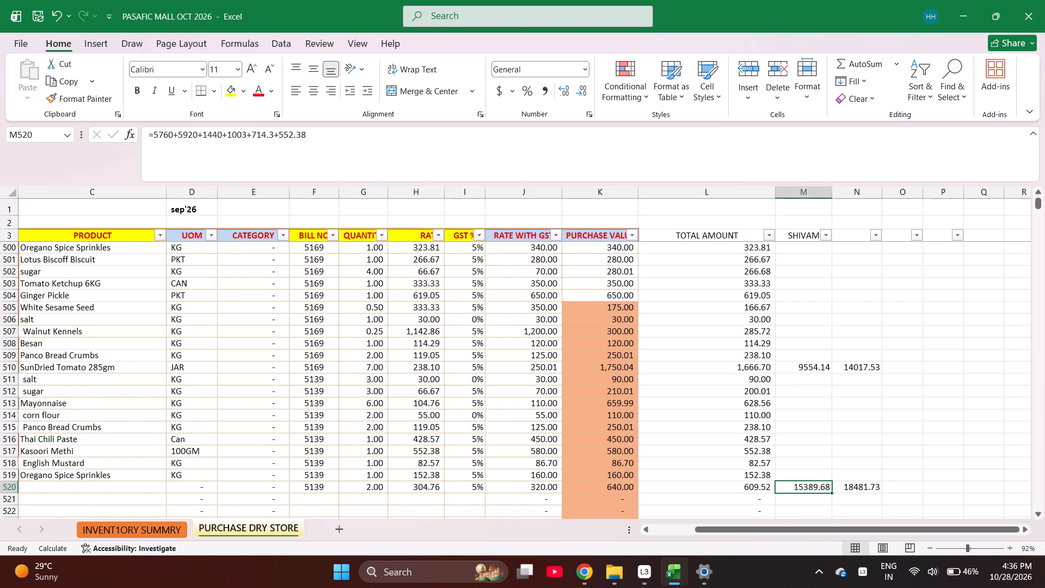
pyautogui.click(457, 136)
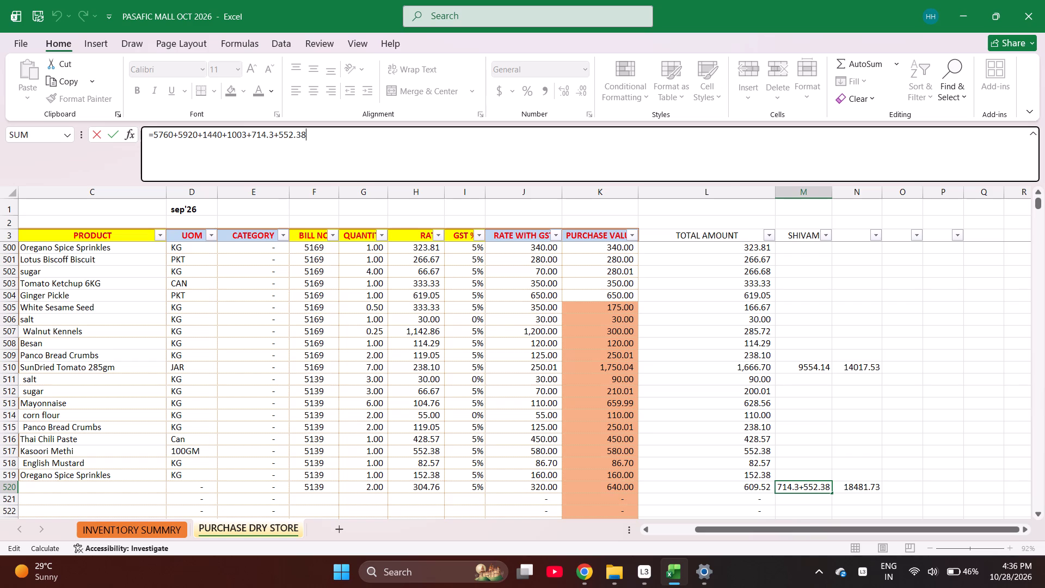
pyautogui.press('Escape')
# Copy the bill 5139 rates in H518:H520 one row up into H517:H519, replacing the Kasoori Methi rate.
pyautogui.press('Left')
pyautogui.press('Left')
pyautogui.press('Left')
pyautogui.press('Left')
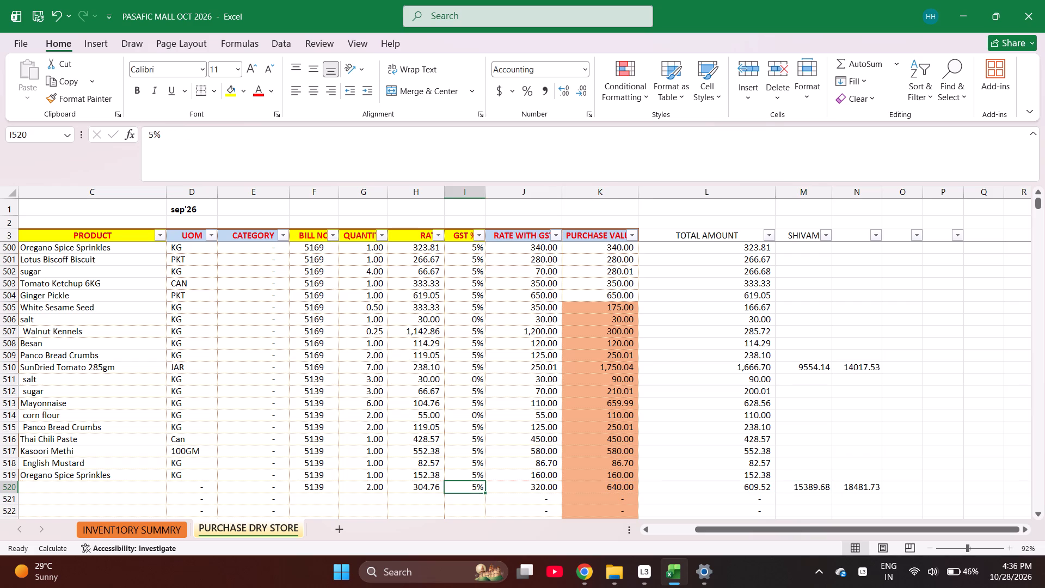
pyautogui.press('Left')
pyautogui.press('Up')
pyautogui.press('Up')
pyautogui.press('Up')
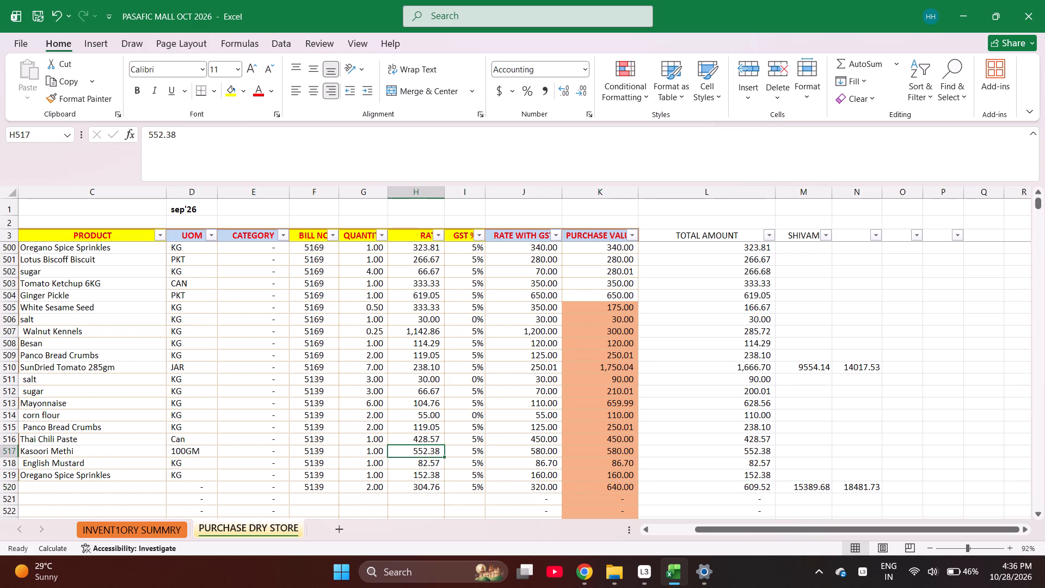
pyautogui.hotkey('shift', 'space')
pyautogui.press('Escape')
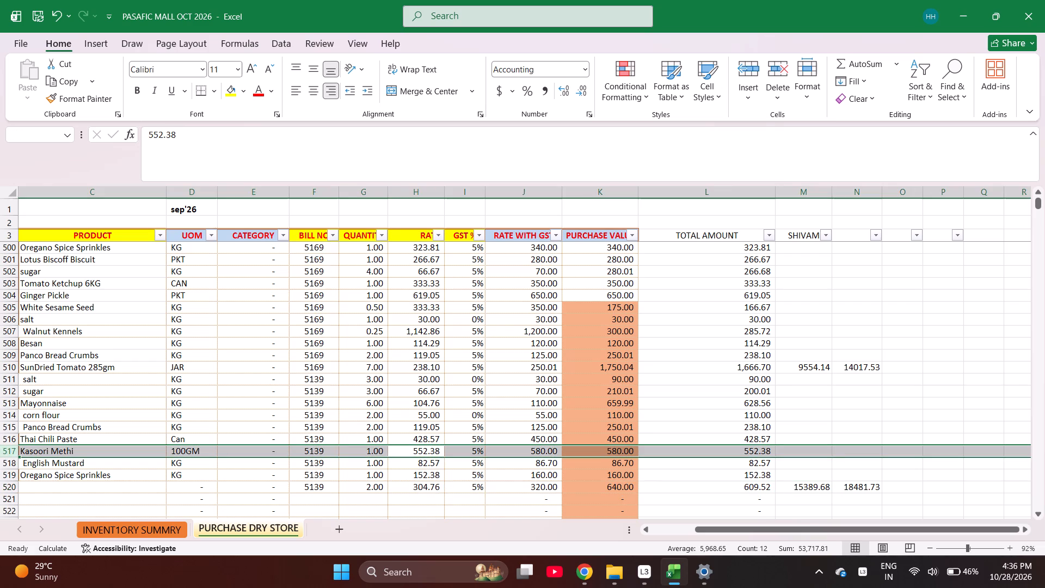
pyautogui.press('Down')
pyautogui.press('Down')
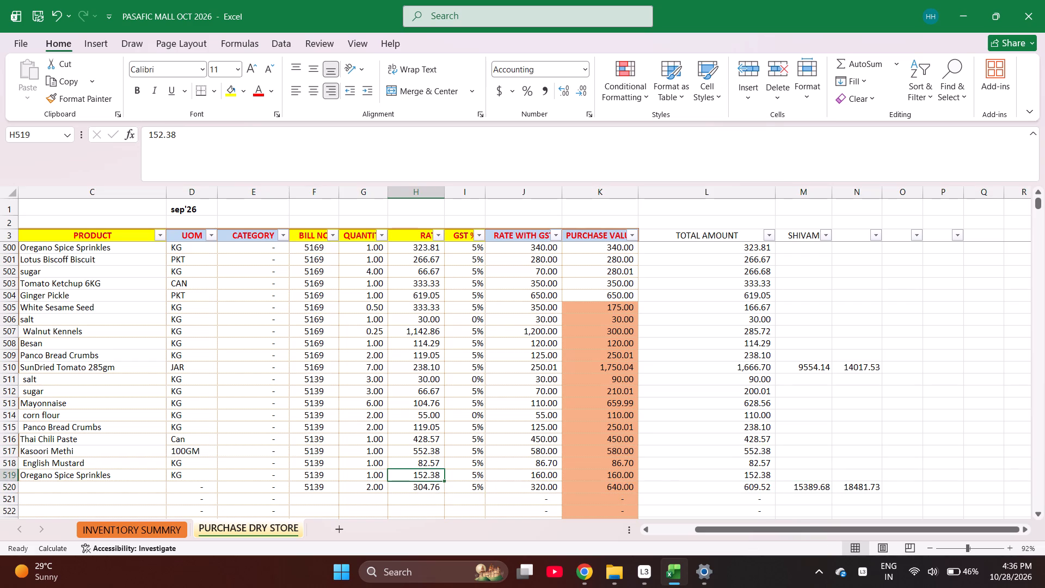
pyautogui.press('Down')
pyautogui.press('Up')
pyautogui.press('Up')
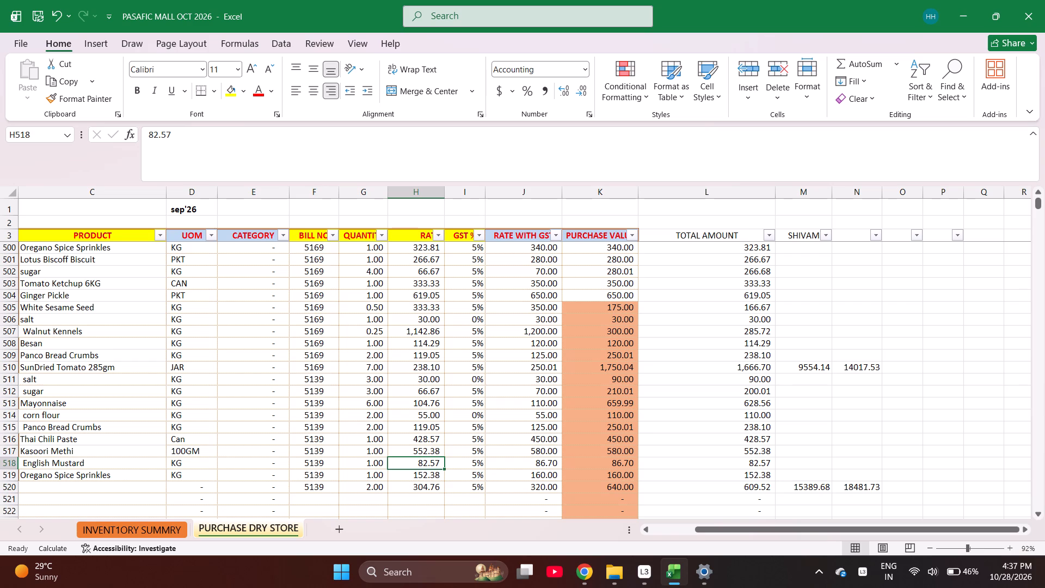
pyautogui.hotkey('shift', 'Down')
pyautogui.hotkey('shift', 'Down')
pyautogui.hotkey('ctrl', 'c')
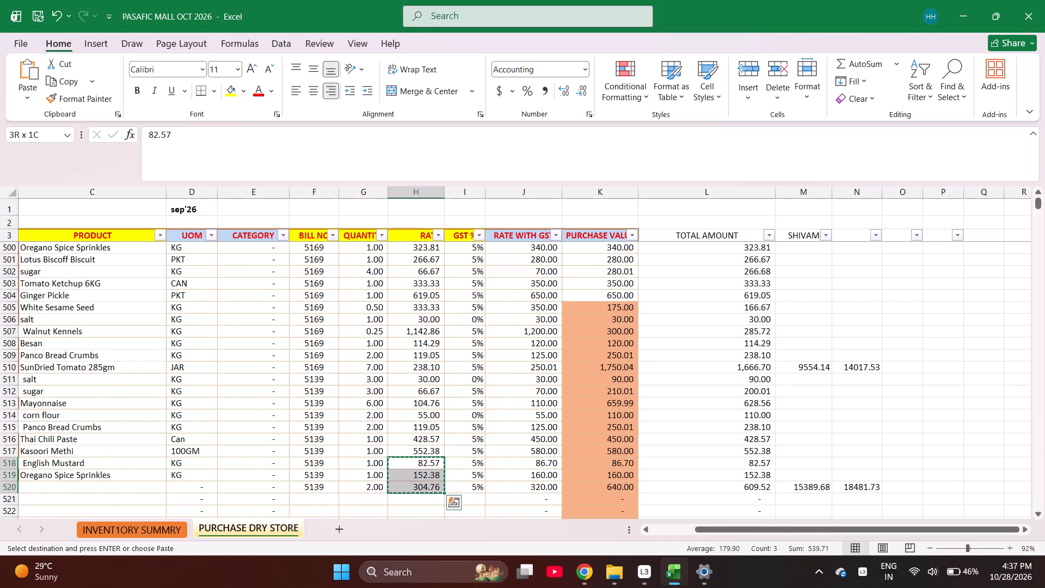
pyautogui.press('Up')
pyautogui.press('Return')
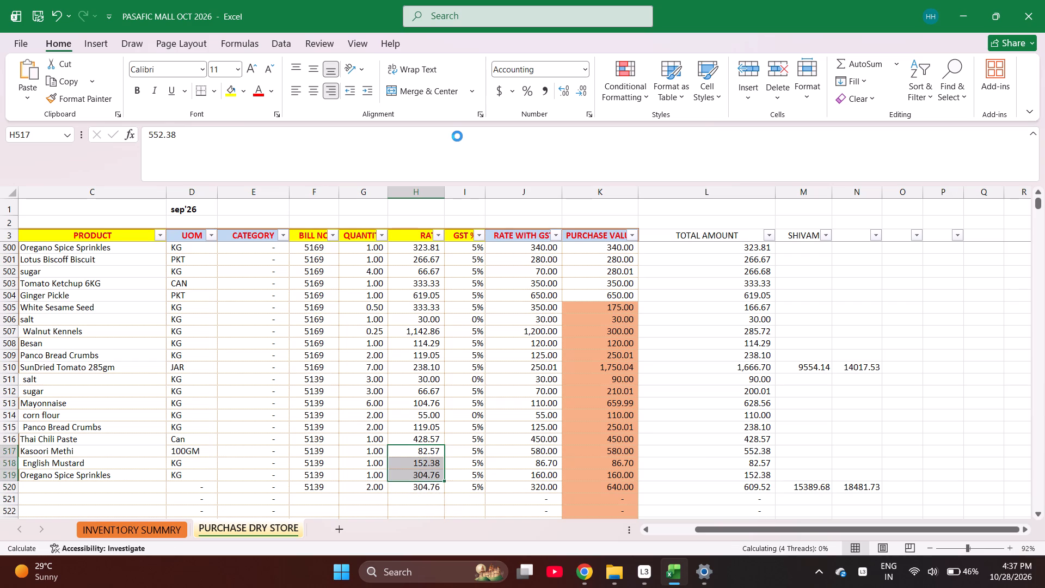
# Clear the leftover bill number, quantity, rate and GST entries in F520:I520.
pyautogui.press('Down')
pyautogui.press('Down')
pyautogui.press('Down')
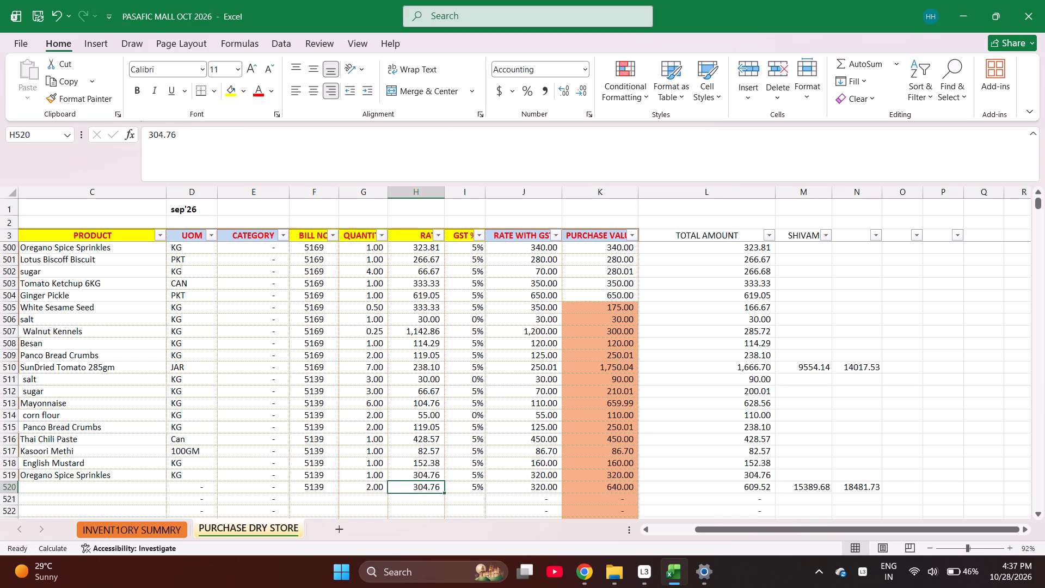
pyautogui.press('Delete')
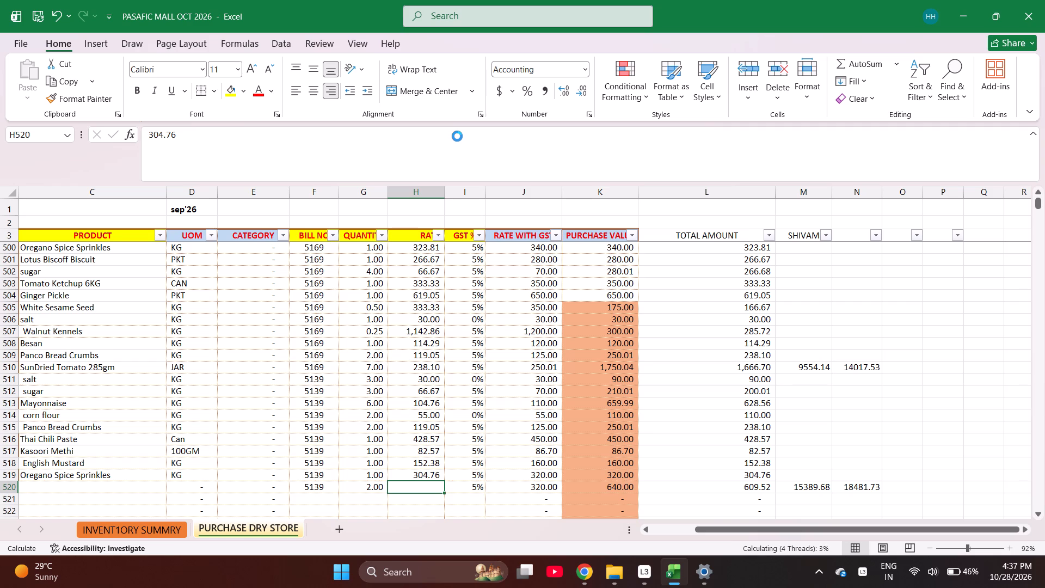
pyautogui.hotkey('shift', 'Left')
pyautogui.hotkey('shift', 'Left')
pyautogui.press('Delete')
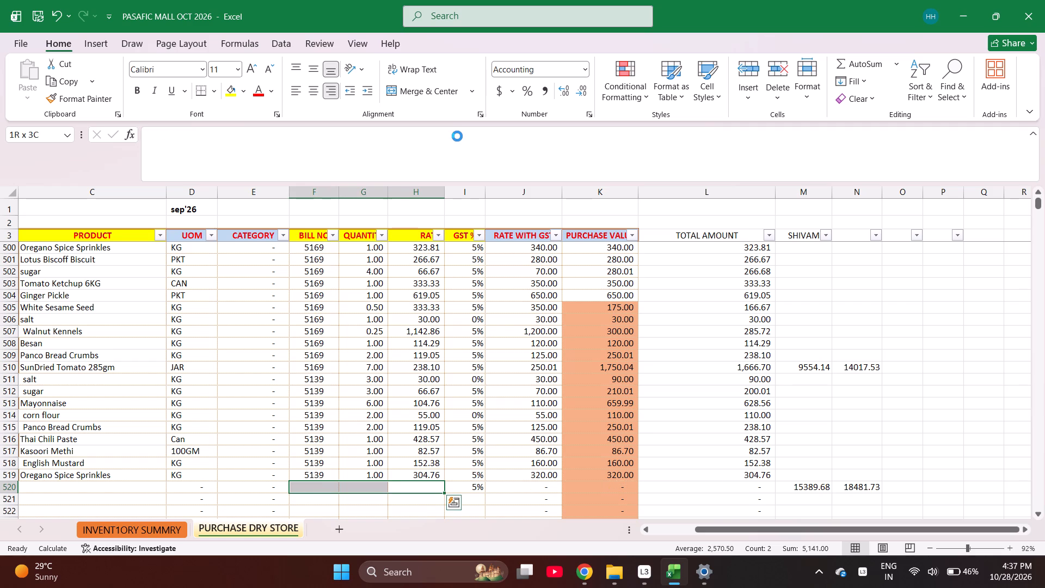
pyautogui.press('Right')
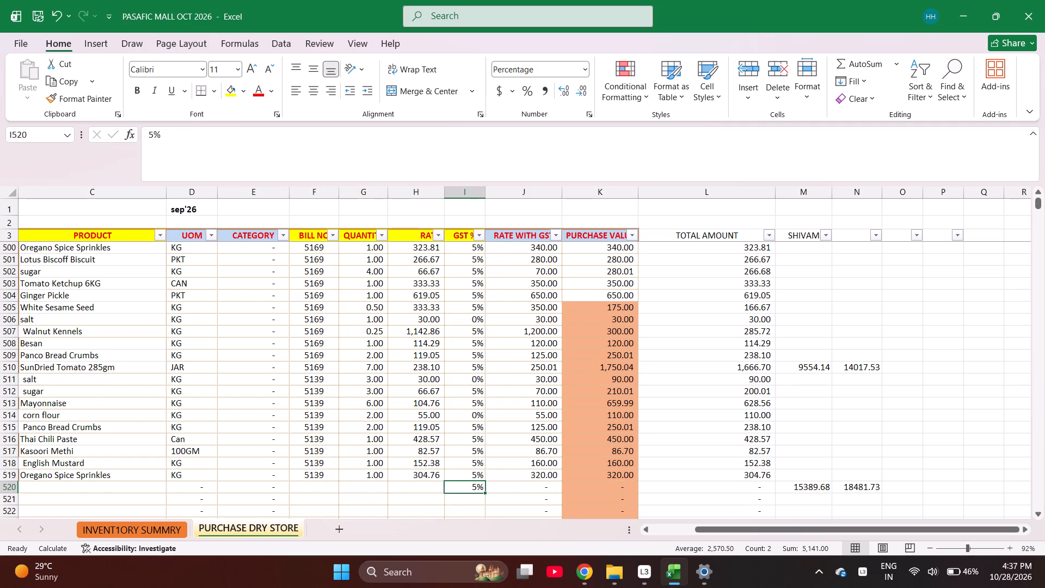
pyautogui.press('Delete')
# Select the bill 5139 amounts in L511:L519 to check their sum.
pyautogui.press('Right')
pyautogui.press('Right')
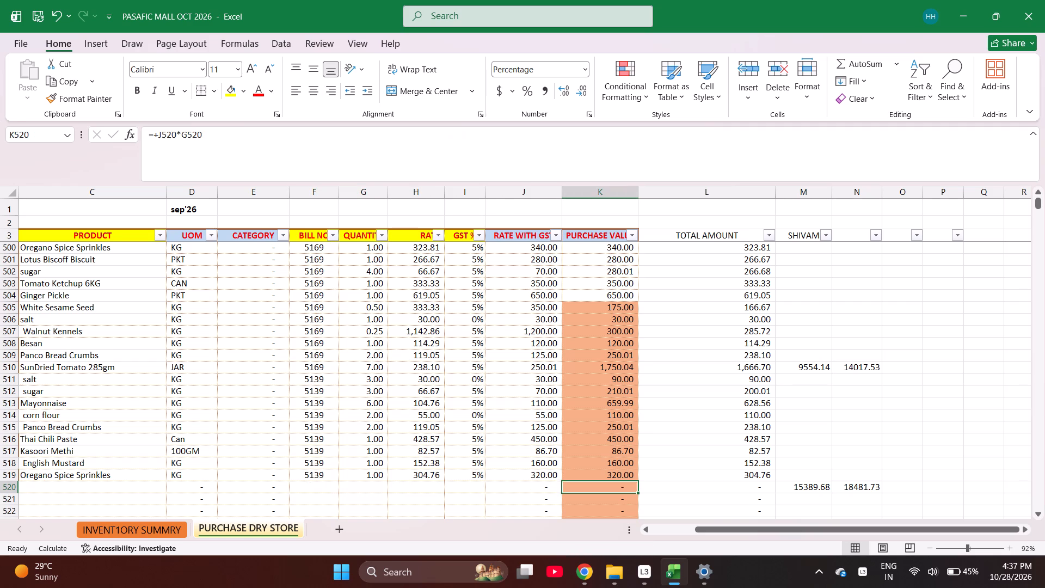
pyautogui.press('Up')
pyautogui.press('Right')
pyautogui.hotkey('shift', 'Up')
pyautogui.hotkey('shift', 'Up')
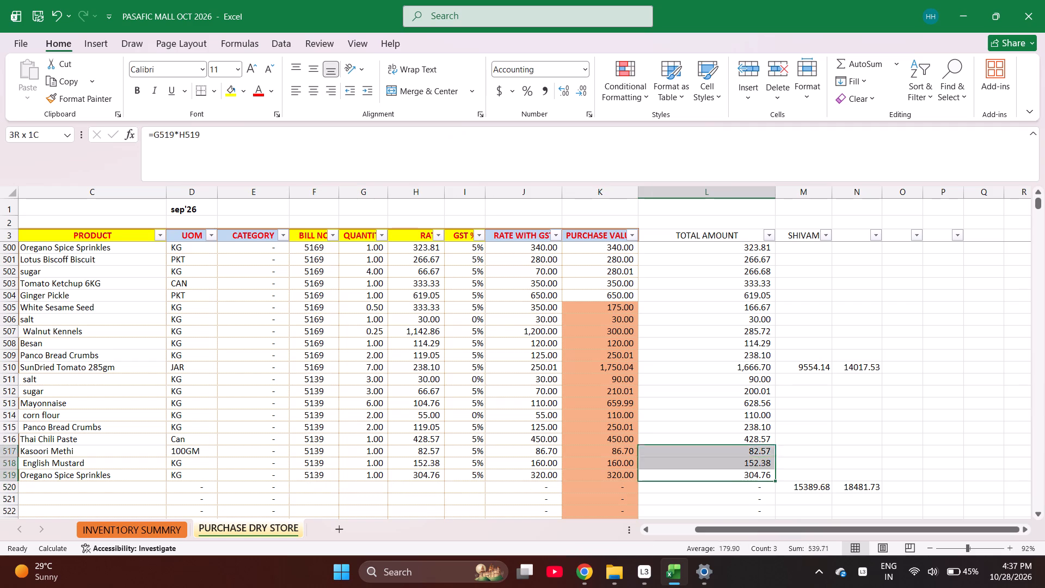
pyautogui.hotkey('shift', 'Up')
pyautogui.hotkey('shift', 'Up')
pyautogui.hotkey('shift', 'Up')
pyautogui.hotkey('shift', 'Up')
pyautogui.hotkey('shift', 'Up')
pyautogui.hotkey('shift', 'Up')
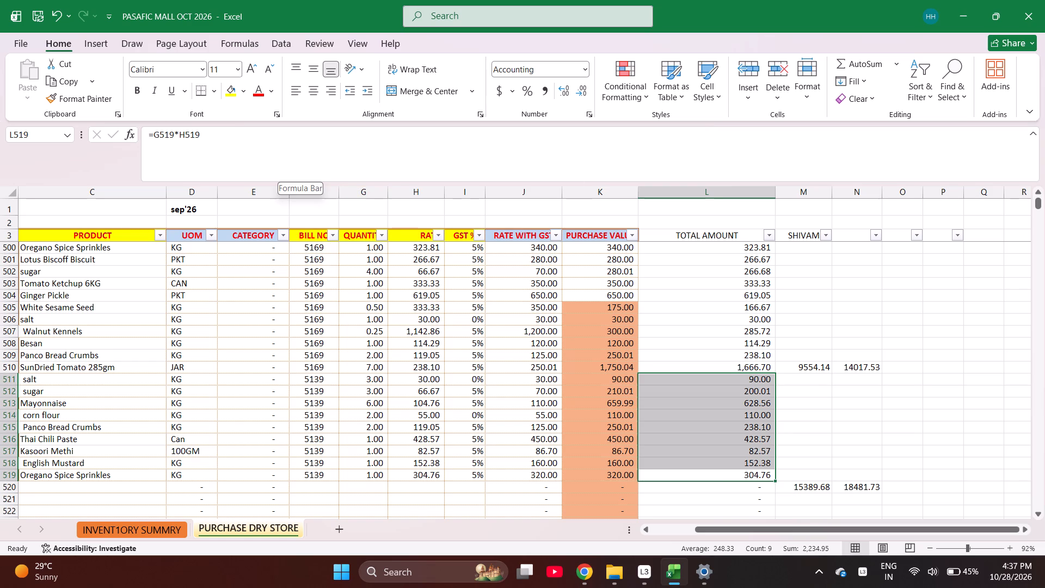
# Change the formula in N520 to =2239+M520.
pyautogui.click(874, 486)
pyautogui.click(185, 134)
pyautogui.press('BackSpace')
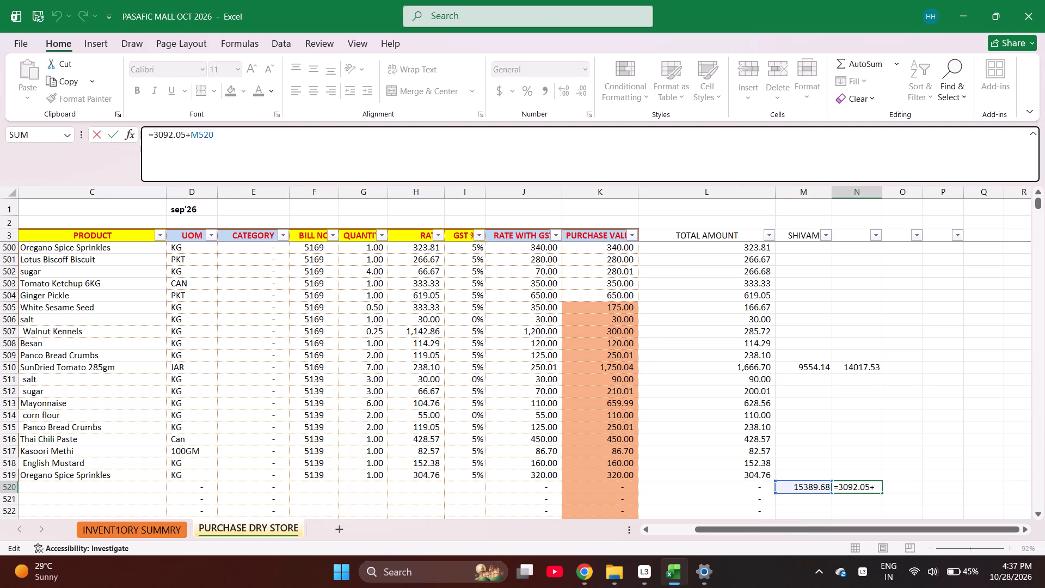
pyautogui.press('BackSpace')
pyautogui.press('BackSpace')
pyautogui.press('BackSpace')
pyautogui.press('BackSpace')
pyautogui.press('BackSpace')
pyautogui.press('BackSpace')
pyautogui.write('202')
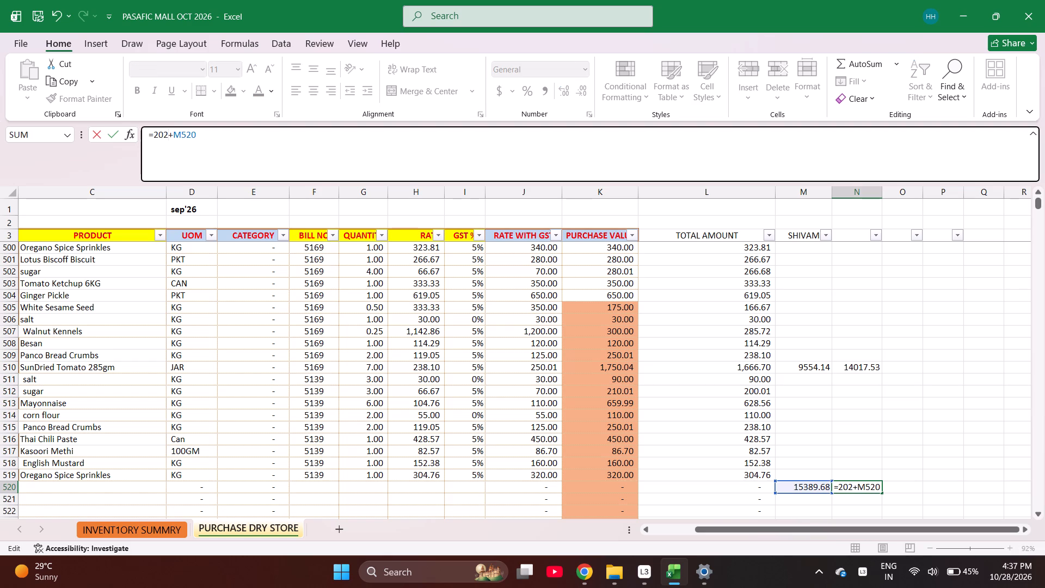
pyautogui.write('39')
pyautogui.press('Return')
pyautogui.press('Down')
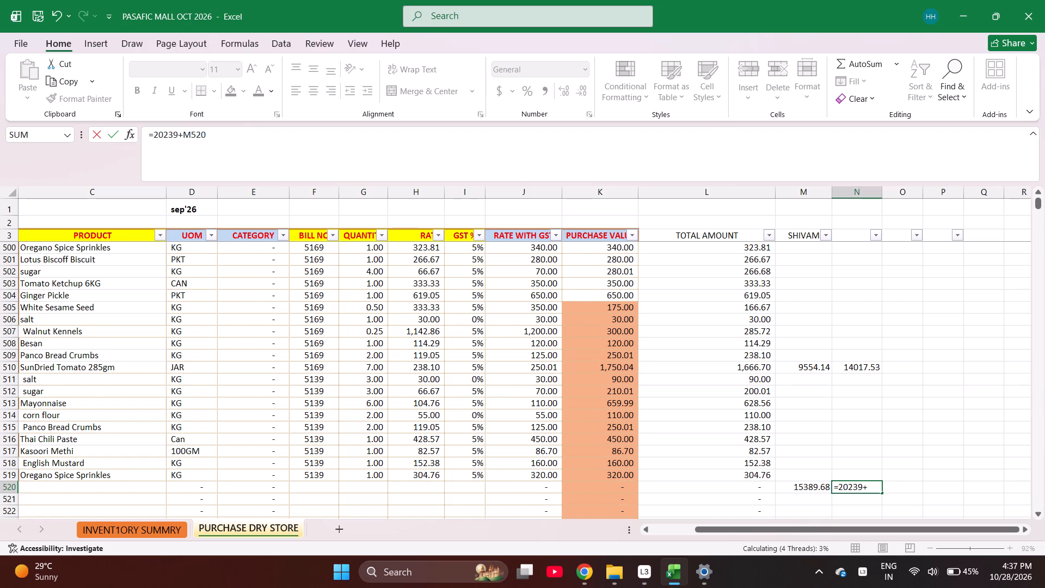
pyautogui.press('Up')
pyautogui.press('Up')
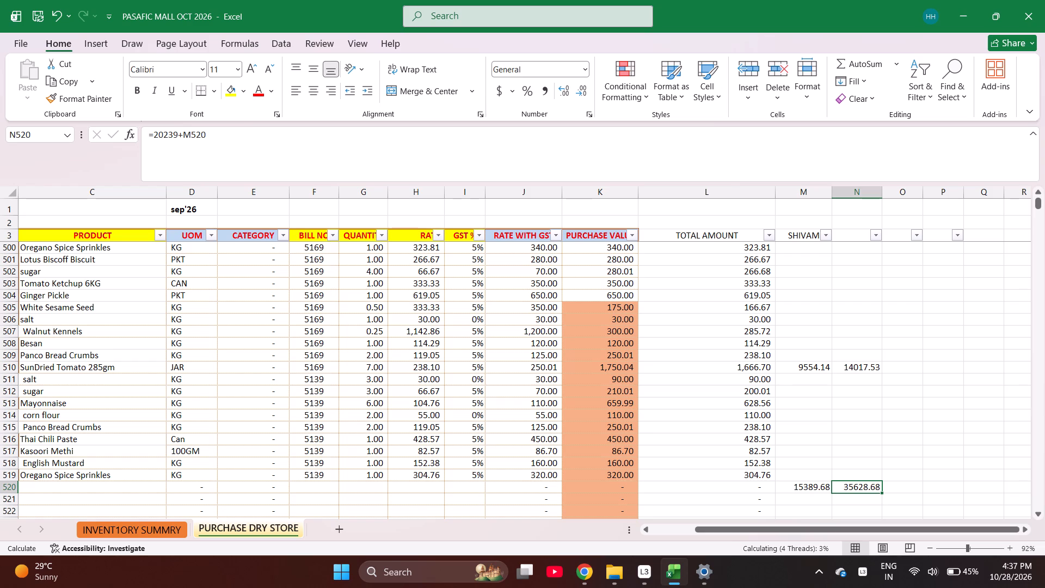
pyautogui.click(161, 133)
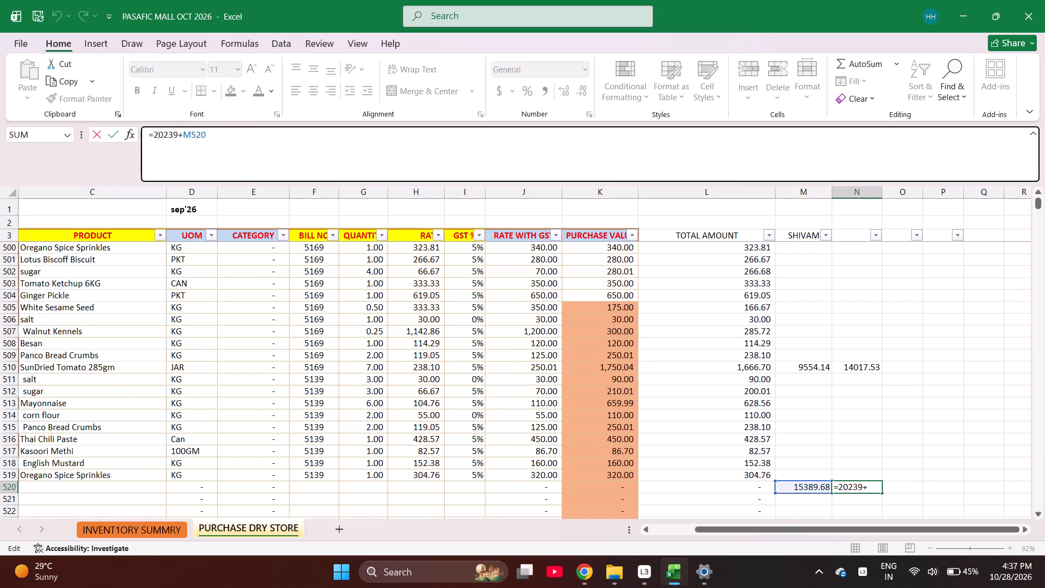
pyautogui.press('Right')
pyautogui.press('BackSpace')
pyautogui.press('Return')
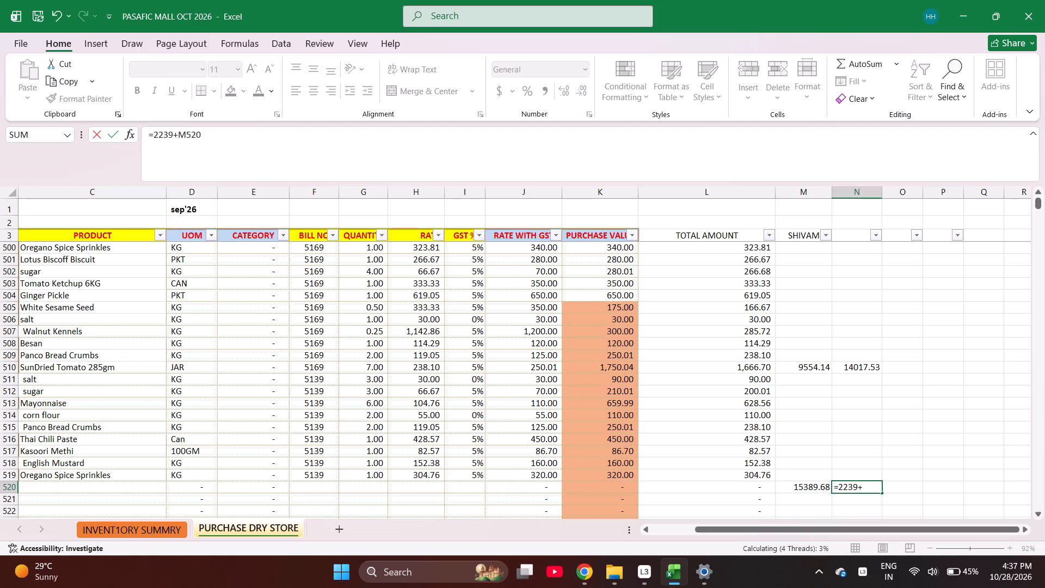
pyautogui.press('Up')
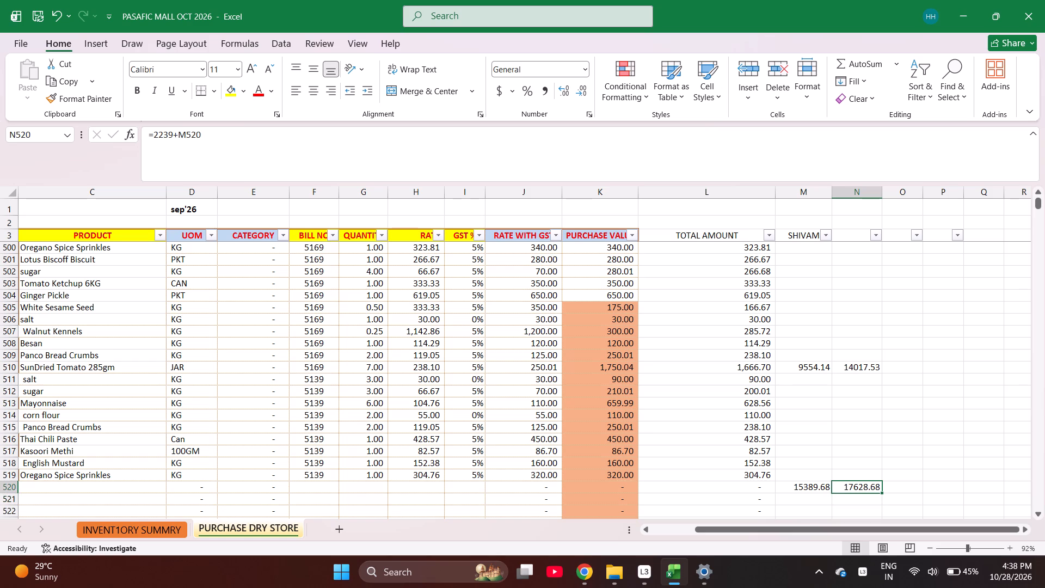
# Set the quantity of Oregano Spice Sprinkles on bill 5139 in G519 to 2.
pyautogui.press('Left')
pyautogui.press('Up')
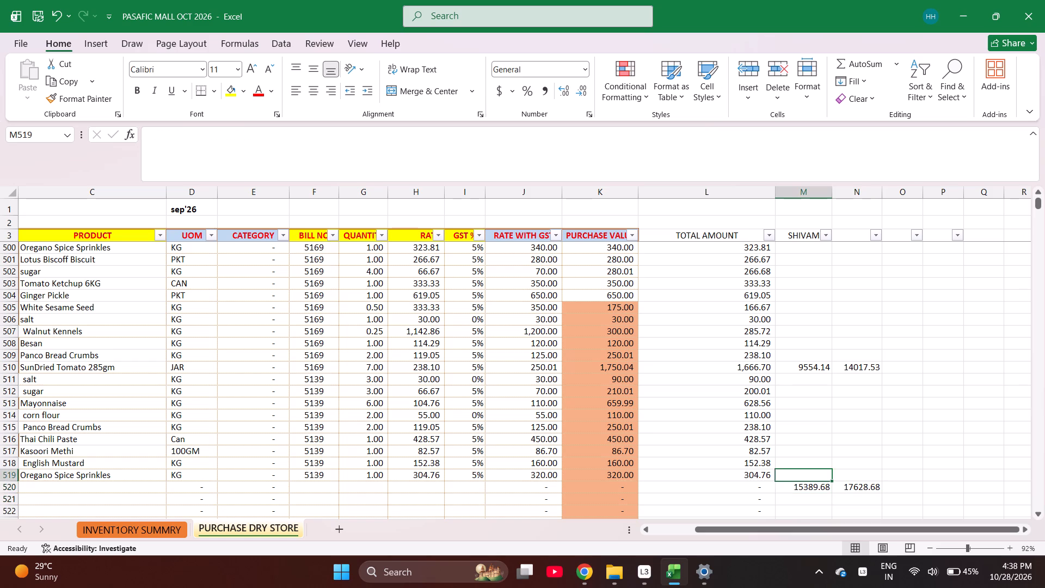
pyautogui.press('Left')
pyautogui.press('pageup')
pyautogui.press('pagedown')
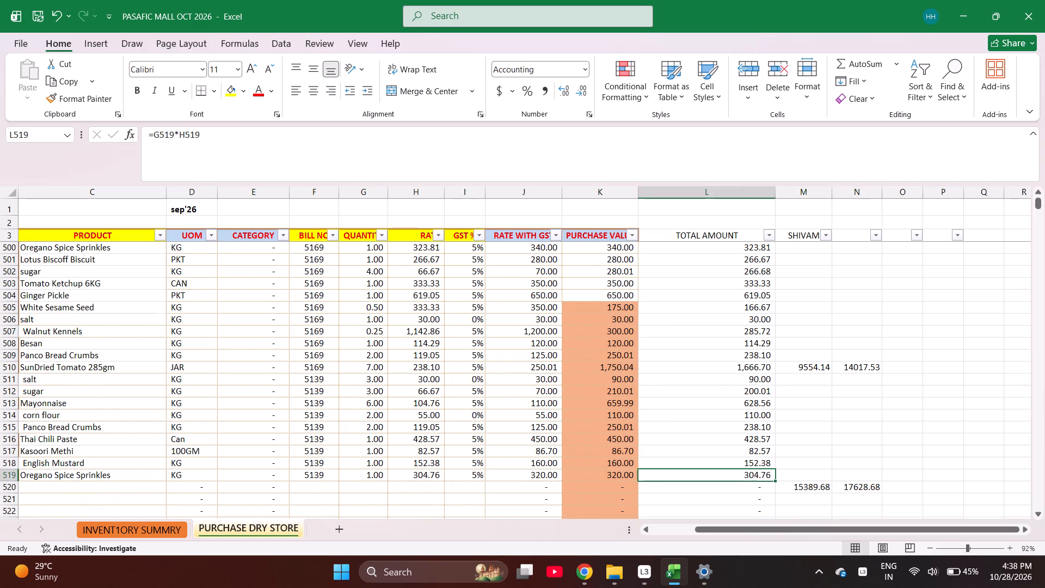
pyautogui.press('Left')
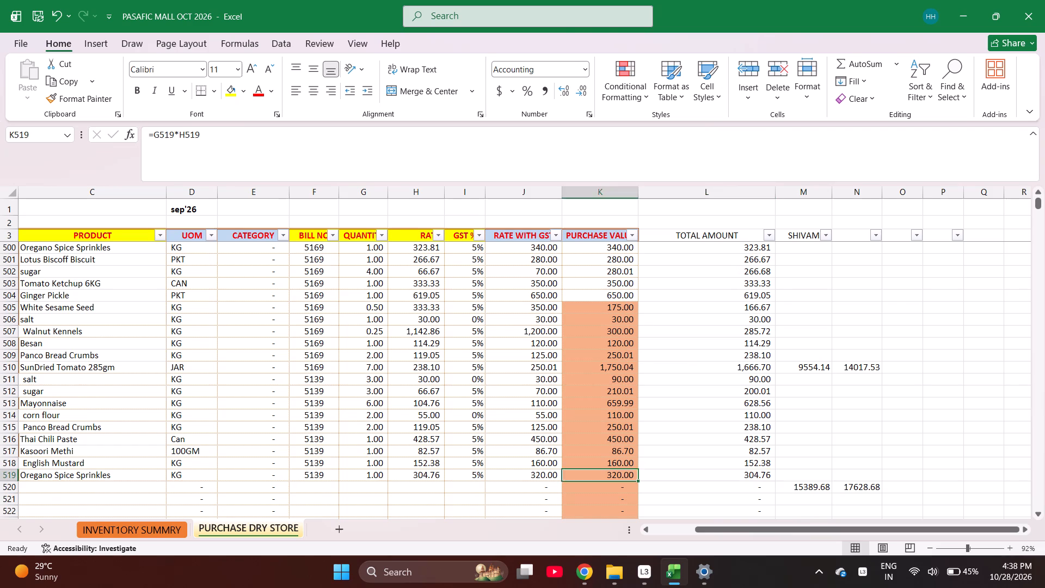
pyautogui.press('Left')
pyautogui.press('Left')
pyautogui.press('Left')
pyautogui.press('Left')
pyautogui.press('2')
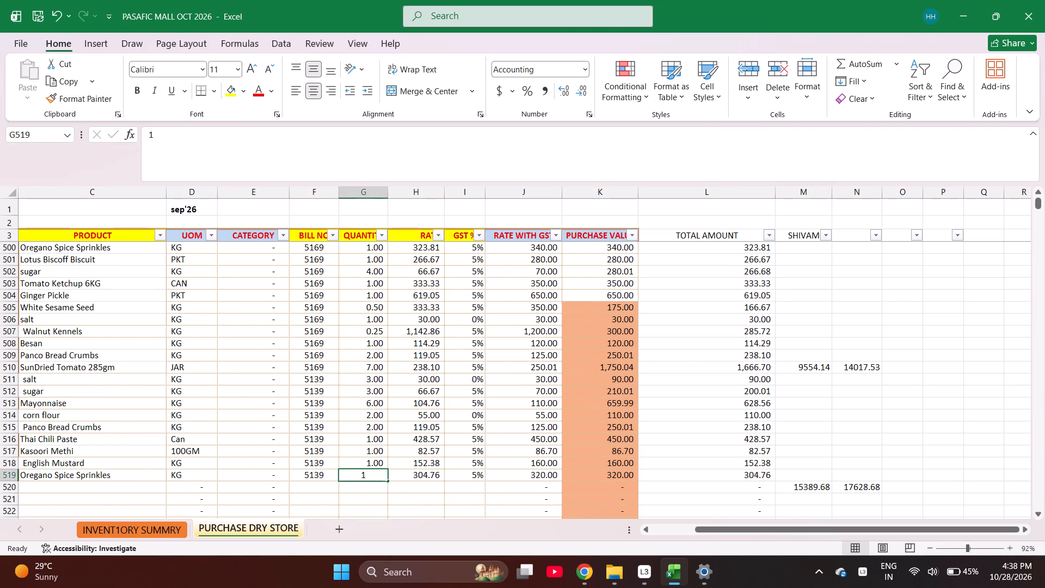
pyautogui.press('Return')
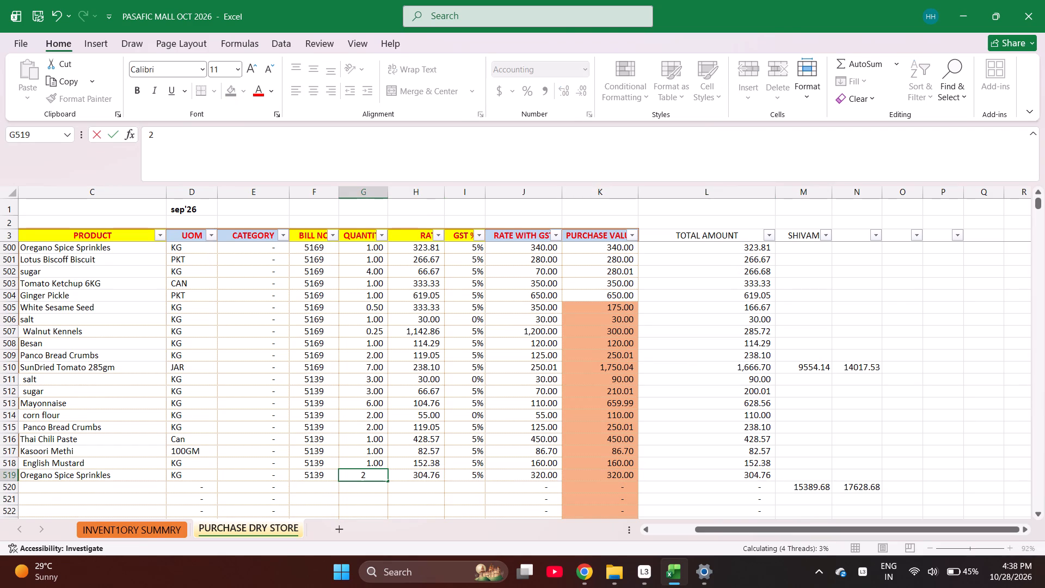
pyautogui.press('Up')
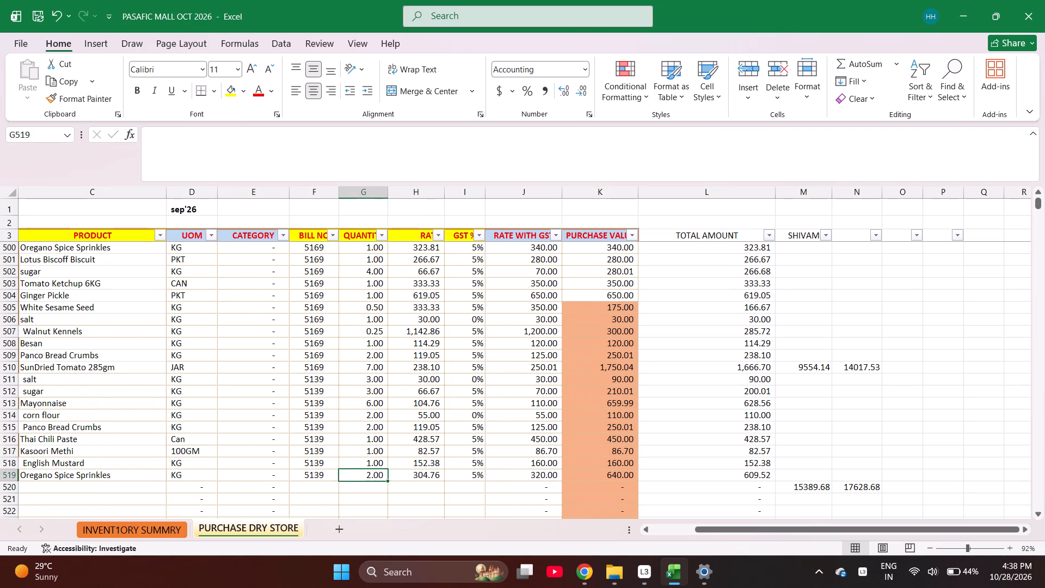
# Select the bill 5139 amounts in L511:L519 to check their sum with the updated quantity.
pyautogui.press('Up')
pyautogui.press('Up')
pyautogui.press('Up')
pyautogui.press('Up')
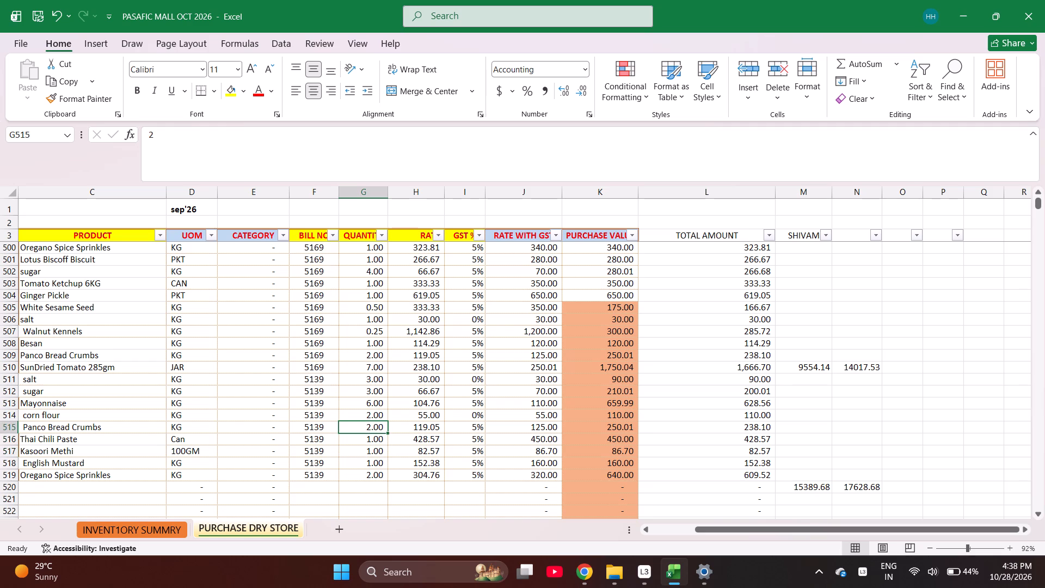
pyautogui.press('Right')
pyautogui.press('Right')
pyautogui.press('Right')
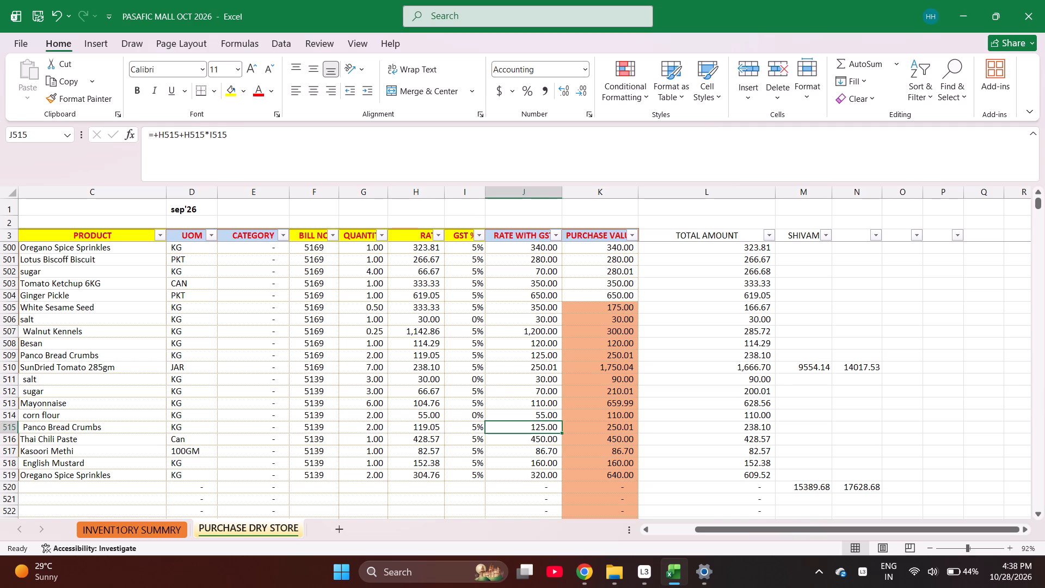
pyautogui.press('Right')
pyautogui.press('Right')
pyautogui.press('Right')
pyautogui.press('Down')
pyautogui.press('Down')
pyautogui.press('Down')
pyautogui.press('Left')
pyautogui.press('Down')
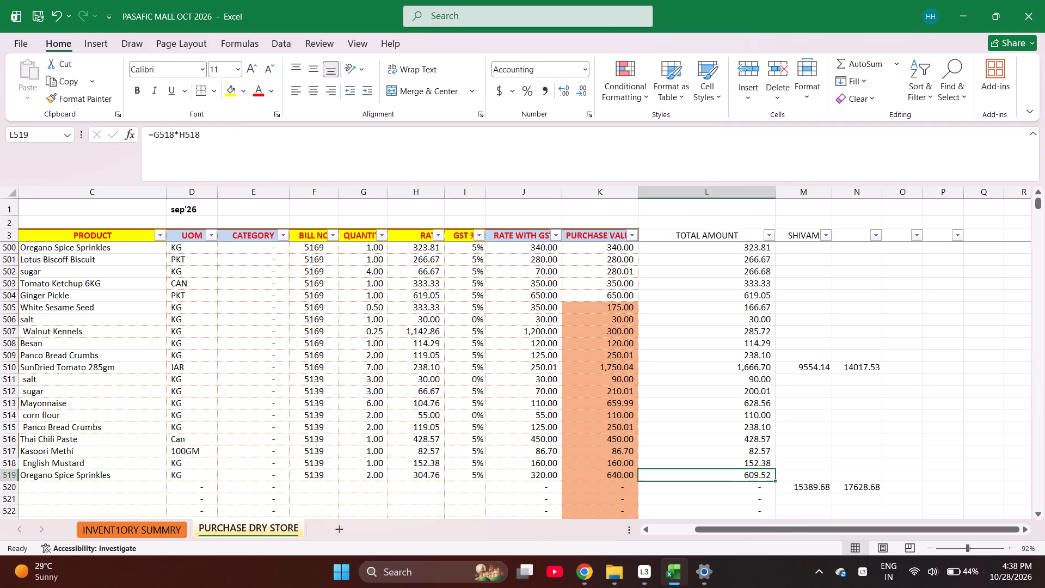
pyautogui.hotkey('shift', 'Up')
pyautogui.hotkey('shift', 'Up')
pyautogui.hotkey('shift', 'Up')
pyautogui.hotkey('shift', 'Up')
pyautogui.hotkey('shift', 'Up')
pyautogui.hotkey('shift', 'Up')
pyautogui.hotkey('shift', 'Up')
pyautogui.hotkey('shift', 'Up')
pyautogui.hotkey('shift', 'Up')
pyautogui.hotkey('shift', 'Up')
pyautogui.hotkey('shift', 'Up')
pyautogui.hotkey('shift', 'Up')
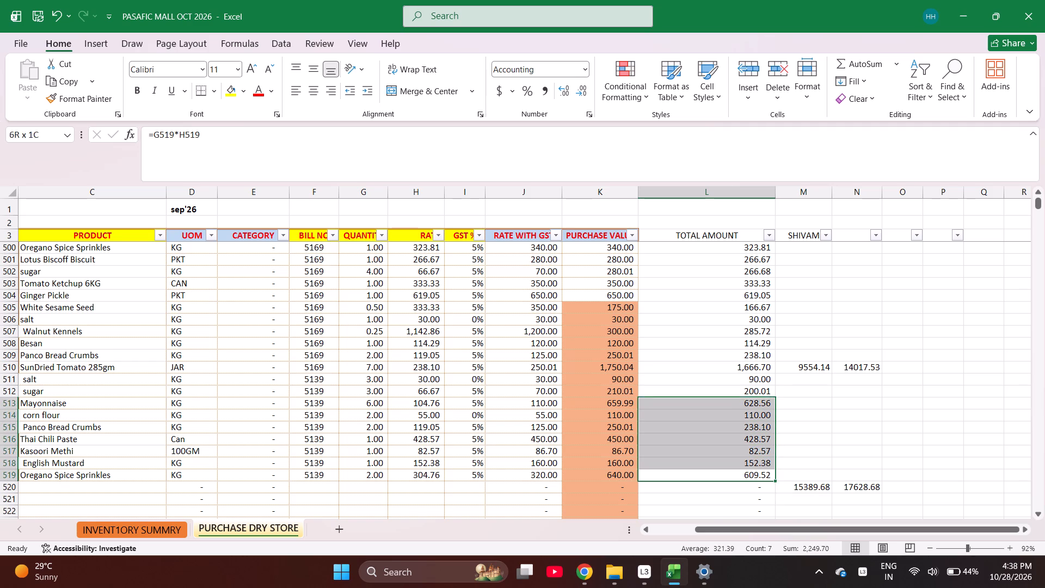
pyautogui.hotkey('shift', 'Up')
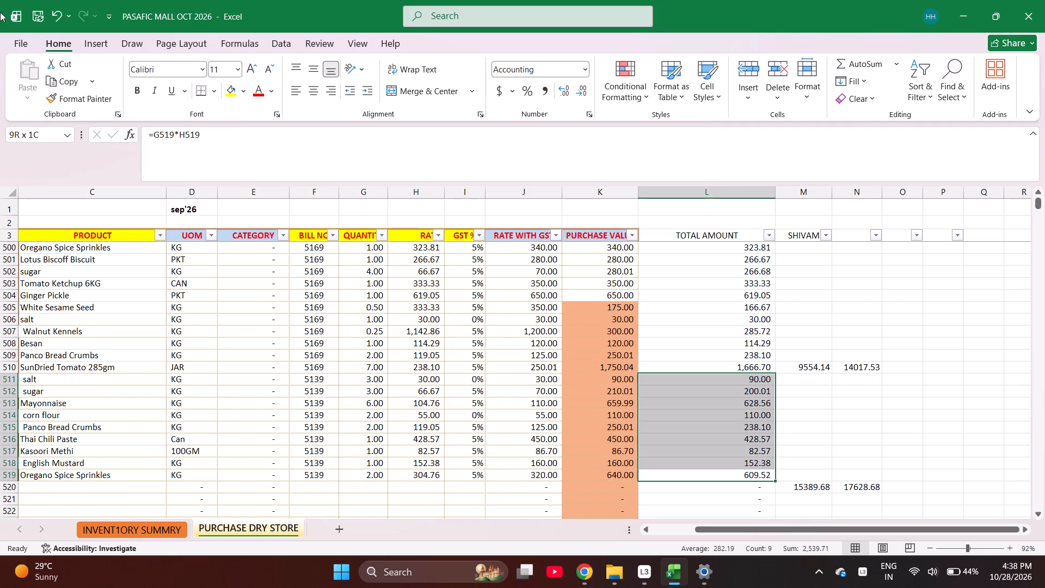
# Change the formula in N520 to =2540+M520.
pyautogui.click(853, 487)
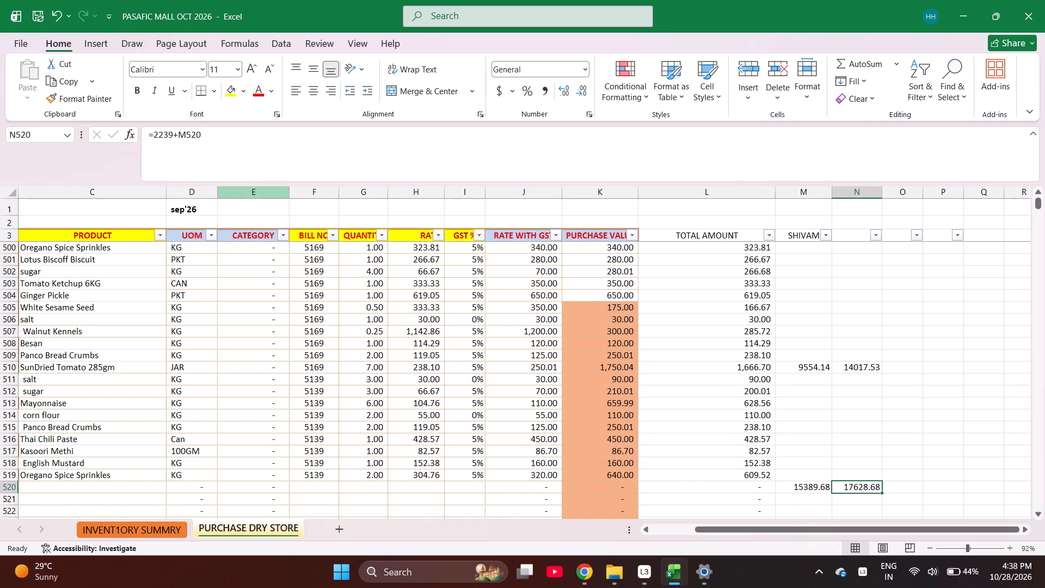
pyautogui.click(170, 137)
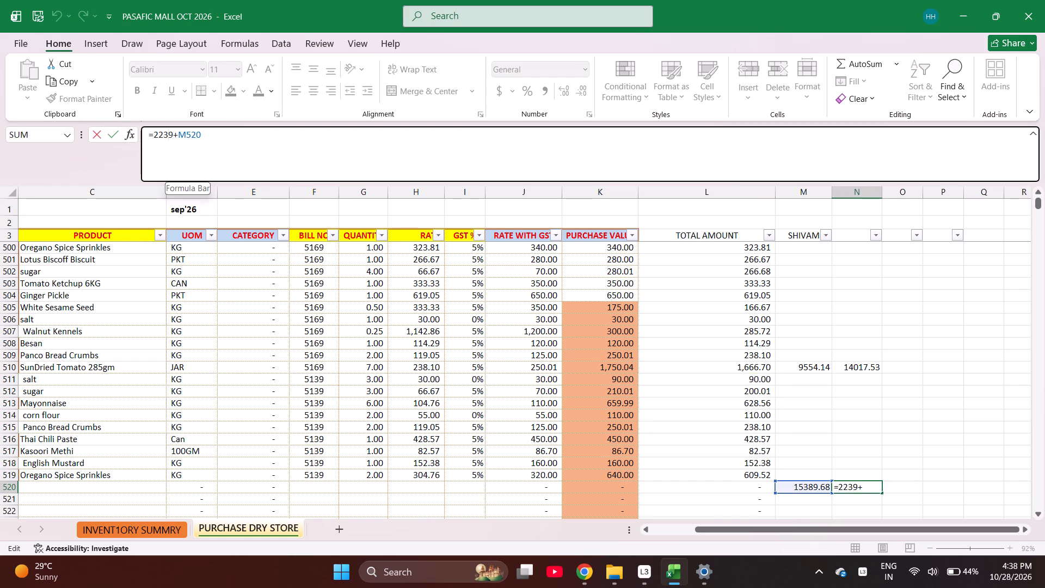
pyautogui.press('Right')
pyautogui.press('BackSpace')
pyautogui.press('BackSpace')
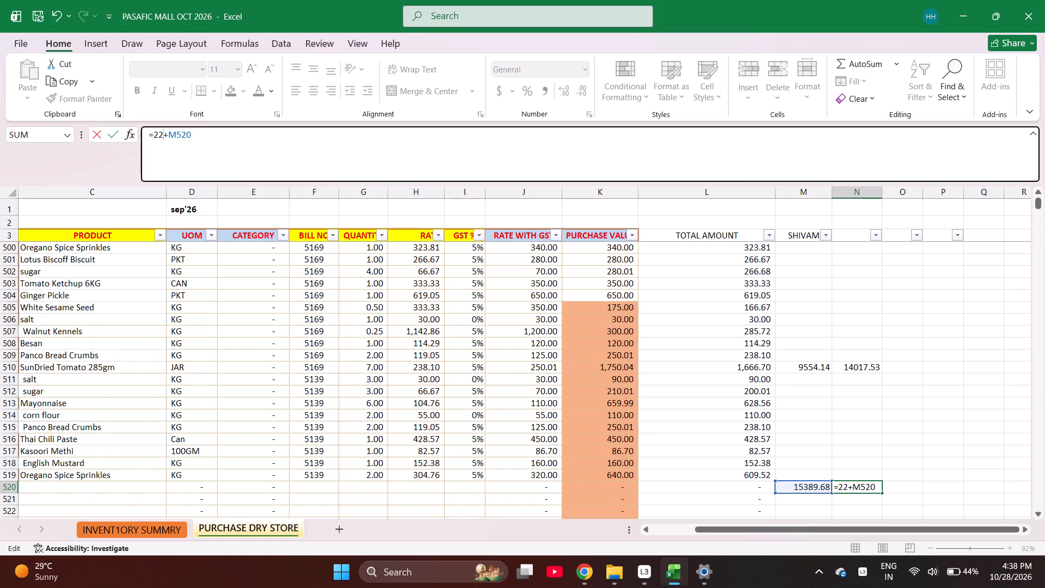
pyautogui.press('BackSpace')
pyautogui.press('5')
pyautogui.write('40')
pyautogui.press('Return')
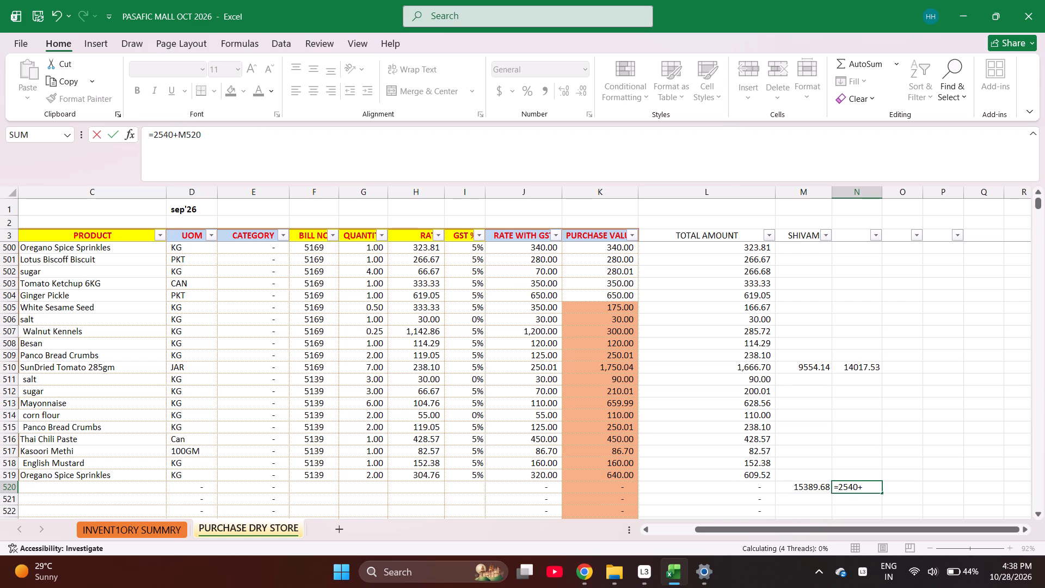
pyautogui.press('Up')
pyautogui.press('Down')
pyautogui.press('Up')
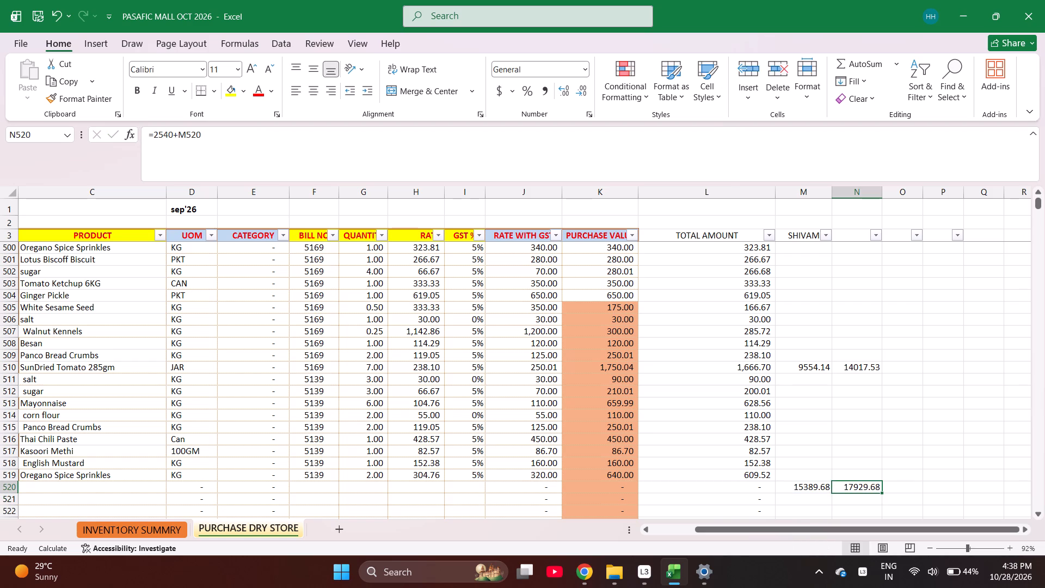
# Select the bill 5139 amounts in L511:L519 again to compare their sum with the N520 formula.
pyautogui.press('Left')
pyautogui.press('Left')
pyautogui.press('Up')
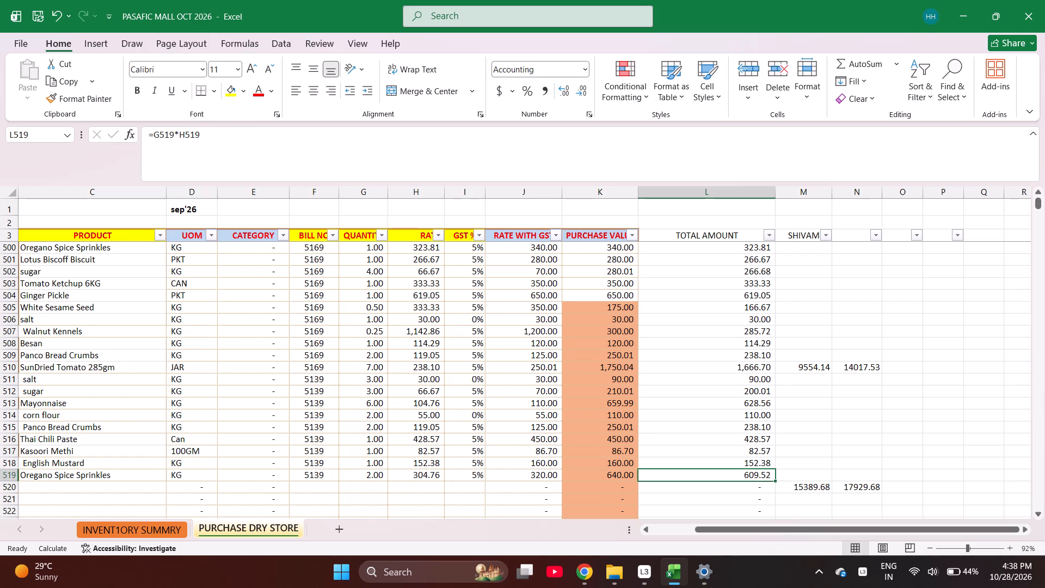
pyautogui.hotkey('shift', 'Up')
pyautogui.hotkey('shift', 'Up')
pyautogui.hotkey('shift', 'Up')
pyautogui.hotkey('shift', 'Up')
pyautogui.hotkey('shift', 'Up')
pyautogui.hotkey('shift', 'Up')
pyautogui.hotkey('shift', 'Up')
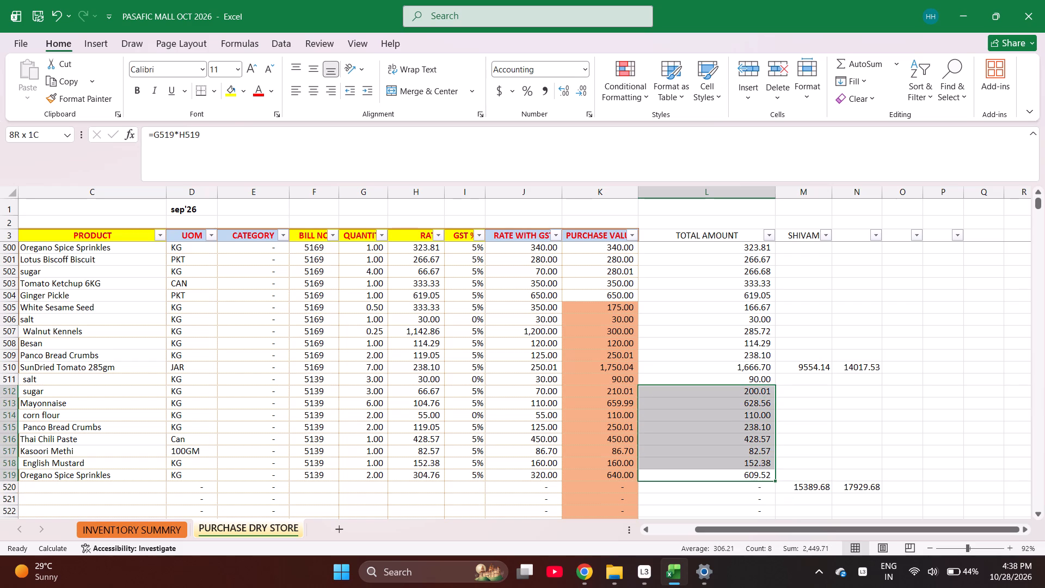
pyautogui.hotkey('shift', 'Up')
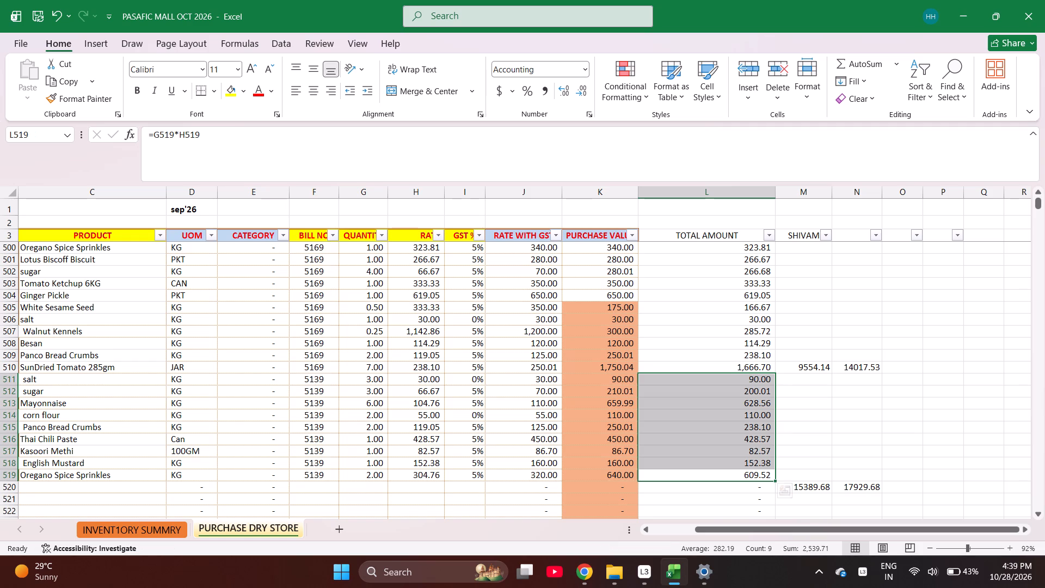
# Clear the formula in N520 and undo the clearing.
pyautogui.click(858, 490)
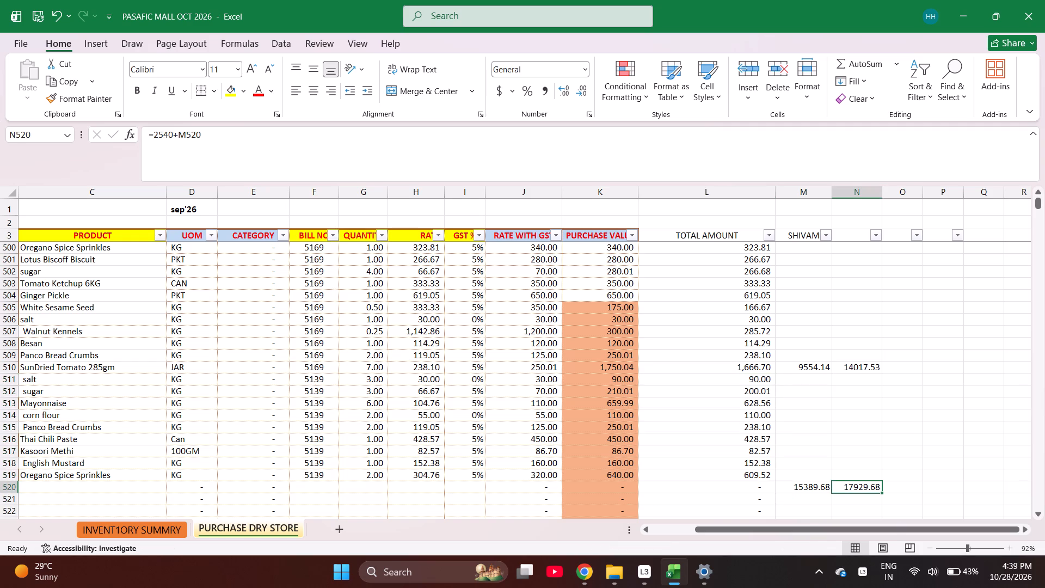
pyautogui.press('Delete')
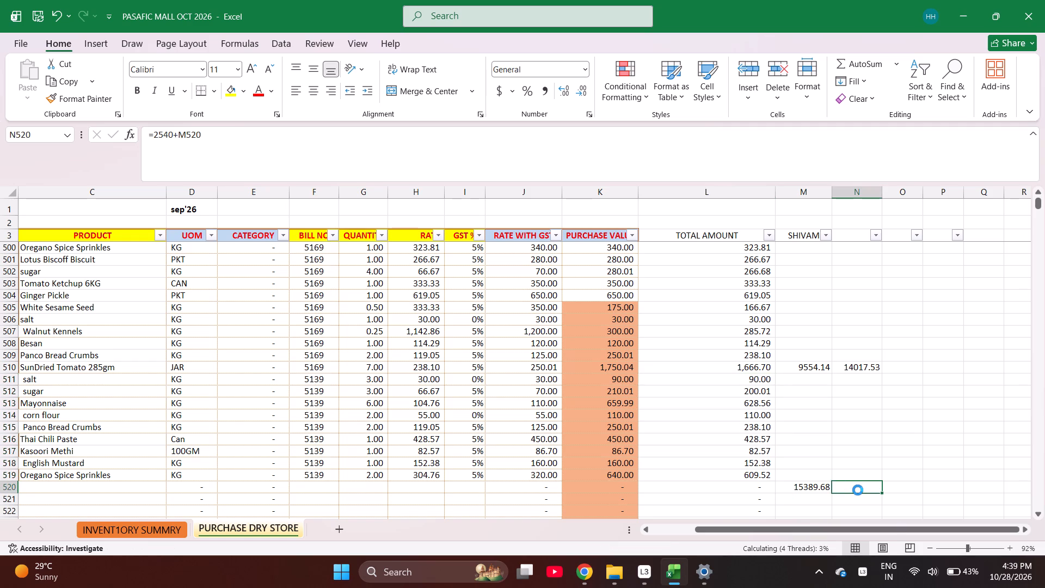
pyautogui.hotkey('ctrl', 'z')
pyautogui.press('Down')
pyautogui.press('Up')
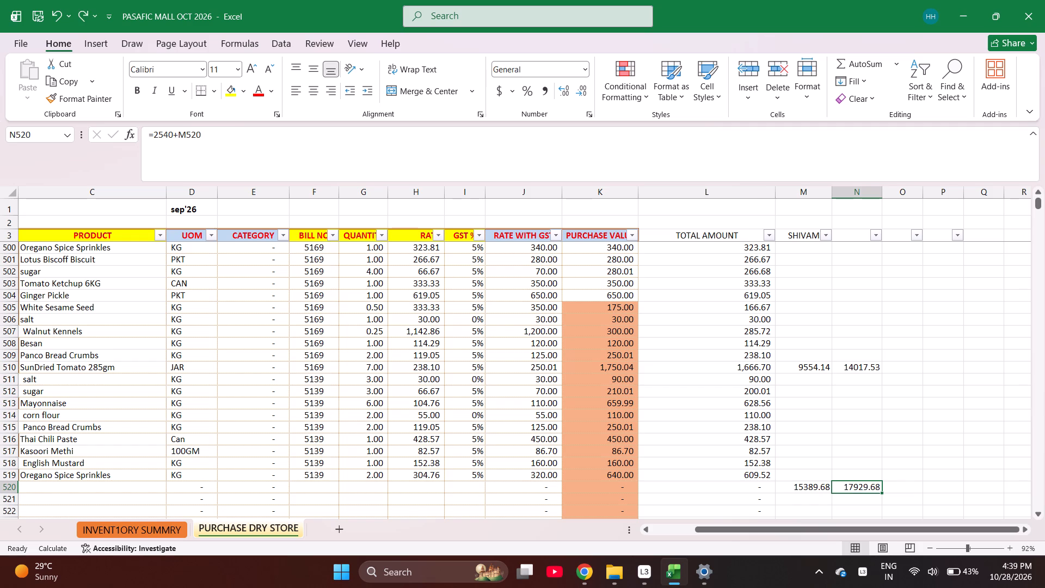
# Go to the empty date cell A520 below the last bill 5139 row.
pyautogui.hotkey('ctrl', 'Left')
pyautogui.hotkey('ctrl', 'Left')
pyautogui.hotkey('ctrl', 'Left')
pyautogui.hotkey('ctrl', 'Left')
pyautogui.hotkey('ctrl', 'Left')
pyautogui.hotkey('ctrl', 'Left')
pyautogui.hotkey('ctrl', 'Left')
pyautogui.hotkey('ctrl', 'Left')
pyautogui.hotkey('ctrl', 'Left')
pyautogui.hotkey('ctrl', 'Left')
pyautogui.hotkey('ctrl', 'Left')
pyautogui.hotkey('ctrl', 'Left')
pyautogui.hotkey('ctrl', 'Left')
pyautogui.hotkey('ctrl', 'Left')
pyautogui.hotkey('ctrl', 'Left')
pyautogui.hotkey('ctrl', 'Left')
pyautogui.hotkey('ctrl', 'Left')
pyautogui.hotkey('ctrl', 'Left')
pyautogui.hotkey('ctrl', 'Left')
pyautogui.hotkey('ctrl', 'Left')
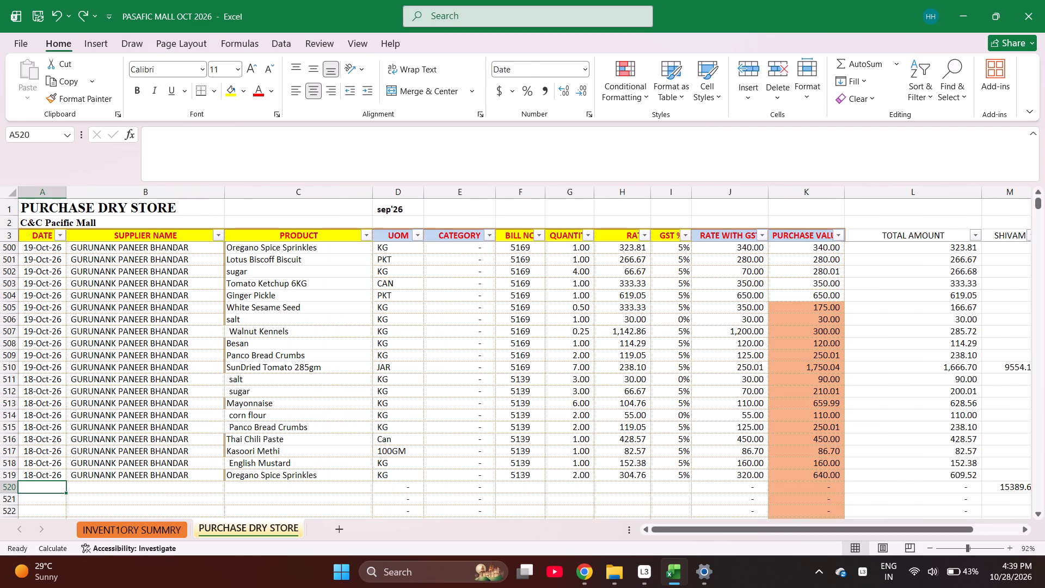
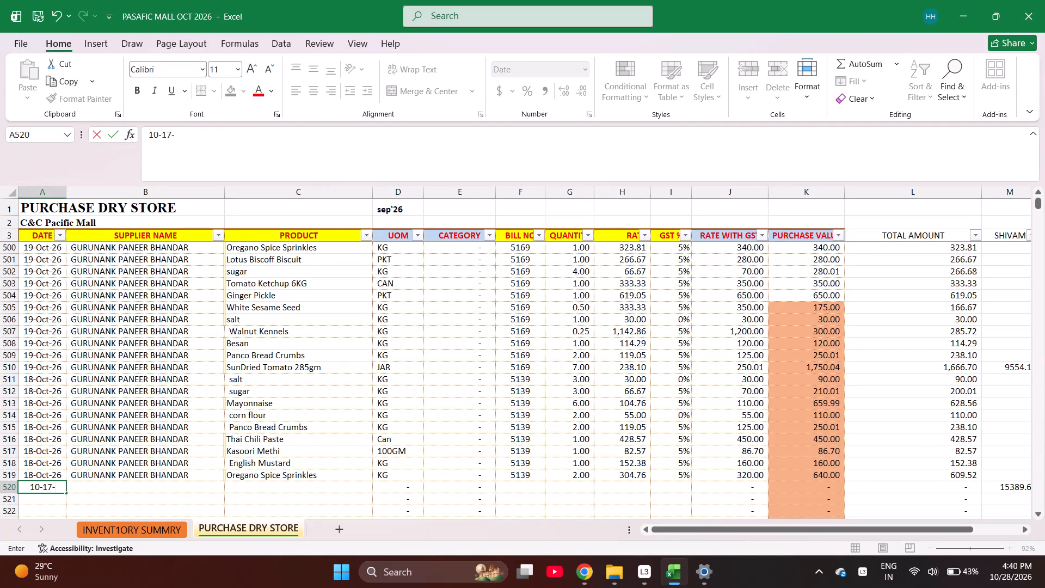
# Enter the date 17-Oct-26 in A520 and copy the supplier GURUNANK PANEER BHANDAR from the row above into B520.
pyautogui.press('Right')
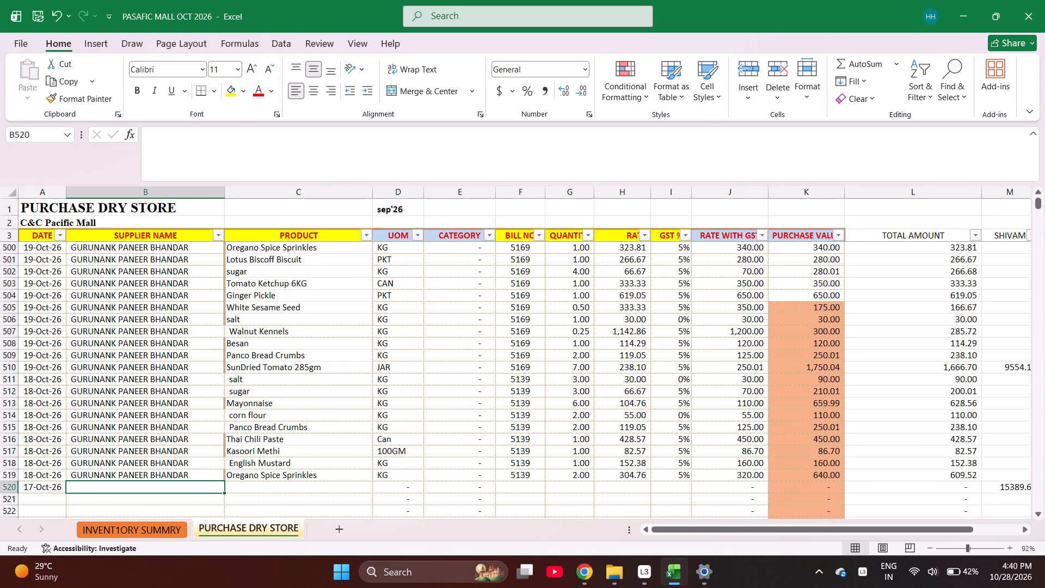
pyautogui.press('Up')
pyautogui.press('Down')
pyautogui.hotkey('ctrl', 'd')
pyautogui.press('Right')
pyautogui.press('Right')
pyautogui.press('Left')
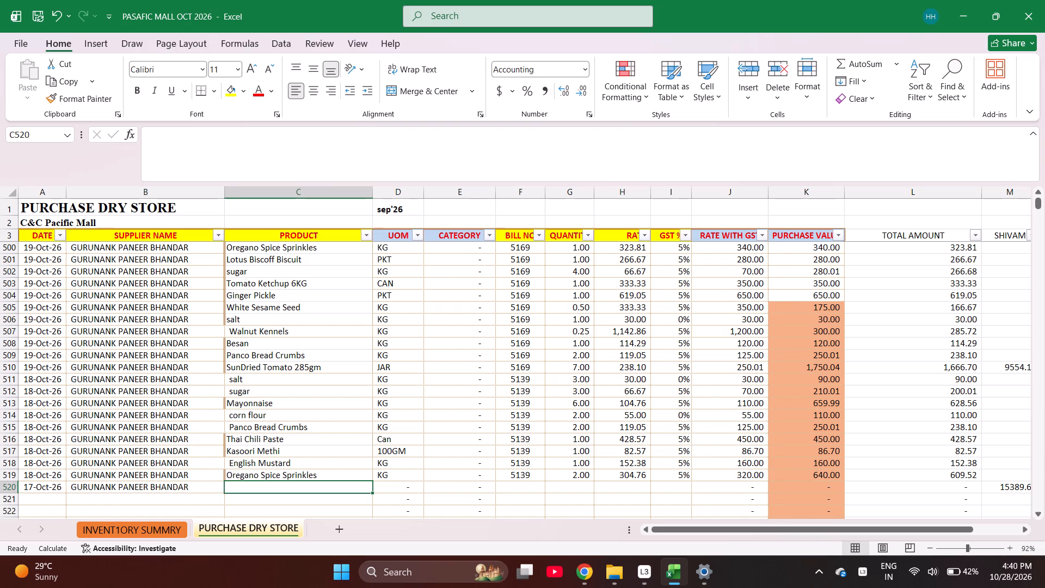
# List the products salt, sugar, Mayonnaise, corn flour, Panco Bread Crumbs and Canned Fruits in C520:C525.
pyautogui.write('sa')
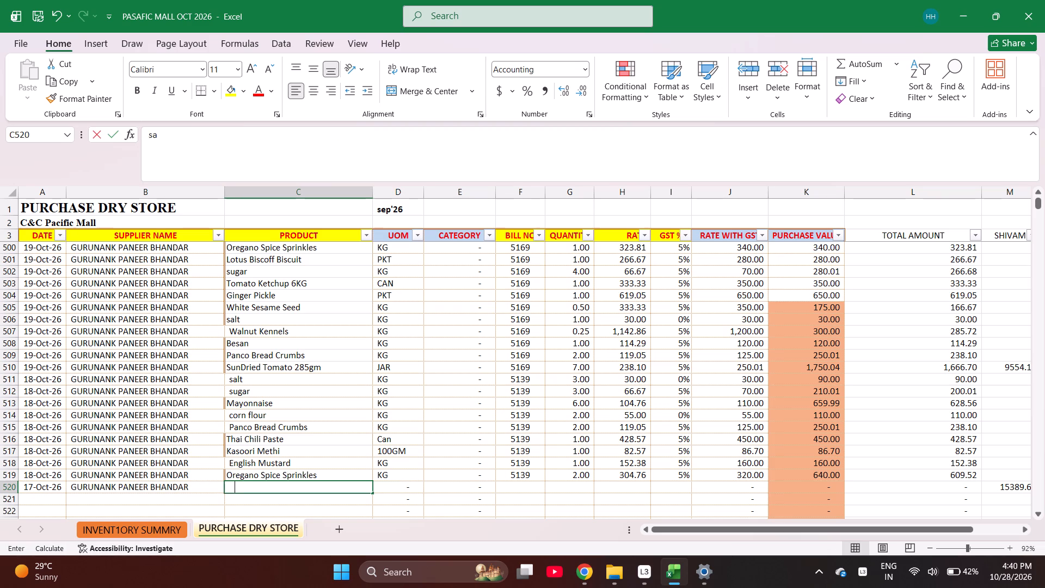
pyautogui.write('lt')
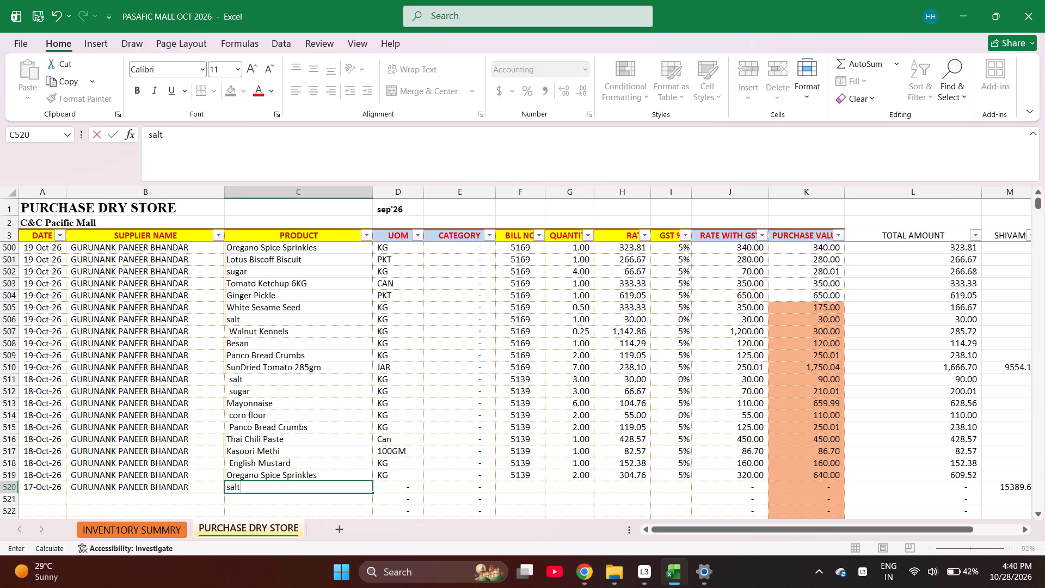
pyautogui.press('Return')
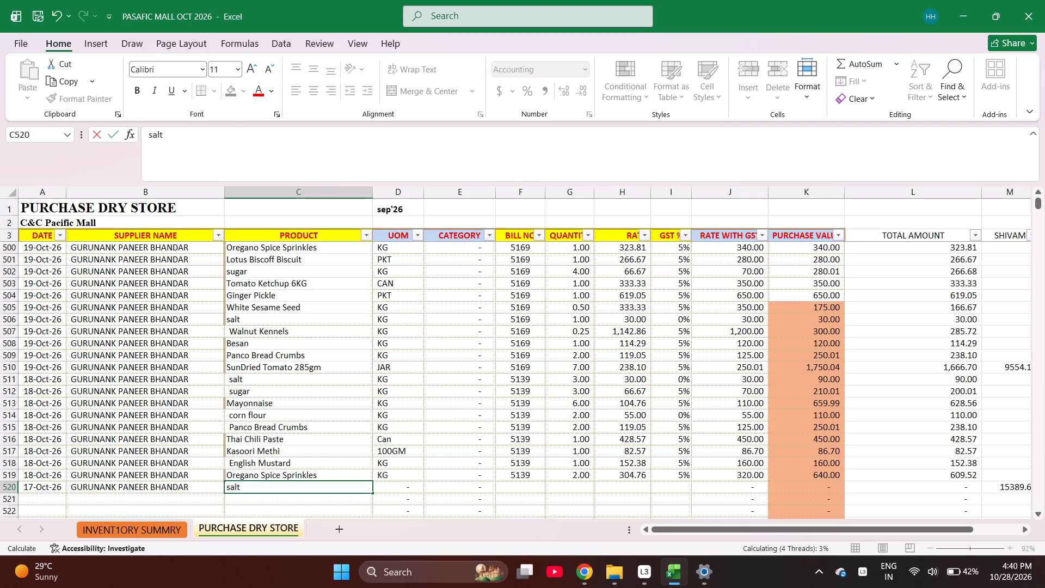
pyautogui.write('sugar')
pyautogui.press('Return')
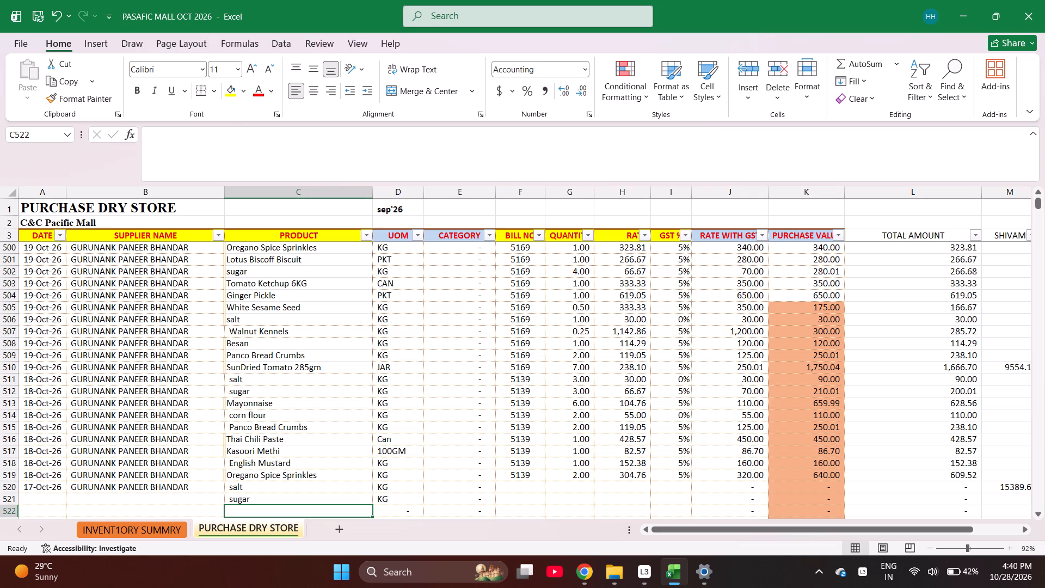
pyautogui.write('may')
pyautogui.press('Return')
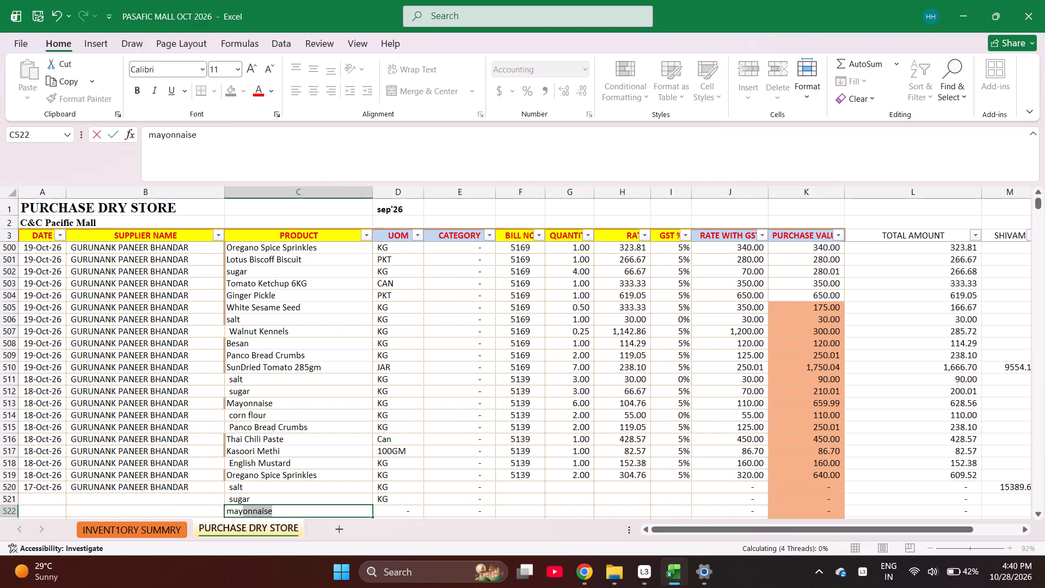
pyautogui.write('corn')
pyautogui.press('Return')
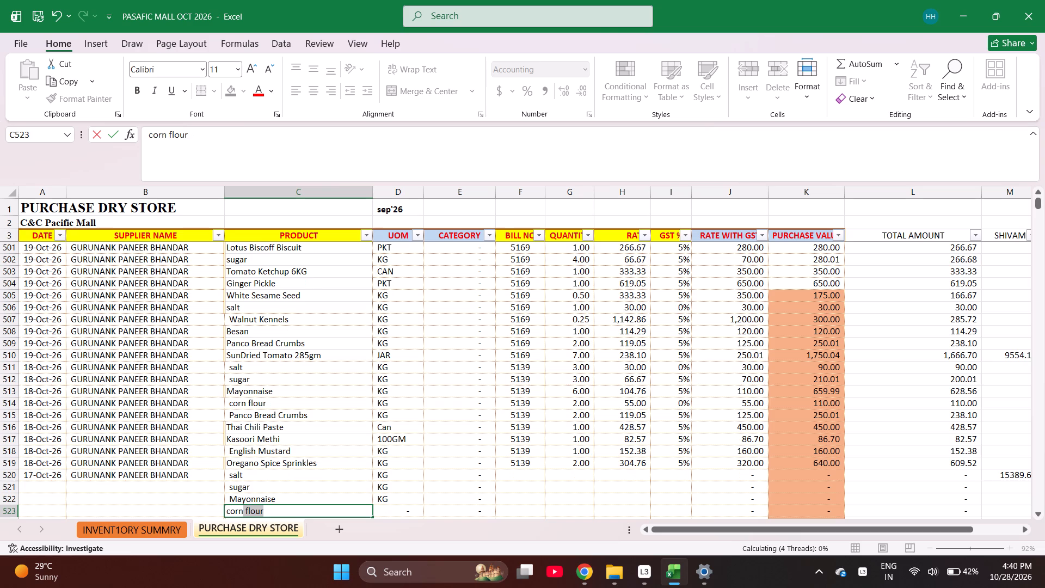
pyautogui.write('panco')
pyautogui.press('Return')
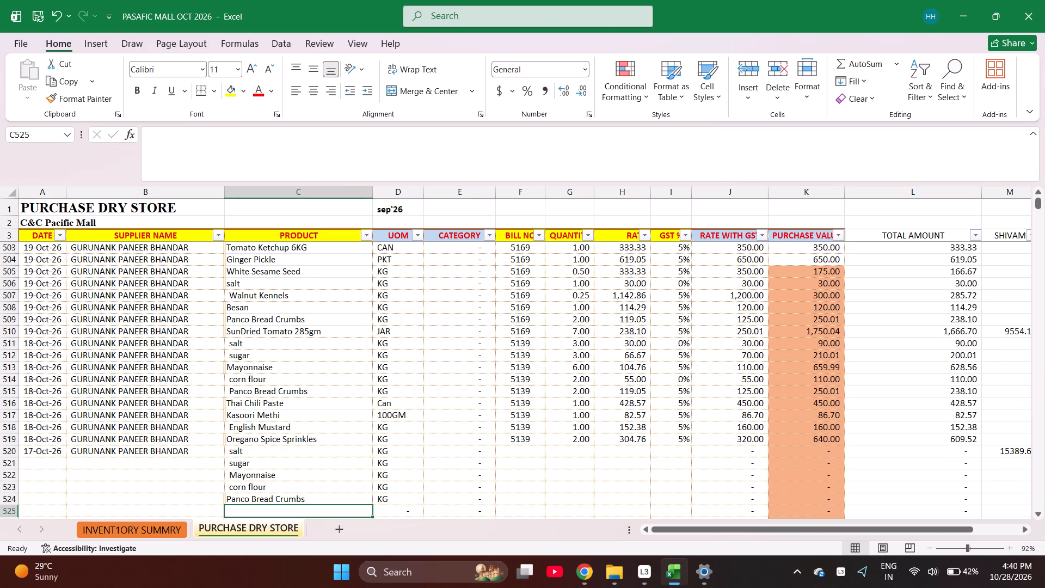
pyautogui.write('cann')
pyautogui.press('Return')
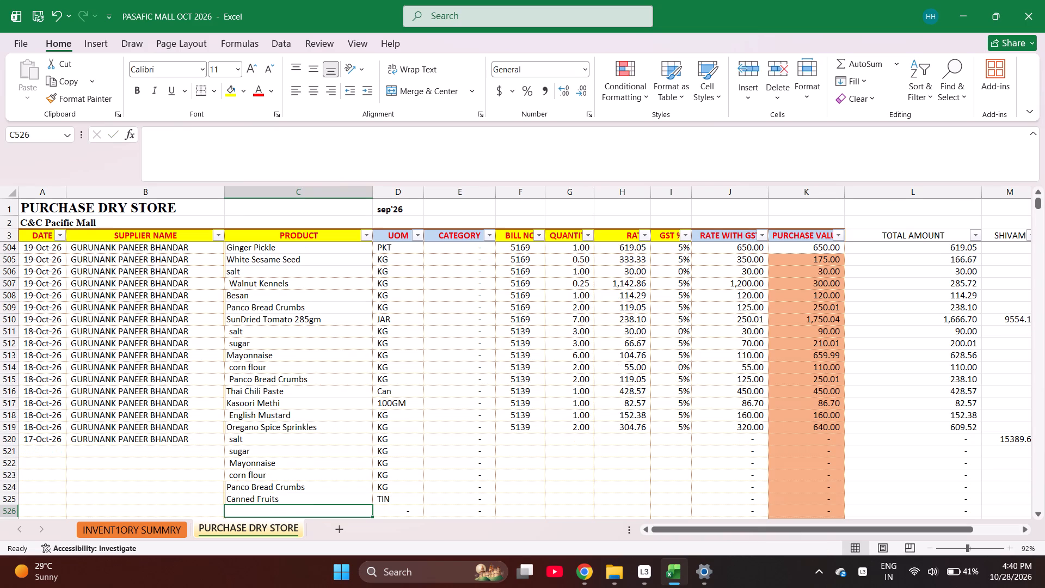
# Enter bill number 5114 for the salt row in F520.
pyautogui.hotkey('shift', 'Up')
pyautogui.hotkey('shift', 'Up')
pyautogui.hotkey('shift', 'Up')
pyautogui.hotkey('shift', 'Up')
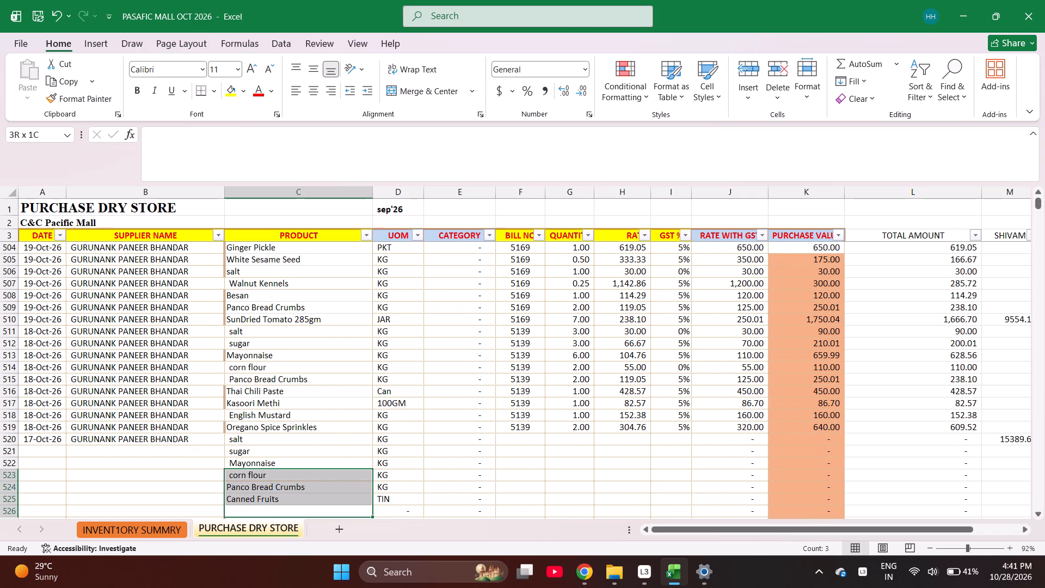
pyautogui.hotkey('shift', 'Up')
pyautogui.hotkey('shift', 'Up')
pyautogui.press('Right')
pyautogui.press('Right')
pyautogui.press('Right')
pyautogui.hotkey('ctrl', 'Up')
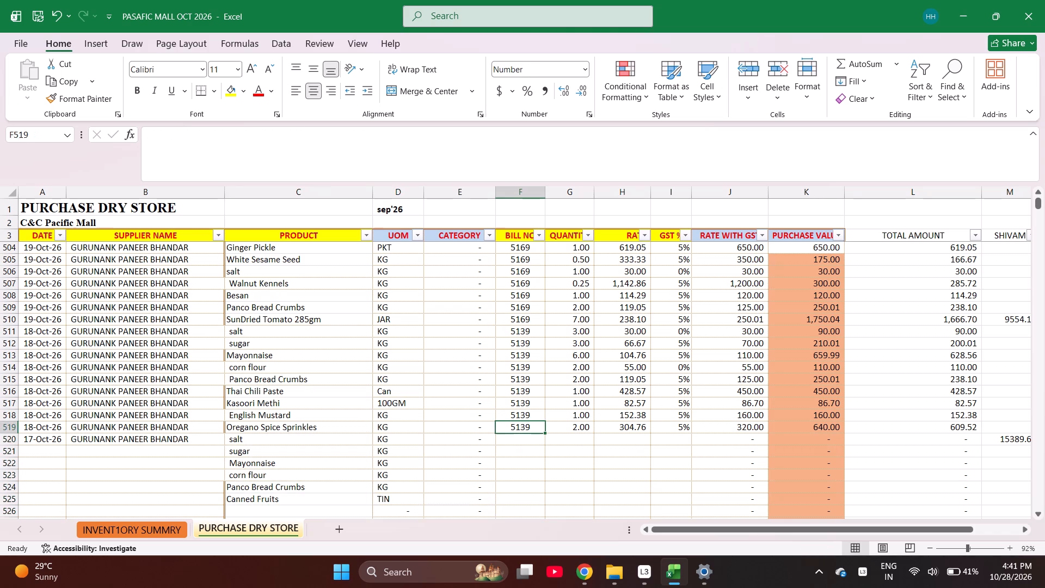
pyautogui.press('Down')
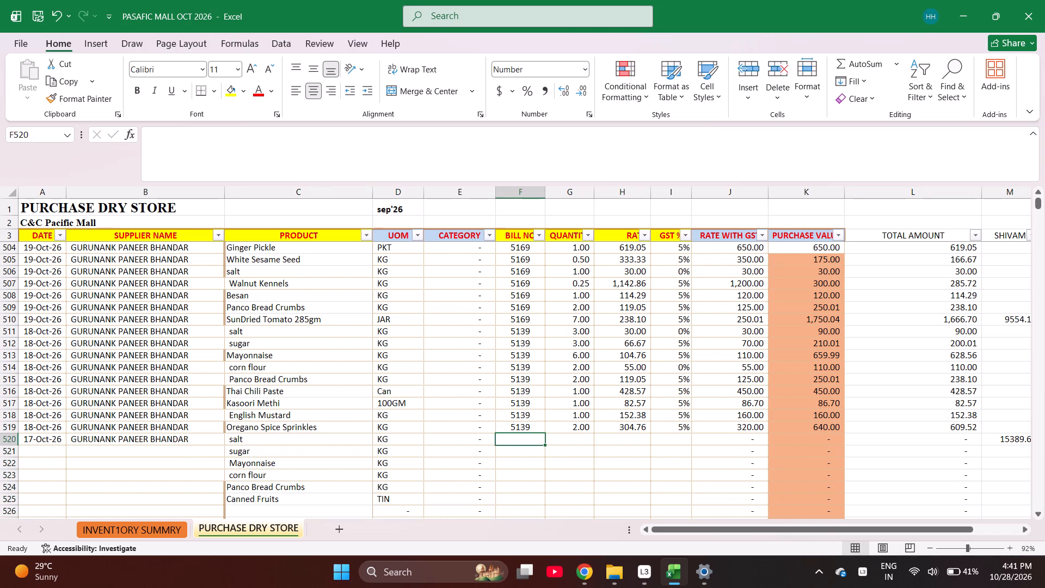
pyautogui.write('5114')
pyautogui.press('Right')
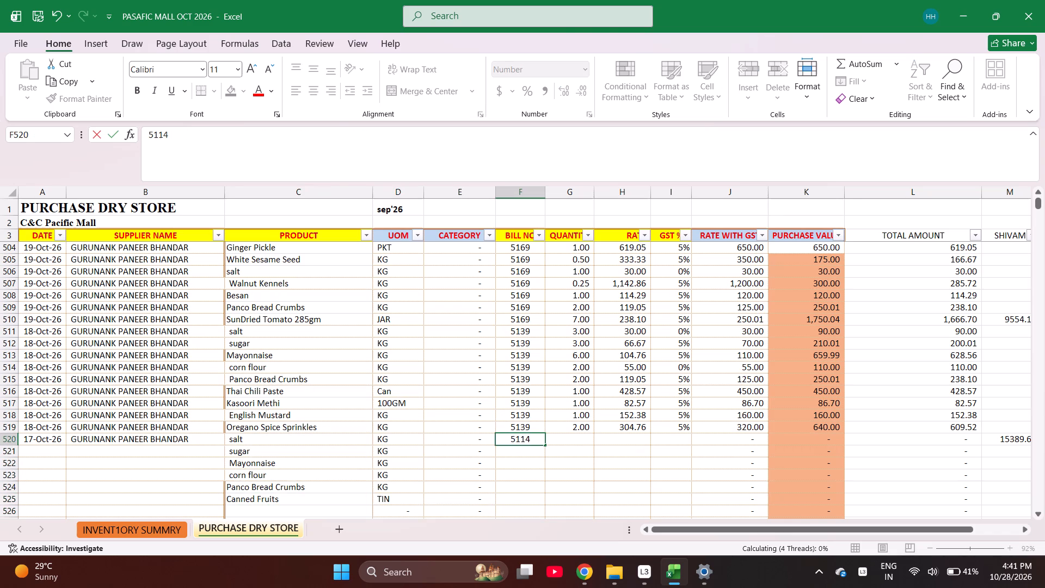
# Enter the quantities 1, 1, 12, 2, 1 and 1 for the six new products in G520:G525.
pyautogui.press('Up')
pyautogui.press('Down')
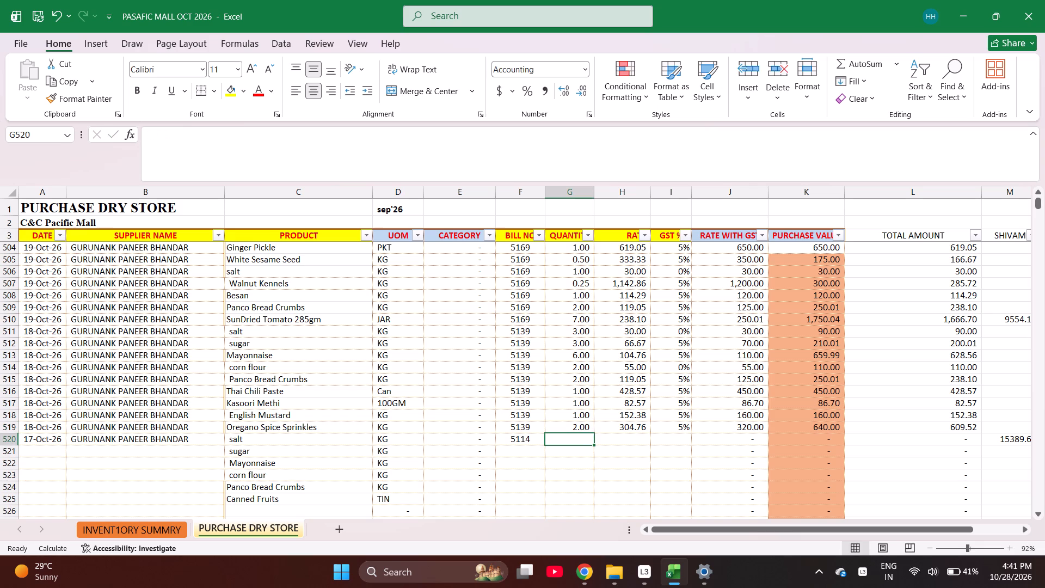
pyautogui.press('1')
pyautogui.press('Return')
pyautogui.press('1')
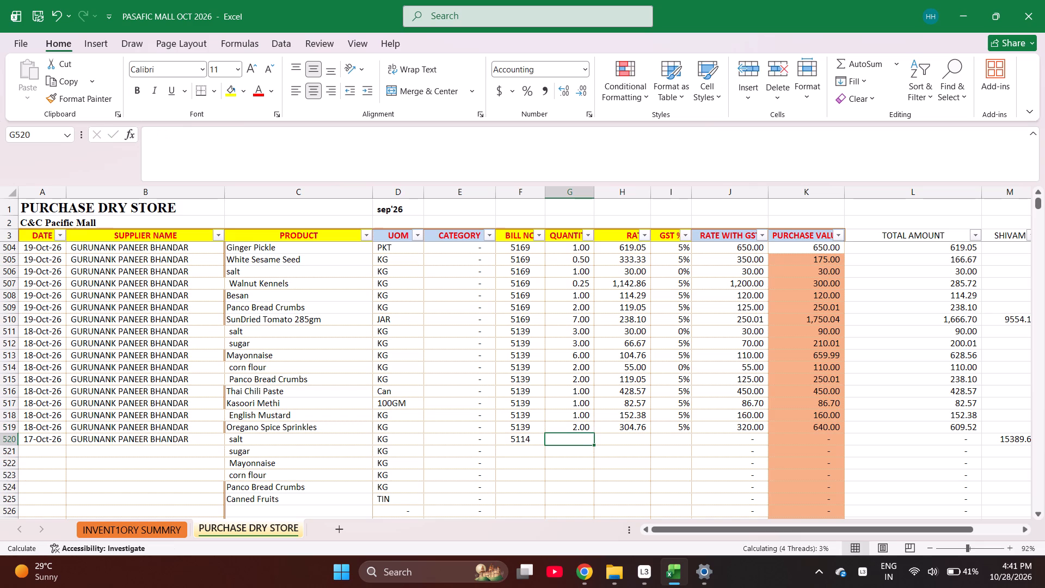
pyautogui.press('Return')
pyautogui.write('12')
pyautogui.press('Return')
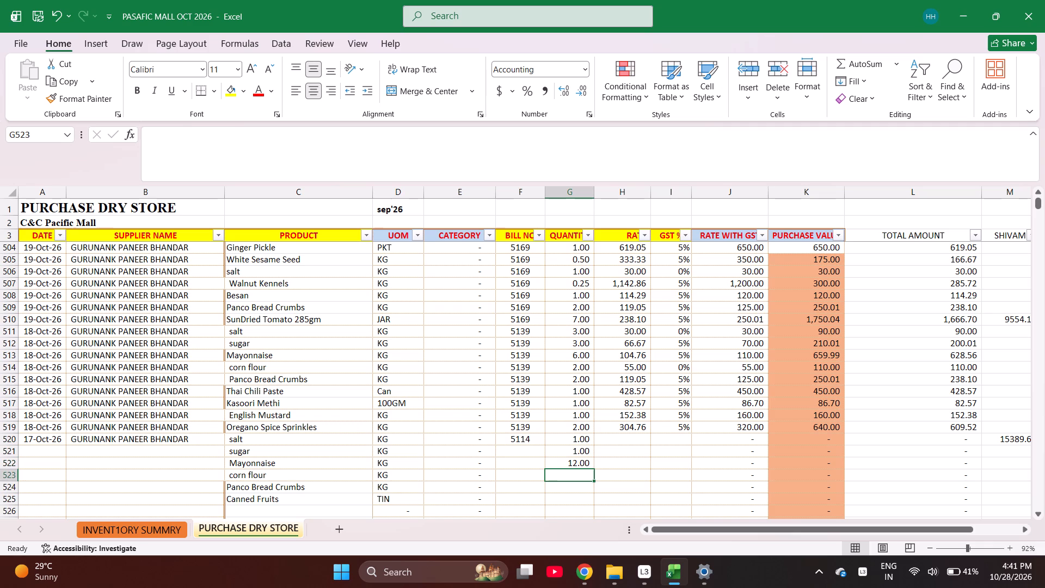
pyautogui.press('2')
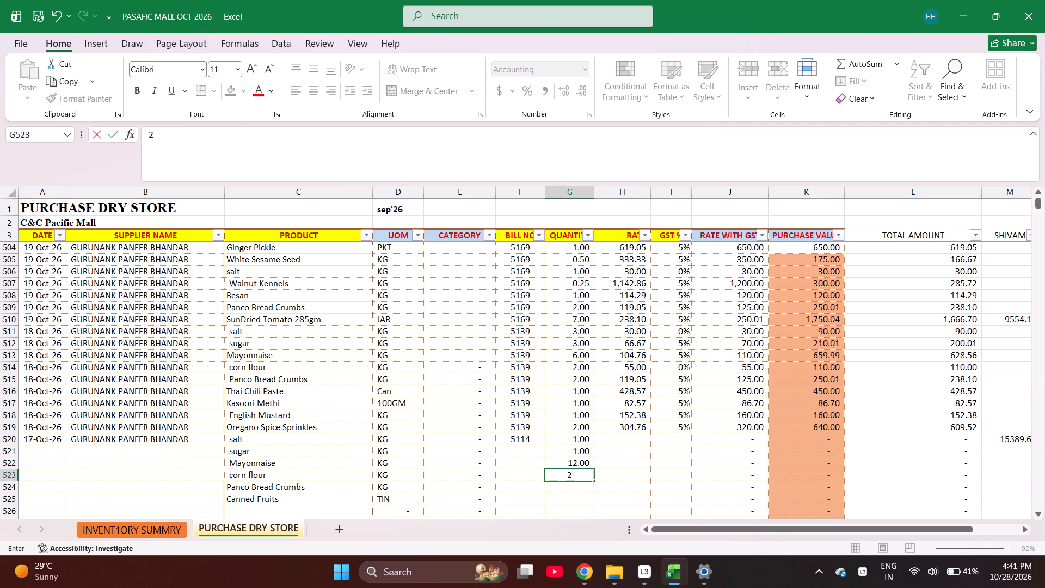
pyautogui.press('Return')
pyautogui.press('1')
pyautogui.press('Return')
pyautogui.press('1')
pyautogui.press('Return')
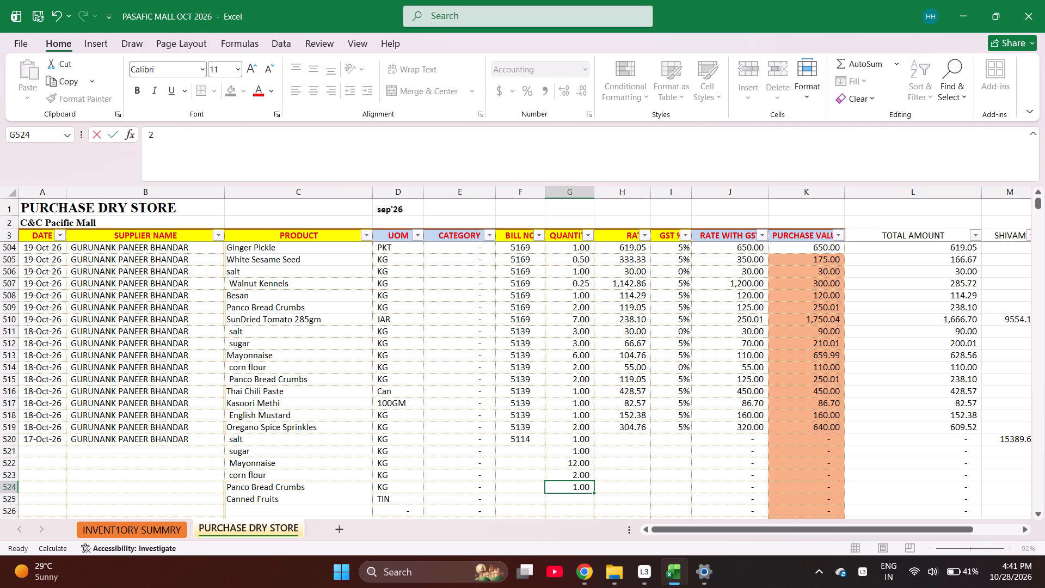
# Enter the rates 30, 66.67, 104.76, 55, 119.05 and 114.29 for the six new products in H520:H525.
pyautogui.press('Right')
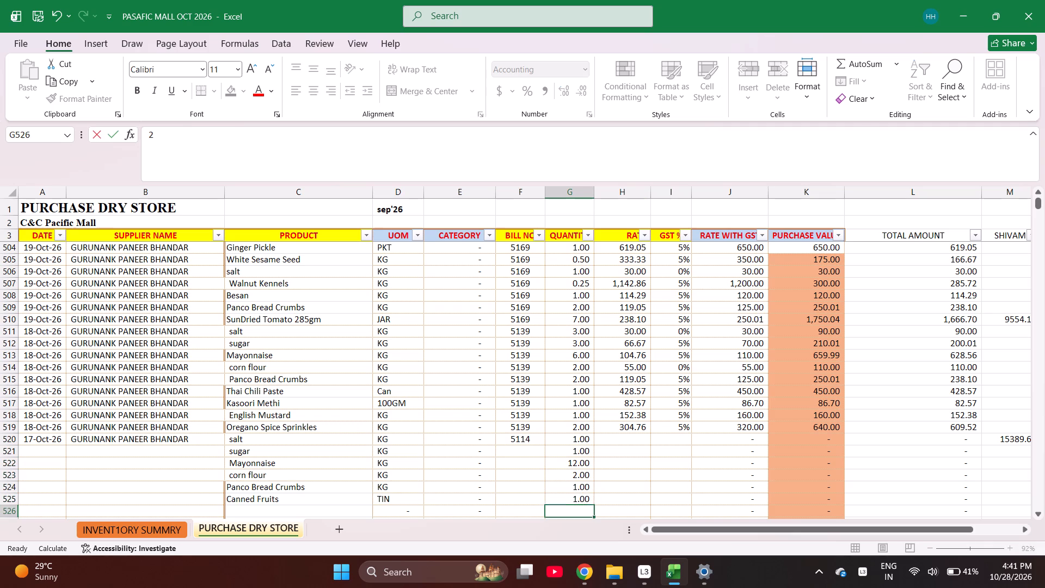
pyautogui.press('Up')
pyautogui.press('Up')
pyautogui.press('Up')
pyautogui.press('Up')
pyautogui.press('Up')
pyautogui.press('Up')
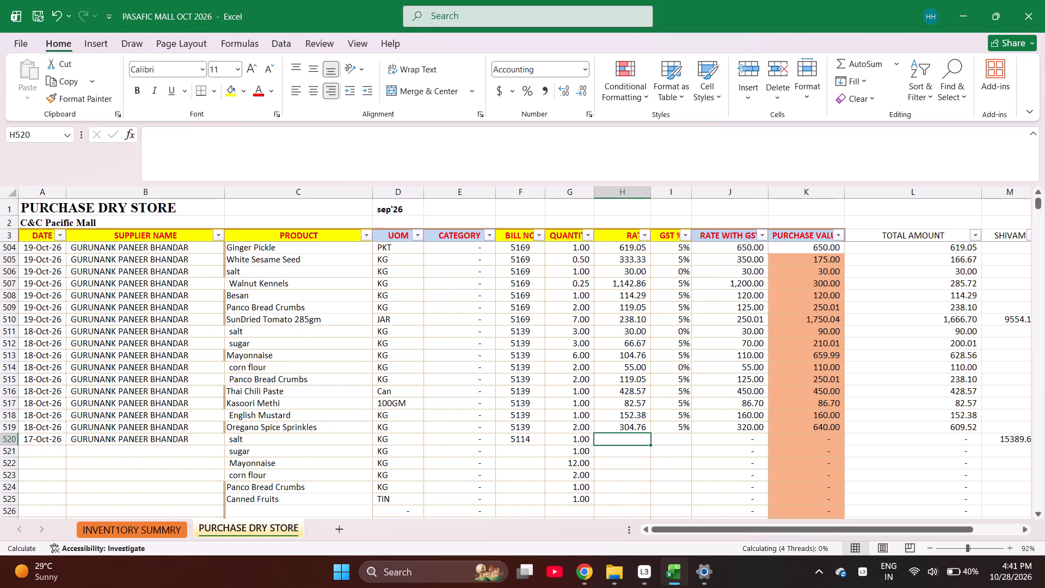
pyautogui.write('30')
pyautogui.press('Return')
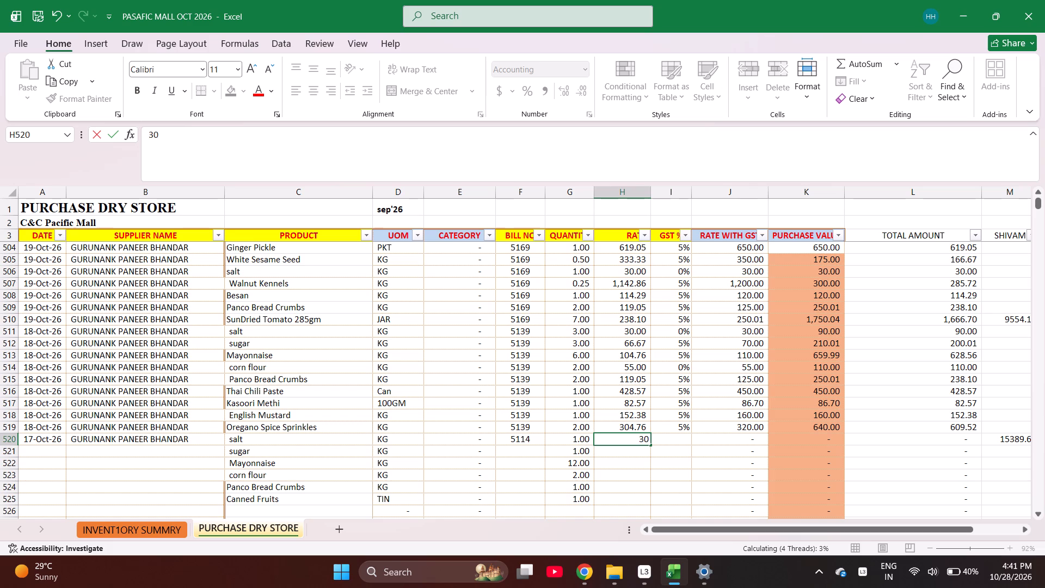
pyautogui.write('66.67')
pyautogui.press('Return')
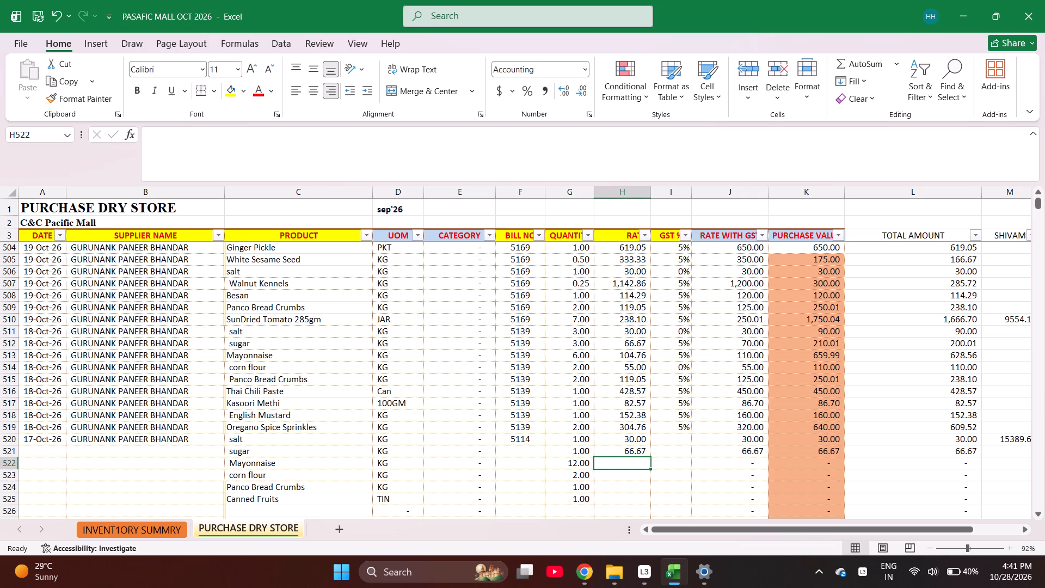
pyautogui.write('104')
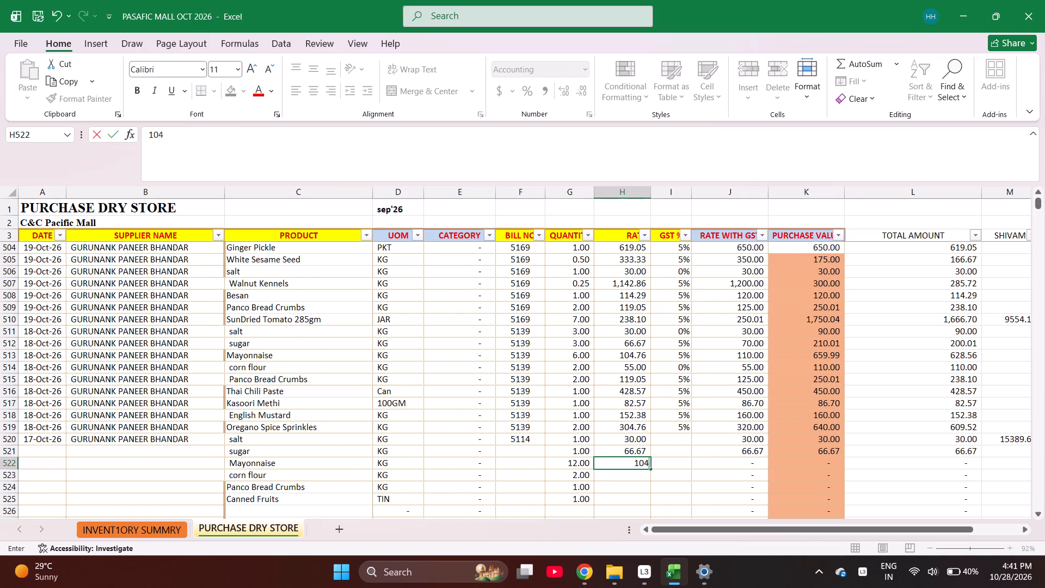
pyautogui.write('.76')
pyautogui.press('Return')
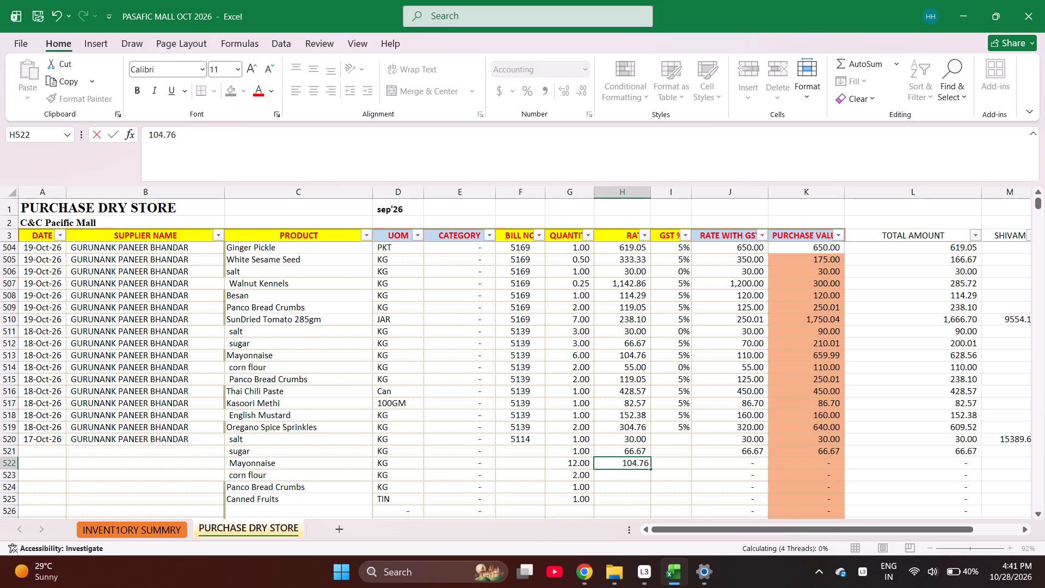
pyautogui.write('55')
pyautogui.press('Return')
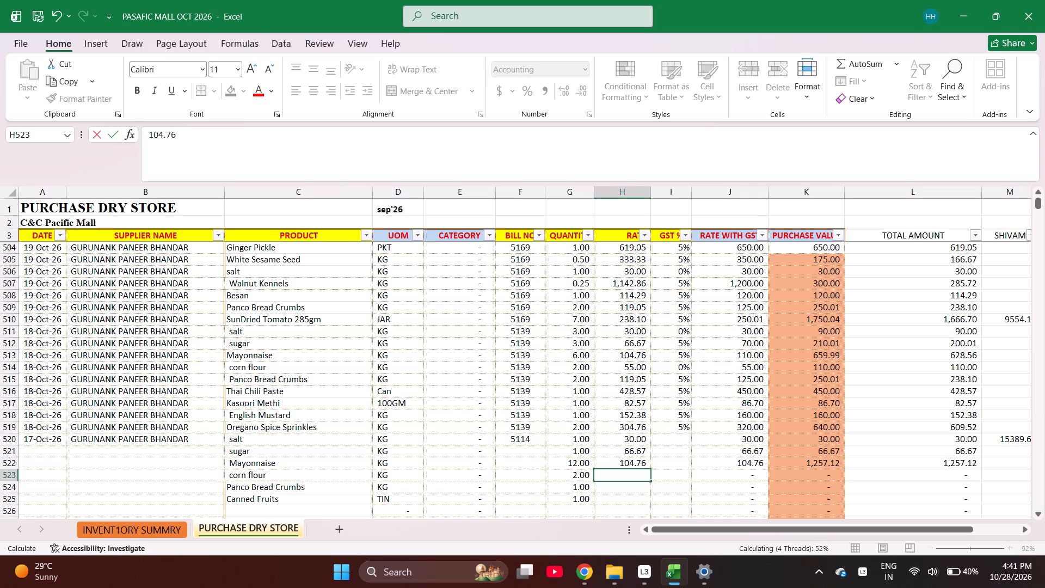
pyautogui.write('119.05')
pyautogui.press('Return')
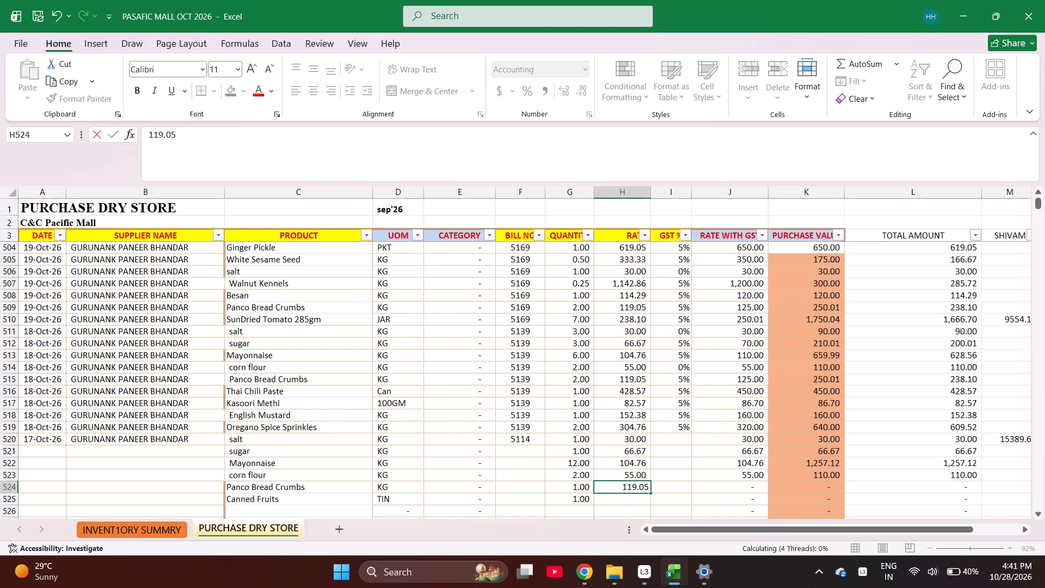
pyautogui.write('114.29')
pyautogui.press('Return')
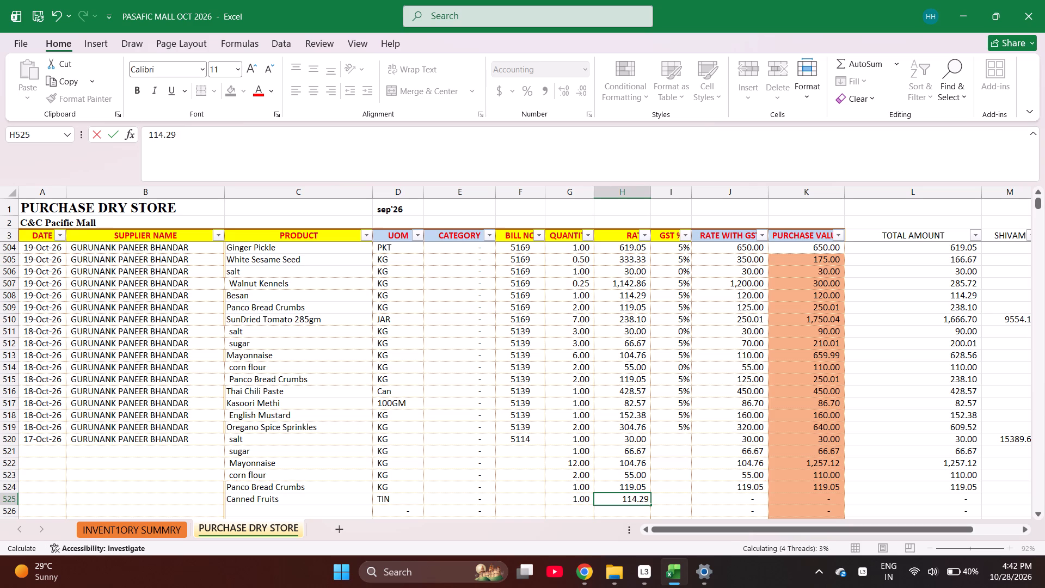
# Enter the GST percentages 0, 5, 5, 5, 0 and 5 for the six new products in I520:I525.
pyautogui.press('Right')
pyautogui.press('Up')
pyautogui.press('Up')
pyautogui.press('Up')
pyautogui.press('Up')
pyautogui.press('Up')
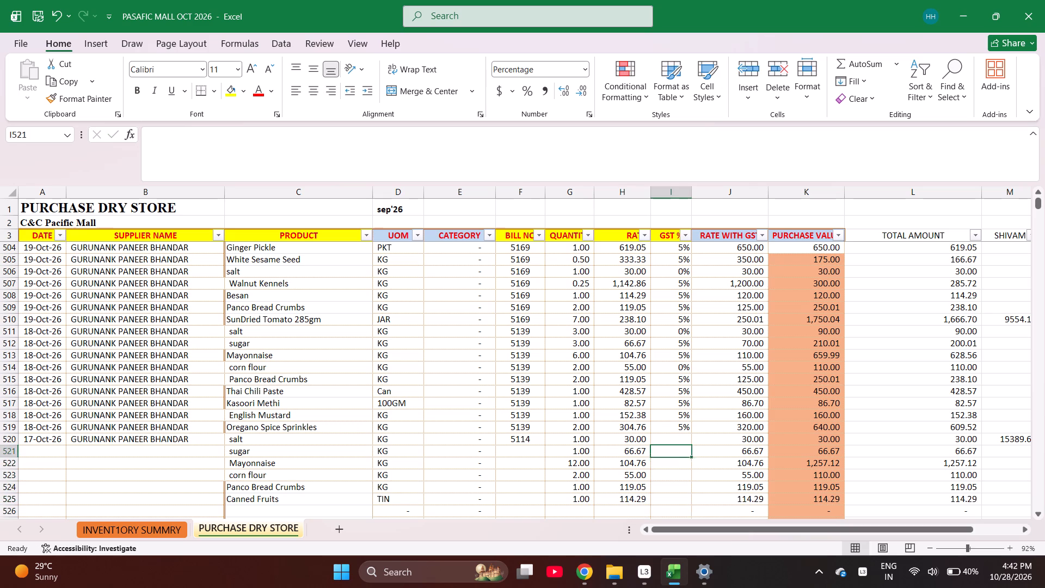
pyautogui.press('Up')
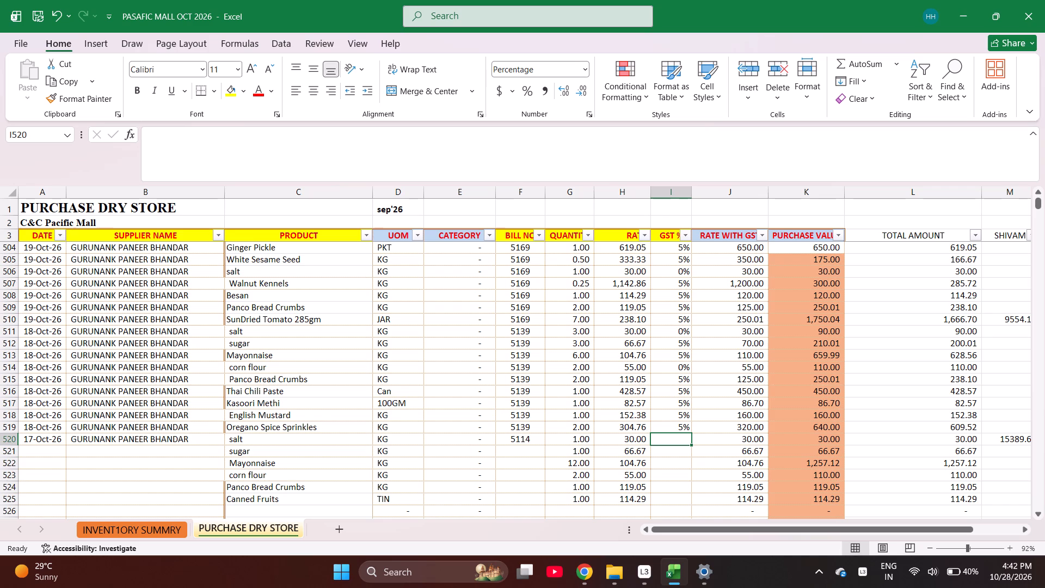
pyautogui.press('0')
pyautogui.press('Return')
pyautogui.press('5')
pyautogui.press('Return')
pyautogui.press('5')
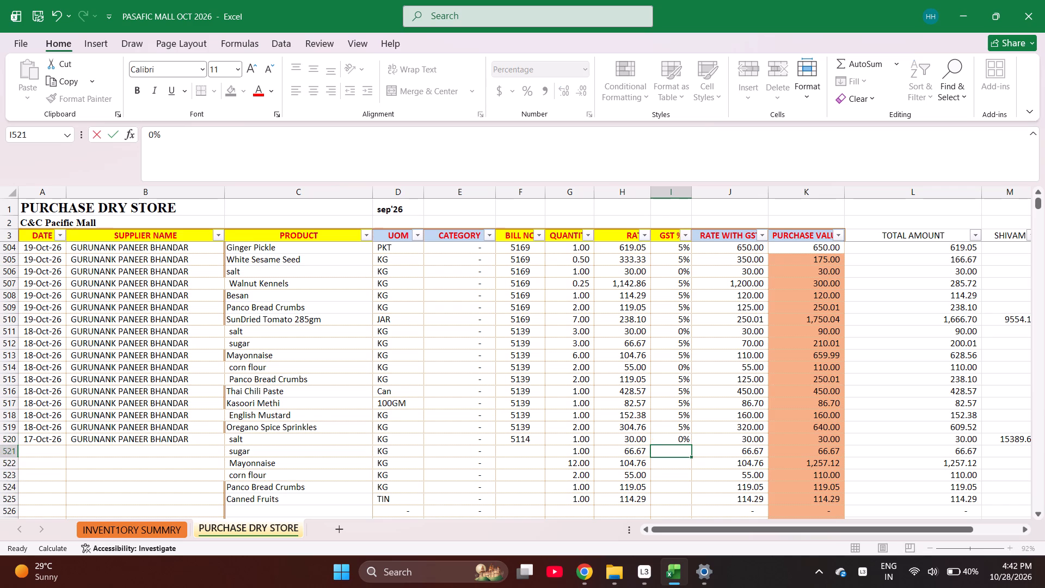
pyautogui.press('Return')
pyautogui.press('5')
pyautogui.press('Return')
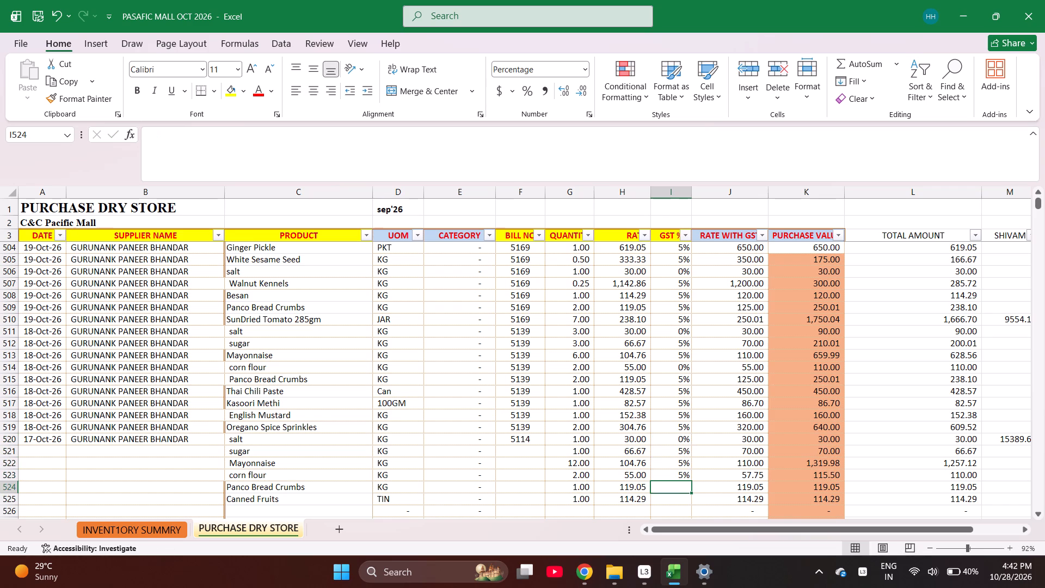
pyautogui.press('0')
pyautogui.press('Return')
pyautogui.press('5')
pyautogui.press('Return')
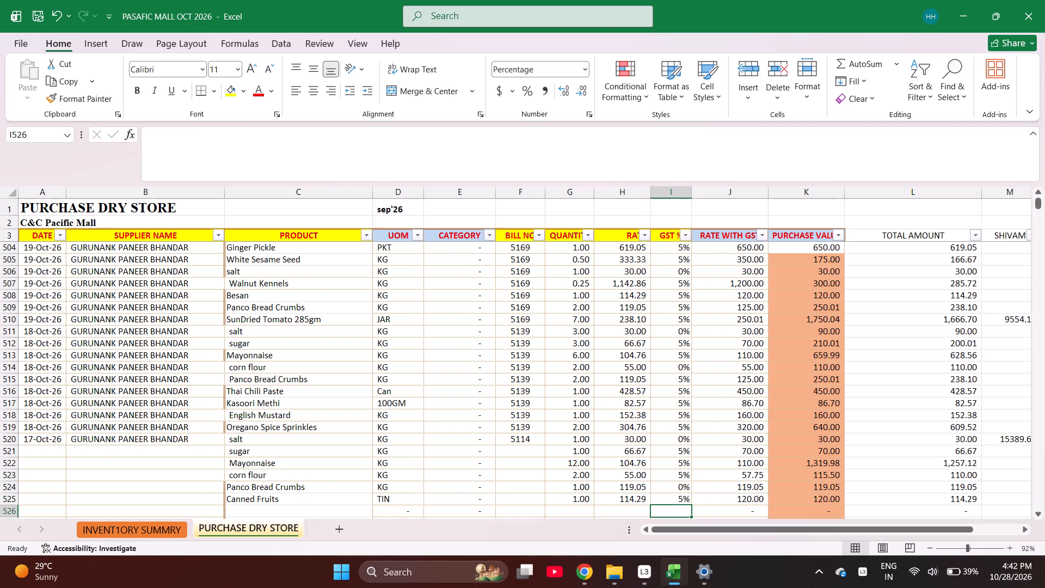
pyautogui.press('Up')
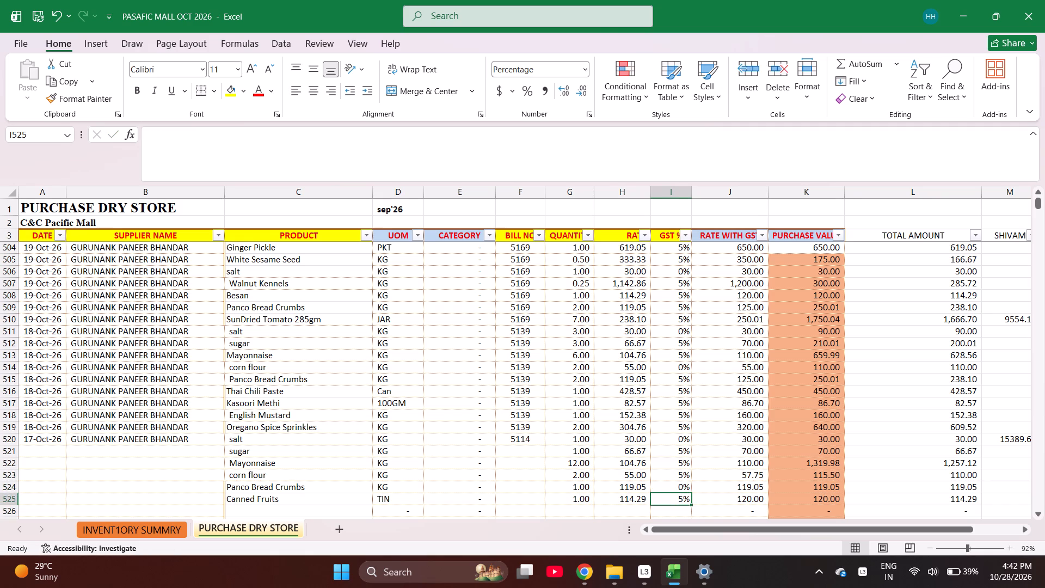
# Correct the GST percentage to 5 for Panco Bread Crumbs in I524 and 0 for corn flour in I523.
pyautogui.press('Up')
pyautogui.press('5')
pyautogui.press('Return')
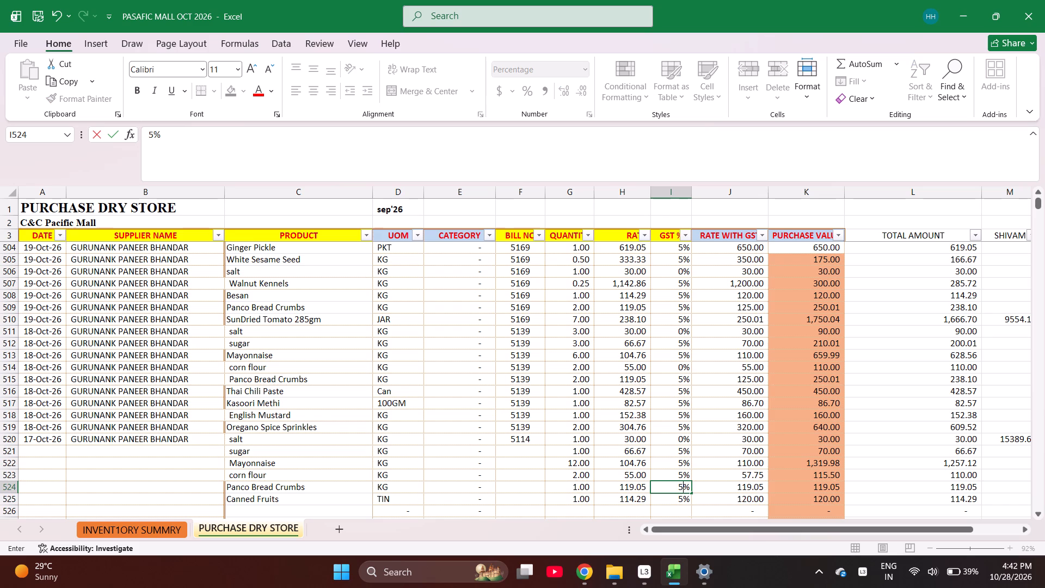
pyautogui.press('Up')
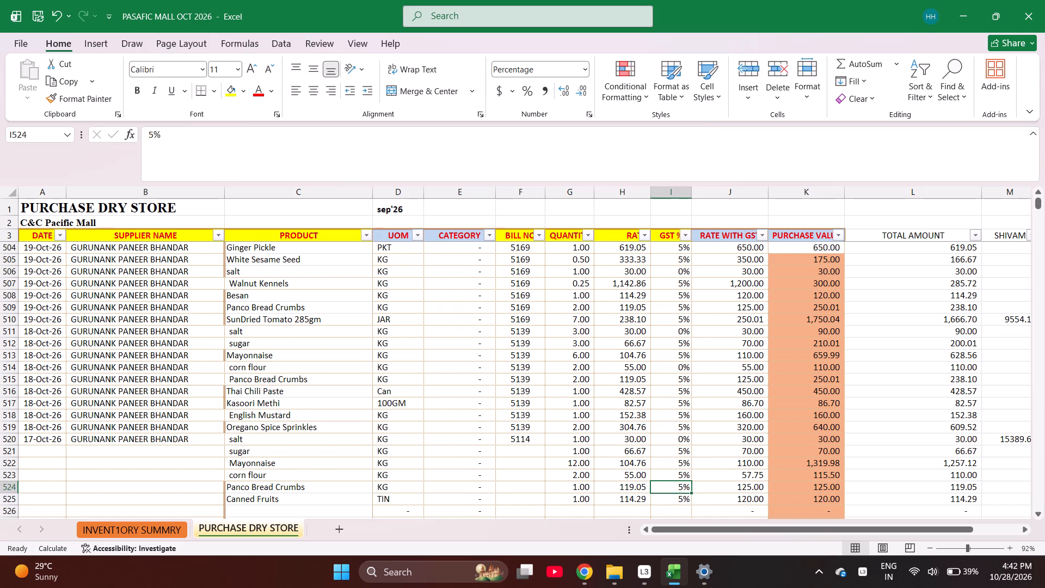
pyautogui.press('Up')
pyautogui.press('0')
pyautogui.press('Up')
pyautogui.press('Up')
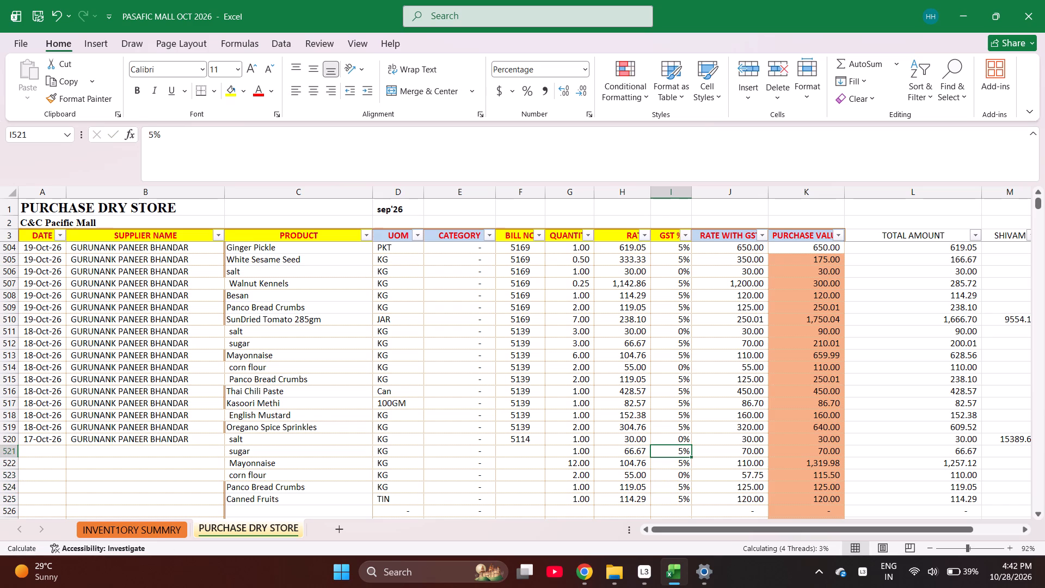
pyautogui.press('Up')
pyautogui.press('Down')
pyautogui.press('Down')
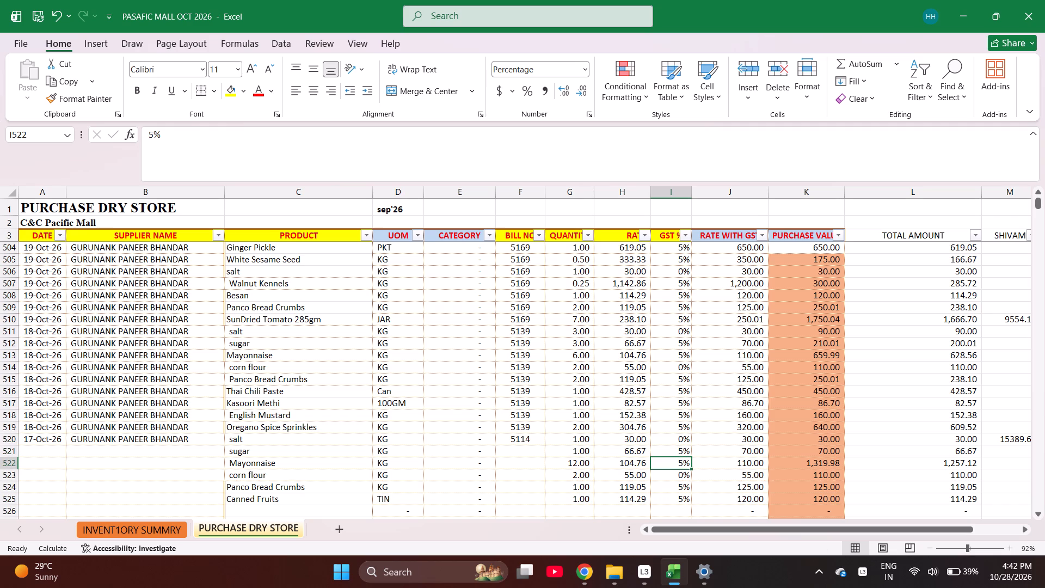
# Fill the 17-Oct-26 date and the GURUNANK PANEER BHANDAR supplier name from row 520 down through A525:B525.
pyautogui.hotkey('ctrl', 'Left')
pyautogui.hotkey('ctrl', 'Left')
pyautogui.hotkey('ctrl', 'Left')
pyautogui.hotkey('ctrl', 'Left')
pyautogui.hotkey('ctrl', 'Left')
pyautogui.hotkey('ctrl', 'Left')
pyautogui.hotkey('ctrl', 'Left')
pyautogui.hotkey('ctrl', 'Left')
pyautogui.hotkey('ctrl', 'Left')
pyautogui.hotkey('ctrl', 'Left')
pyautogui.hotkey('ctrl', 'Left')
pyautogui.hotkey('ctrl', 'Left')
pyautogui.hotkey('ctrl', 'Left')
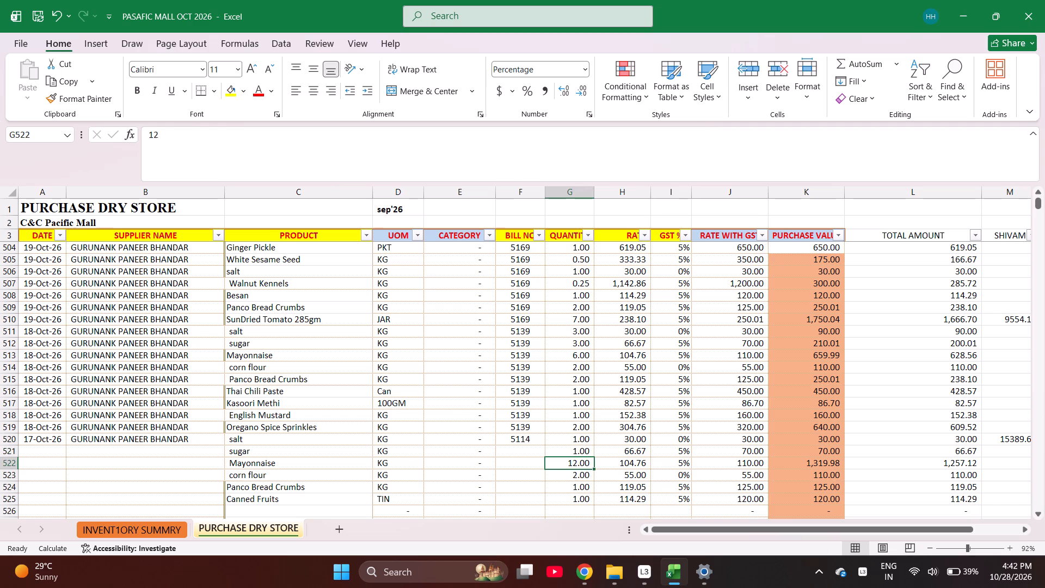
pyautogui.hotkey('ctrl', 'Up')
pyautogui.hotkey('shift', 'Right')
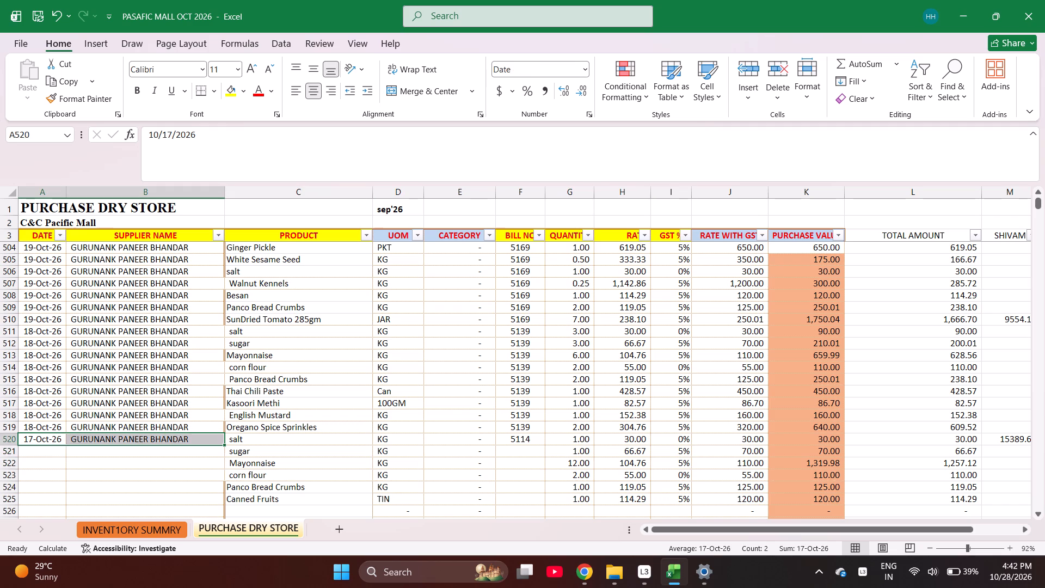
pyautogui.hotkey('shift', 'Down')
pyautogui.hotkey('shift', 'Down')
pyautogui.hotkey('shift', 'Down')
pyautogui.hotkey('shift', 'Down')
pyautogui.hotkey('shift', 'Down')
pyautogui.hotkey('ctrl', 'd')
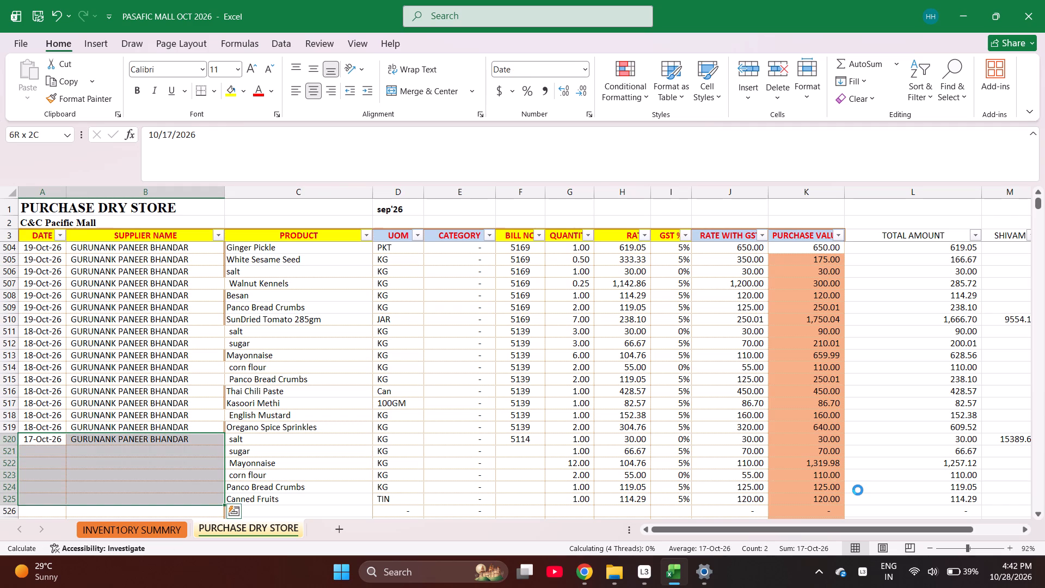
# Fill bill number 5114 from F520 down through F525.
pyautogui.hotkey('ctrl', 'Right')
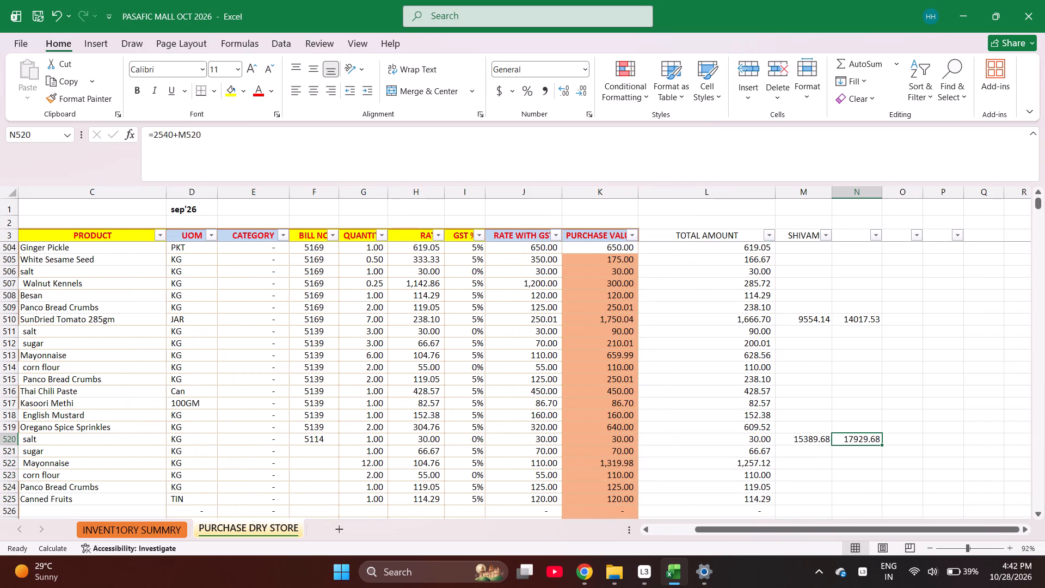
pyautogui.press('Down')
pyautogui.hotkey('ctrl', 'Left')
pyautogui.hotkey('ctrl', 'Left')
pyautogui.press('Up')
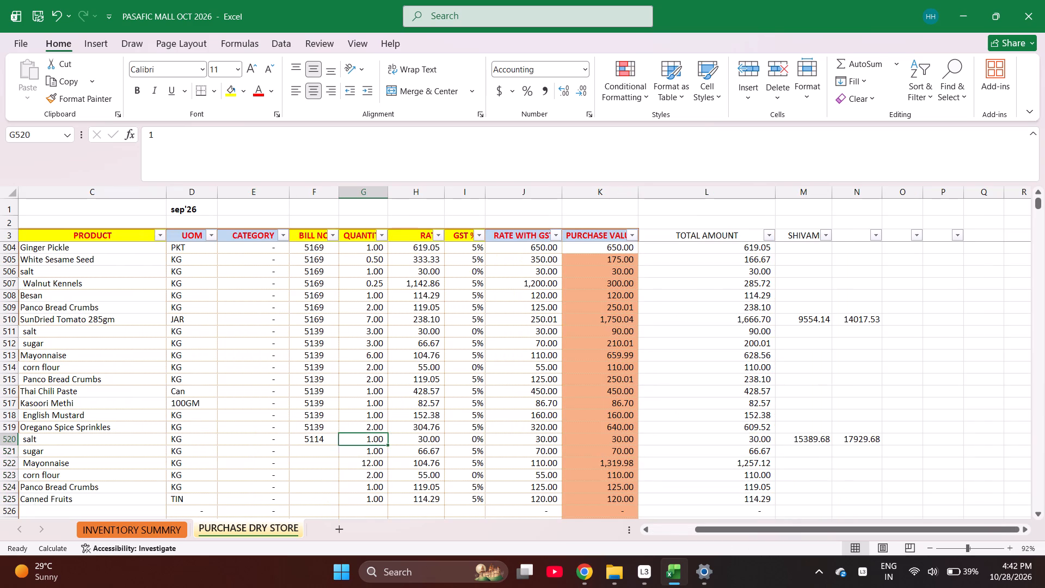
pyautogui.press('Left')
pyautogui.hotkey('shift', 'Down')
pyautogui.hotkey('shift', 'Down')
pyautogui.hotkey('shift', 'Down')
pyautogui.hotkey('shift', 'Down')
pyautogui.hotkey('shift', 'Down')
pyautogui.hotkey('ctrl', 'd')
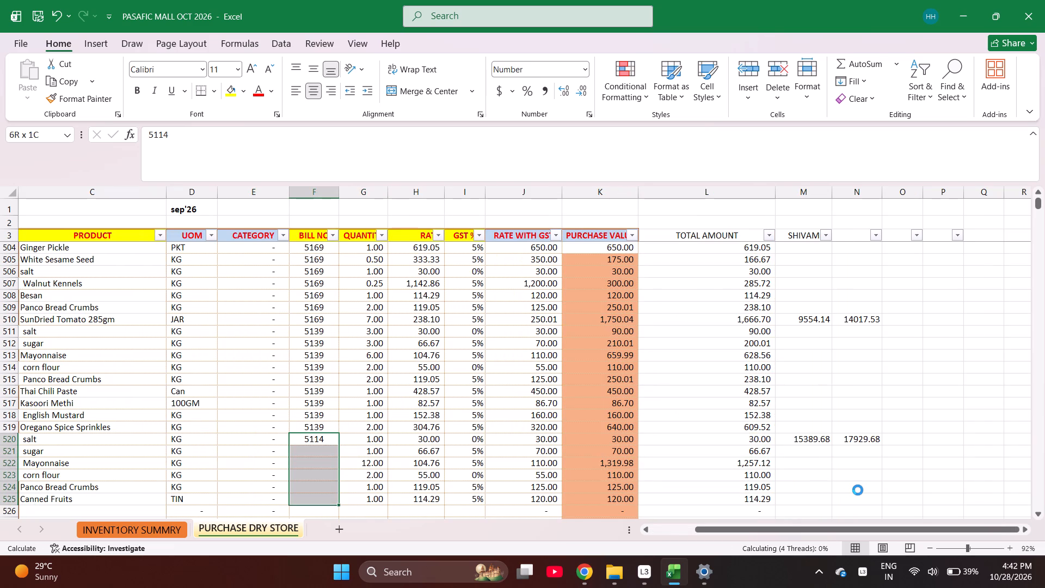
# Check the sum of bill 5114's total amounts in L520:L525.
pyautogui.press('Down')
pyautogui.hotkey('ctrl', 'Right')
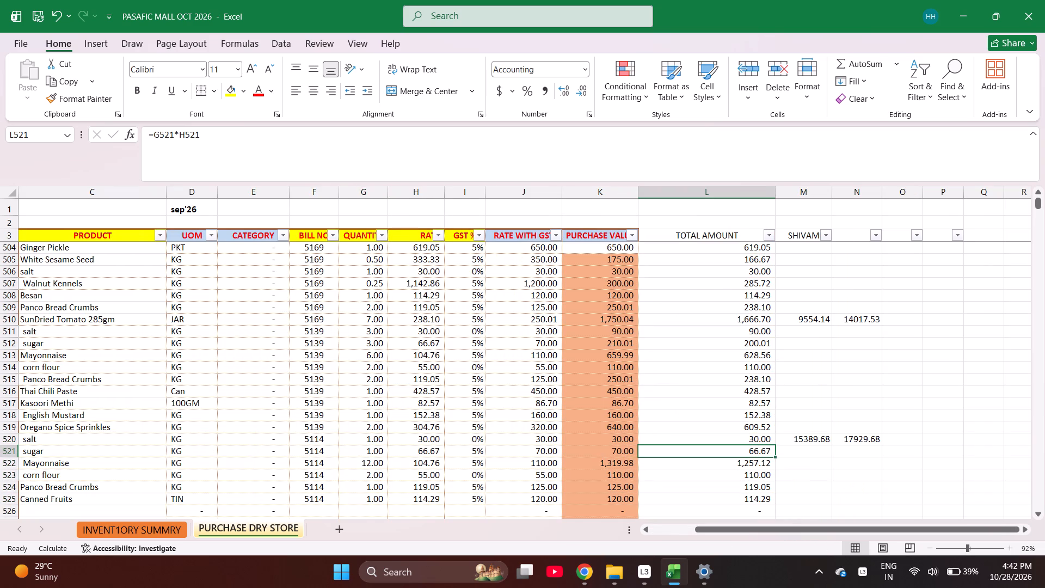
pyautogui.press('Right')
pyautogui.press('Down')
pyautogui.press('Down')
pyautogui.press('Down')
pyautogui.press('Down')
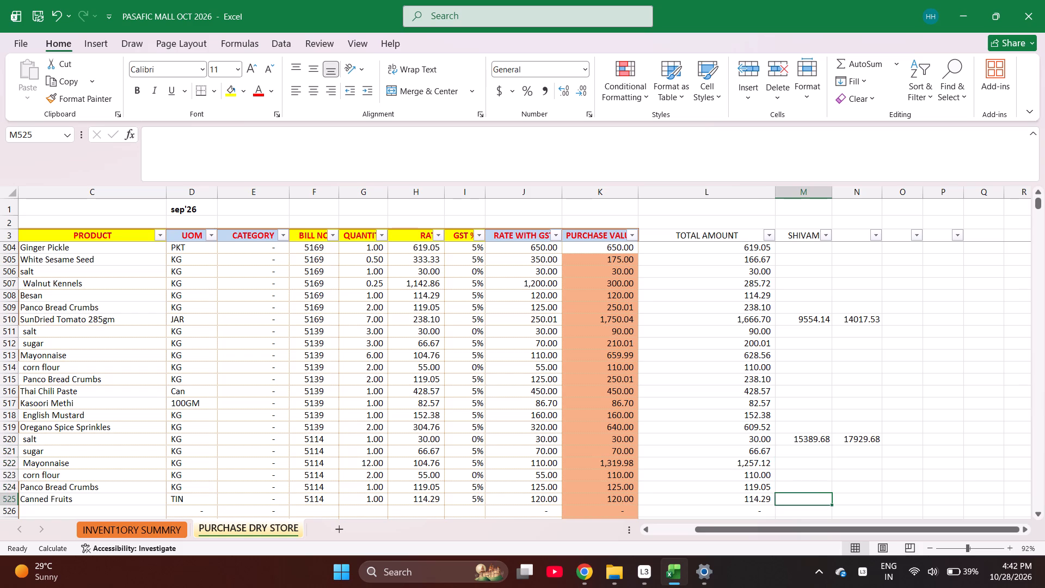
pyautogui.press('Left')
pyautogui.press('Left')
pyautogui.press('Right')
pyautogui.hotkey('shift', 'Up')
pyautogui.hotkey('shift', 'Up')
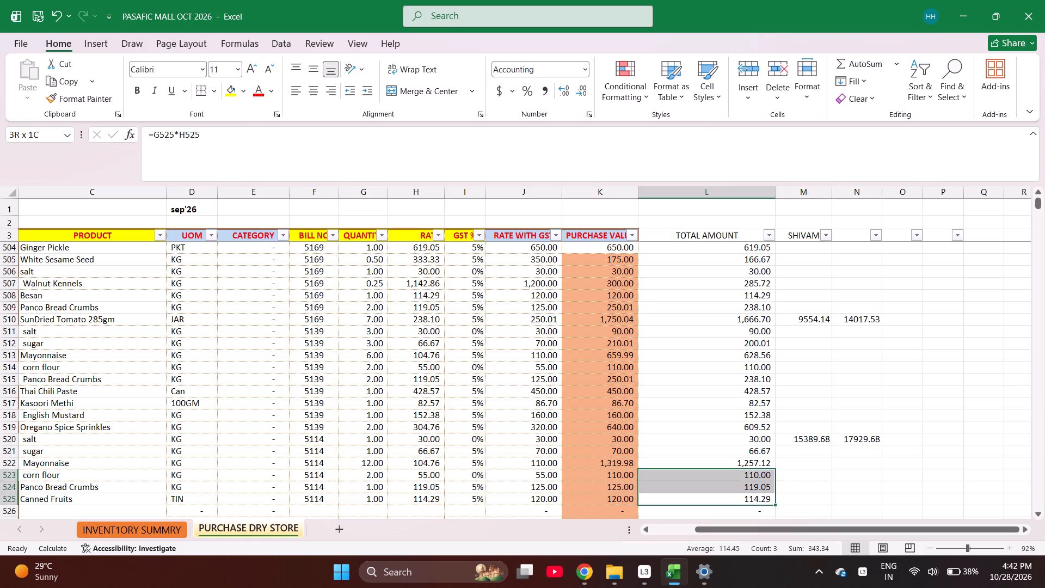
pyautogui.hotkey('shift', 'Up')
pyautogui.hotkey('shift', 'Up')
pyautogui.hotkey('shift', 'Up')
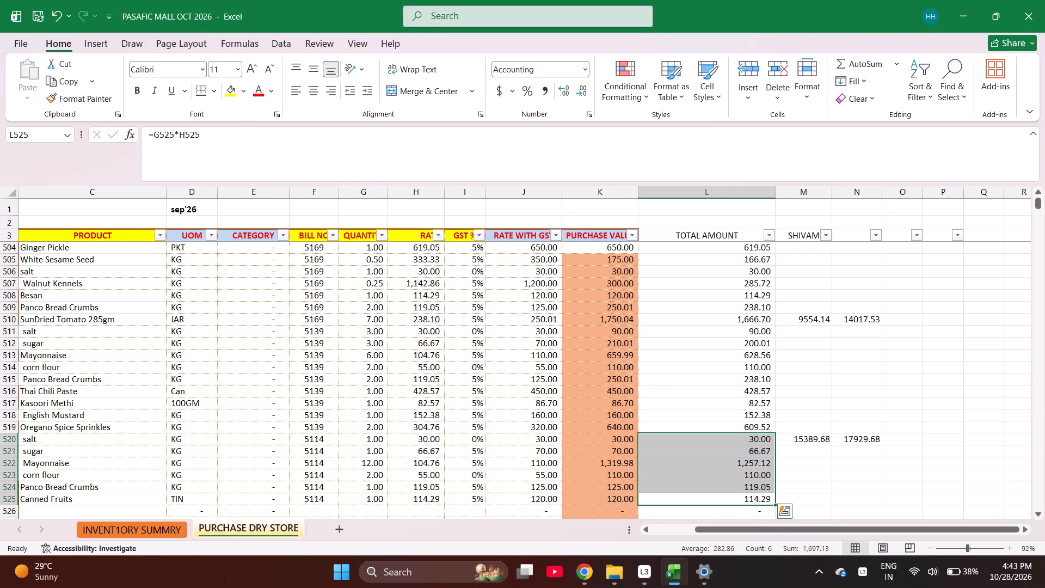
# Move the two side totals from M520:N520 up to M519:N519, beside the last row of bill 5139.
pyautogui.click(815, 439)
pyautogui.hotkey('shift', 'Right')
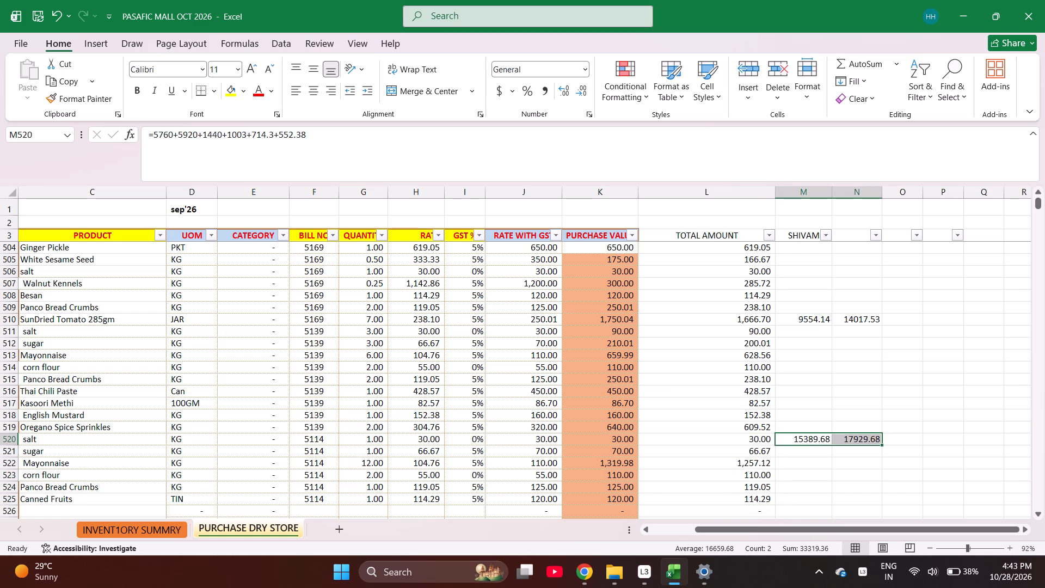
pyautogui.hotkey('ctrl', 'x')
pyautogui.press('Up')
pyautogui.press('Return')
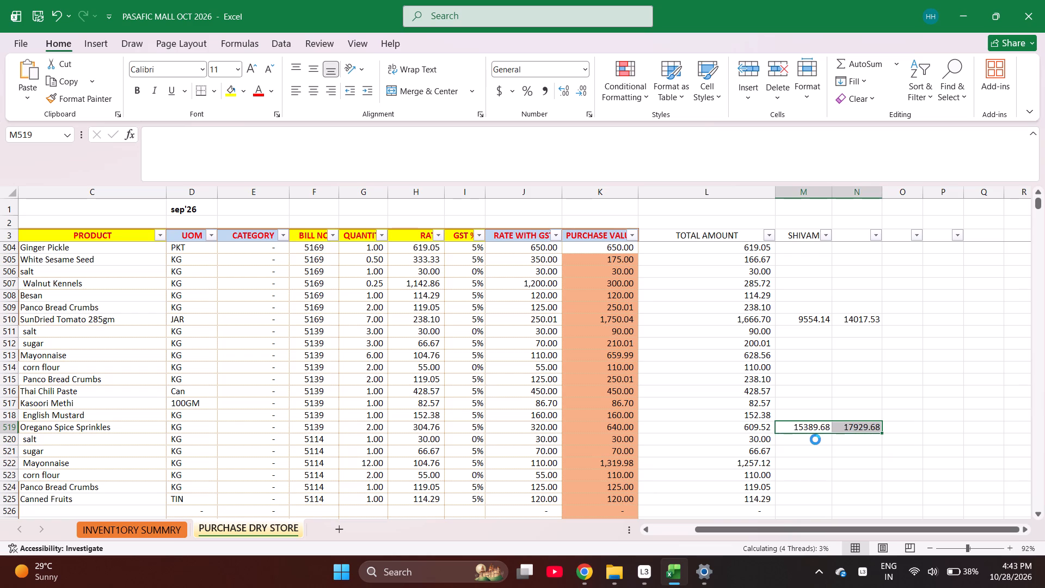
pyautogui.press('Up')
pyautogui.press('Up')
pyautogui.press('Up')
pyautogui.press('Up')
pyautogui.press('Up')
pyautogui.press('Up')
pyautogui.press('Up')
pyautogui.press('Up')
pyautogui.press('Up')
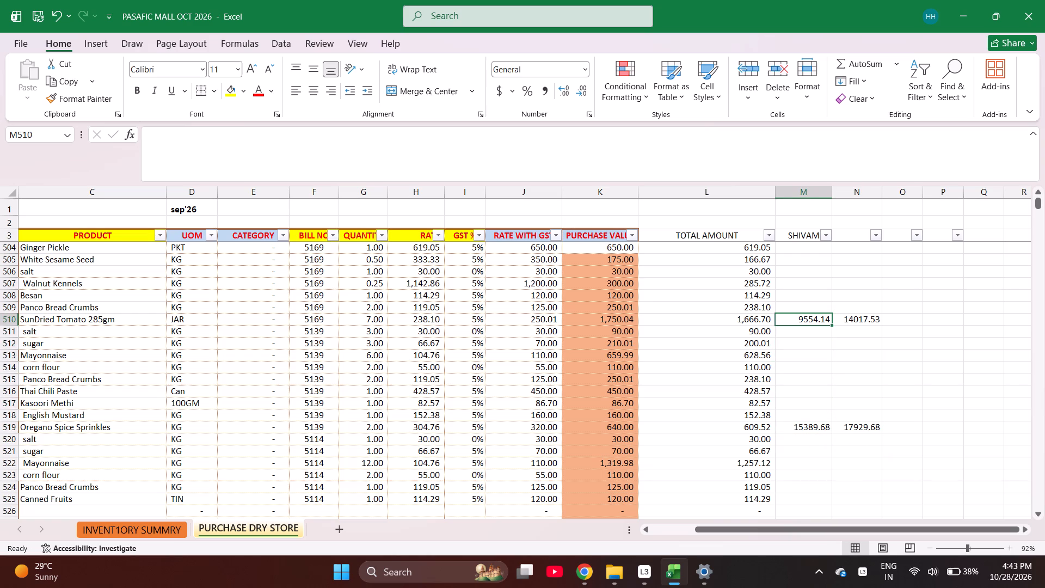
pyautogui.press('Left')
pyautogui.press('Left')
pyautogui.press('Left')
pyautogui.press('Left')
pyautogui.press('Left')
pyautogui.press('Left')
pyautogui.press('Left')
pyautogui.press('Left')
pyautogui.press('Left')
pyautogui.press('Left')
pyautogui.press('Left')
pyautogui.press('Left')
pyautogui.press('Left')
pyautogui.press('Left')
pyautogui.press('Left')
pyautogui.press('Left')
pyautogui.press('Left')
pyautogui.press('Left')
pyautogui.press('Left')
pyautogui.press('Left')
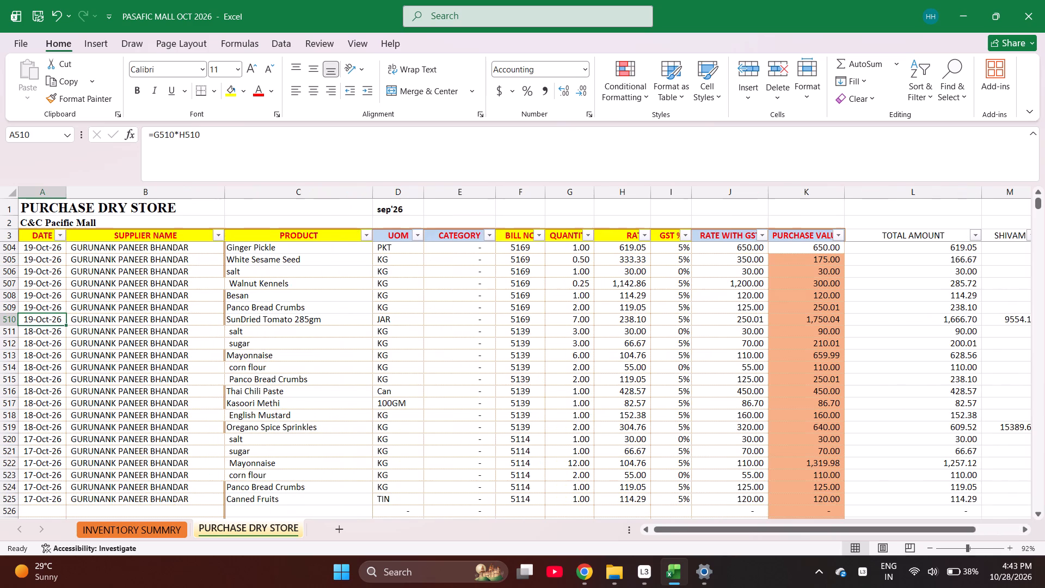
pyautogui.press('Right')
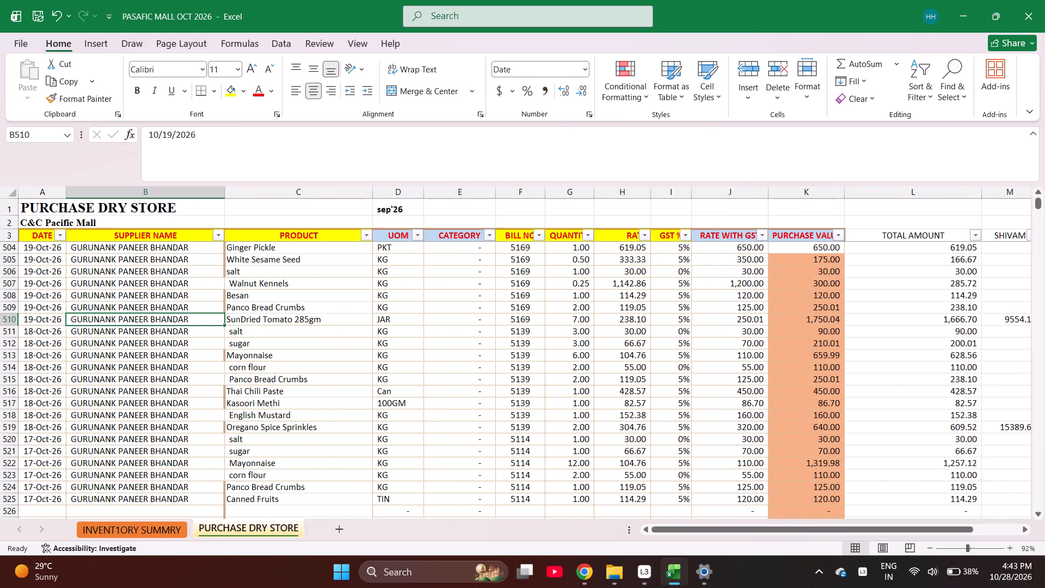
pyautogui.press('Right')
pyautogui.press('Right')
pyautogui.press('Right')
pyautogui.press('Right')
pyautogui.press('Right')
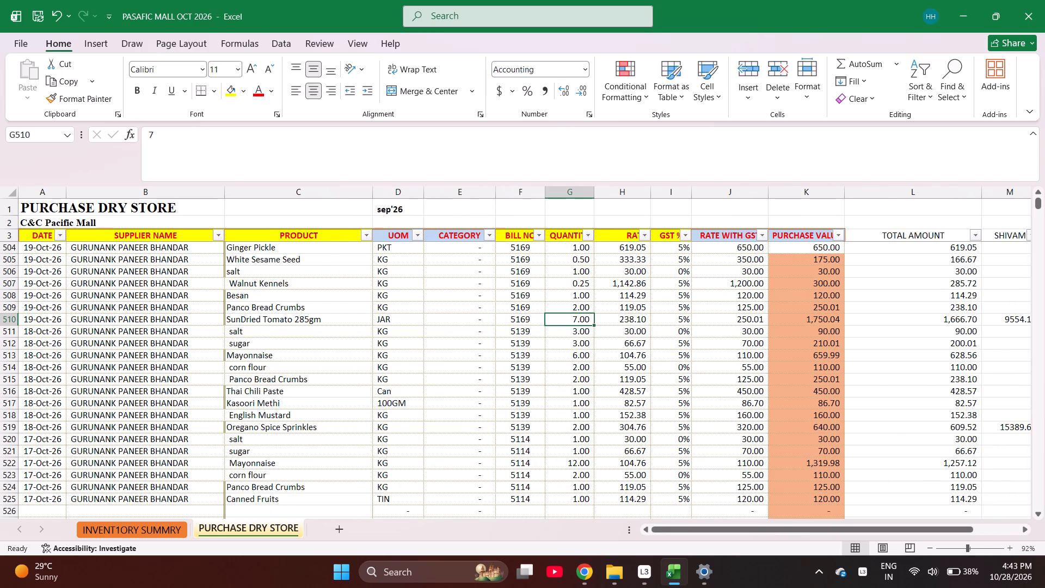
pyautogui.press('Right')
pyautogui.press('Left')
# Enter the sum +3848+1152+1003+685.71+2760 in M525, in the SHIVAM column beside Canned Fruits.
pyautogui.hotkey('ctrl', 'Down')
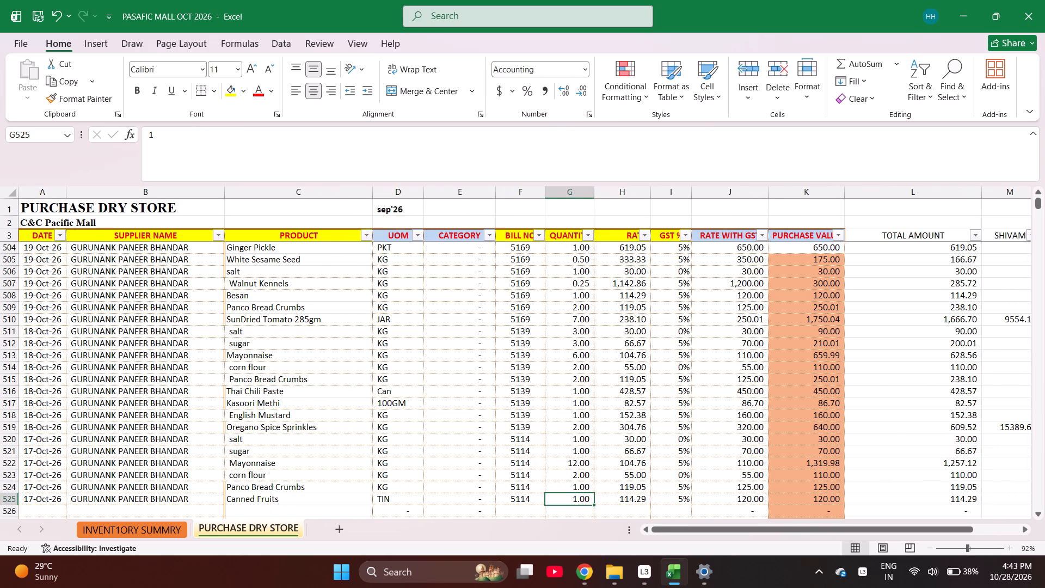
pyautogui.press('Down')
pyautogui.press('Right')
pyautogui.press('Right')
pyautogui.press('Right')
pyautogui.press('Right')
pyautogui.press('Right')
pyautogui.press('Right')
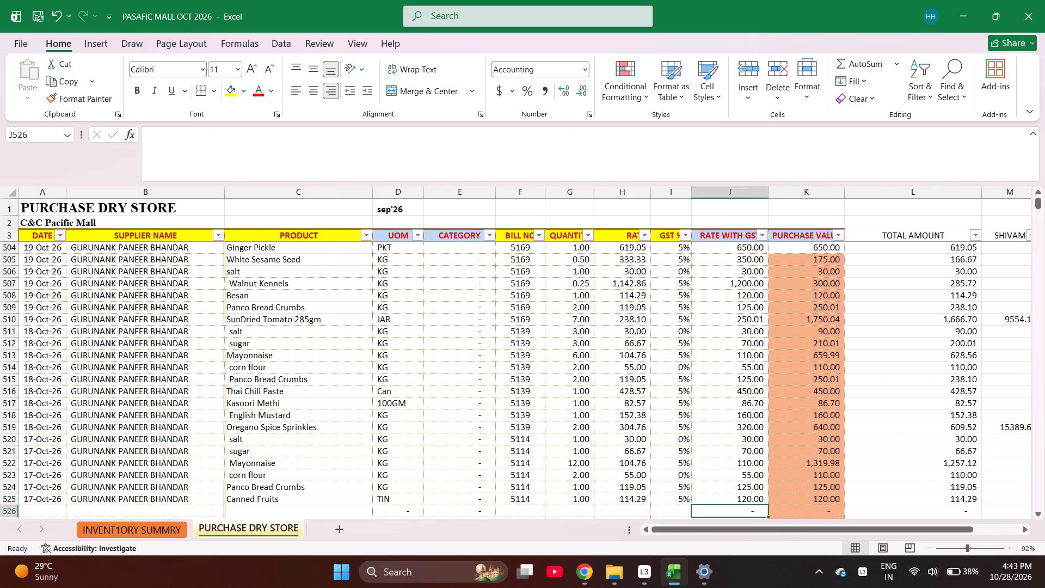
pyautogui.press('Right')
pyautogui.press('Right')
pyautogui.press('Up')
pyautogui.press('+')
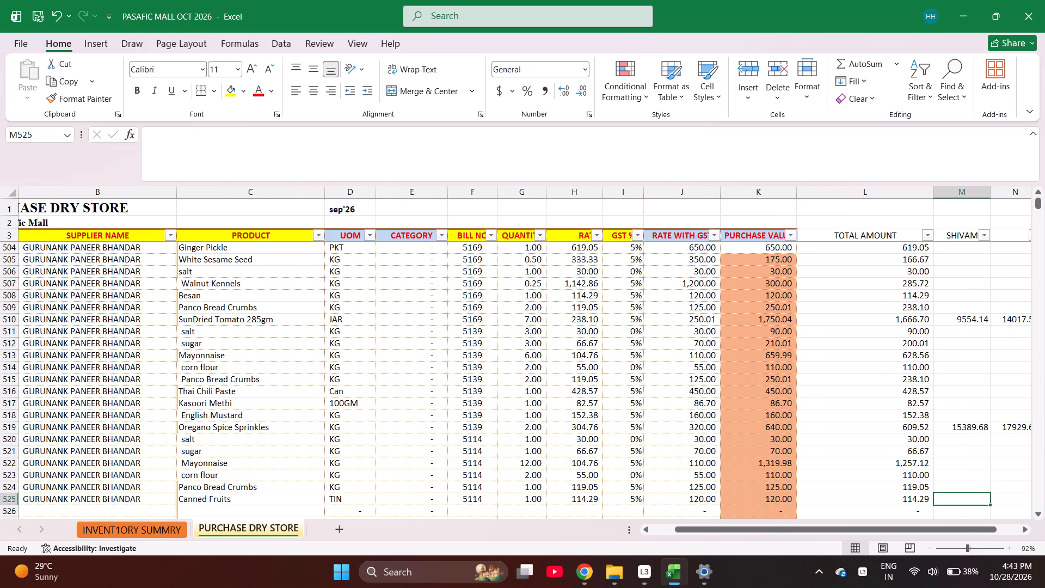
pyautogui.write('38')
pyautogui.write('48')
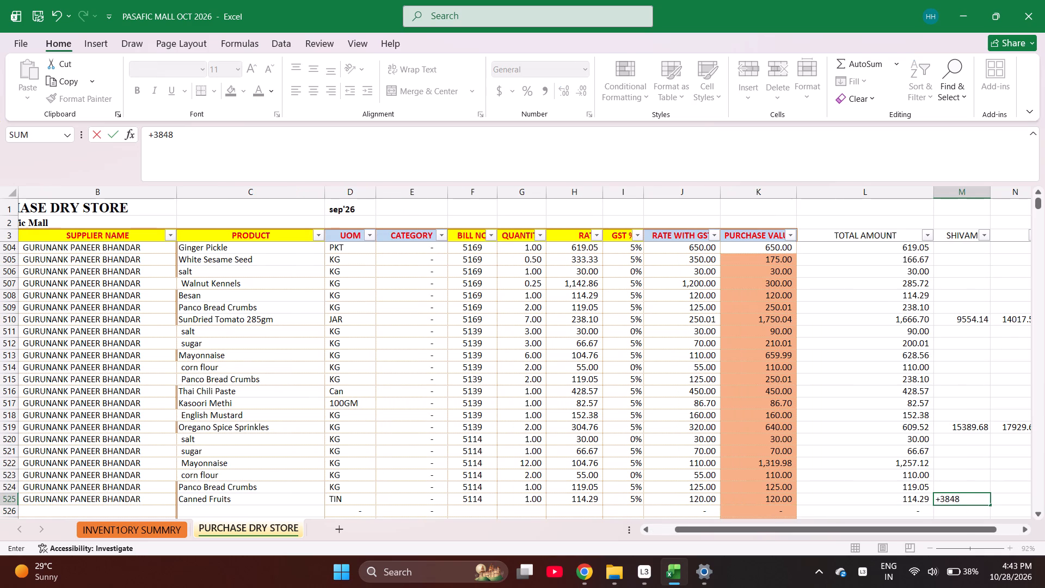
pyautogui.write('+1152+1003+')
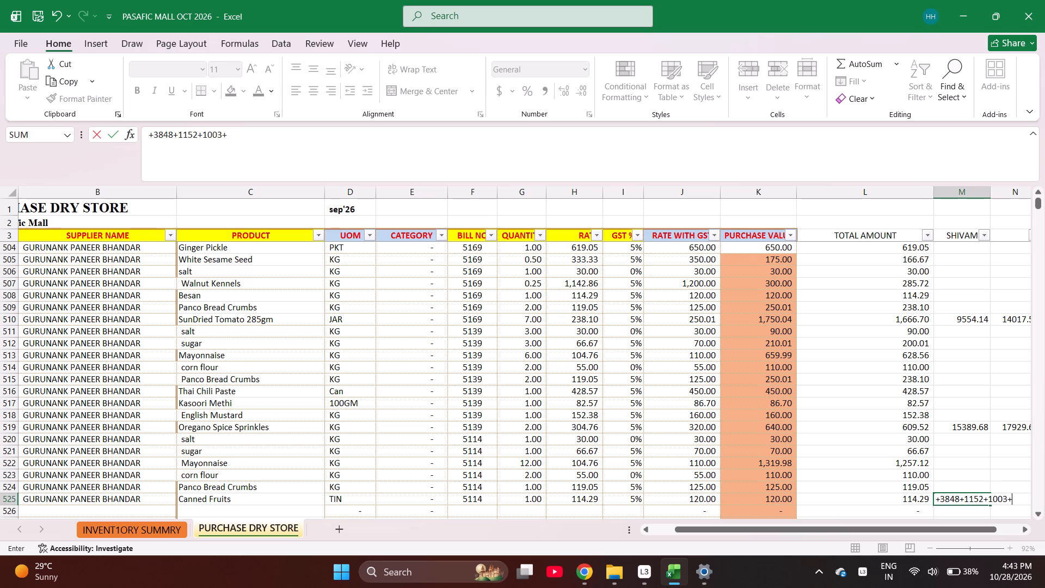
pyautogui.write('685.71+')
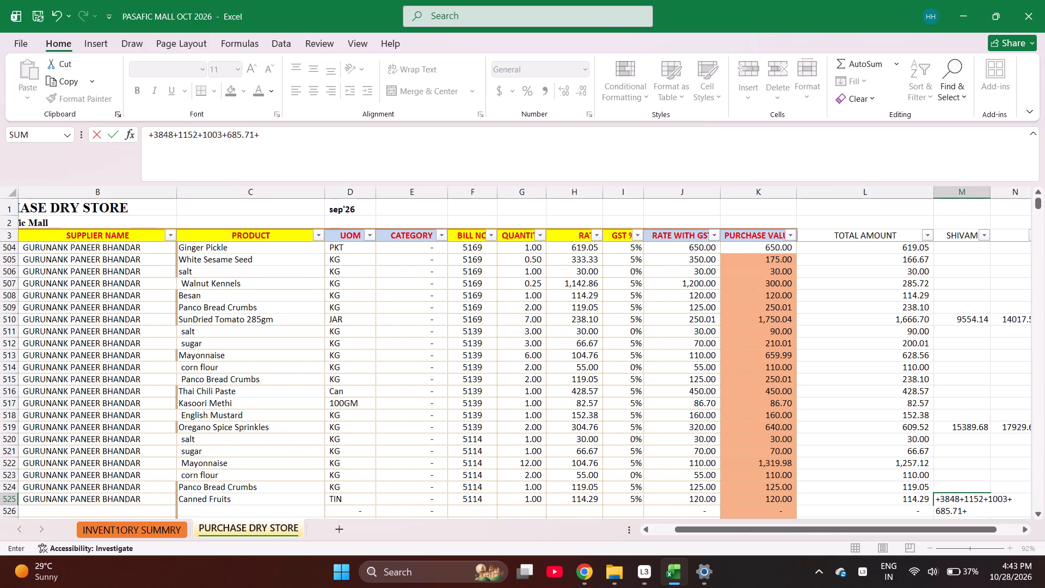
pyautogui.press('BackSpace')
pyautogui.press('+')
pyautogui.write('2760+')
pyautogui.press('BackSpace')
pyautogui.press('Return')
# Finish the sum entry +3848+1152+1003+685.71+2760 in M525.
pyautogui.press('Up')
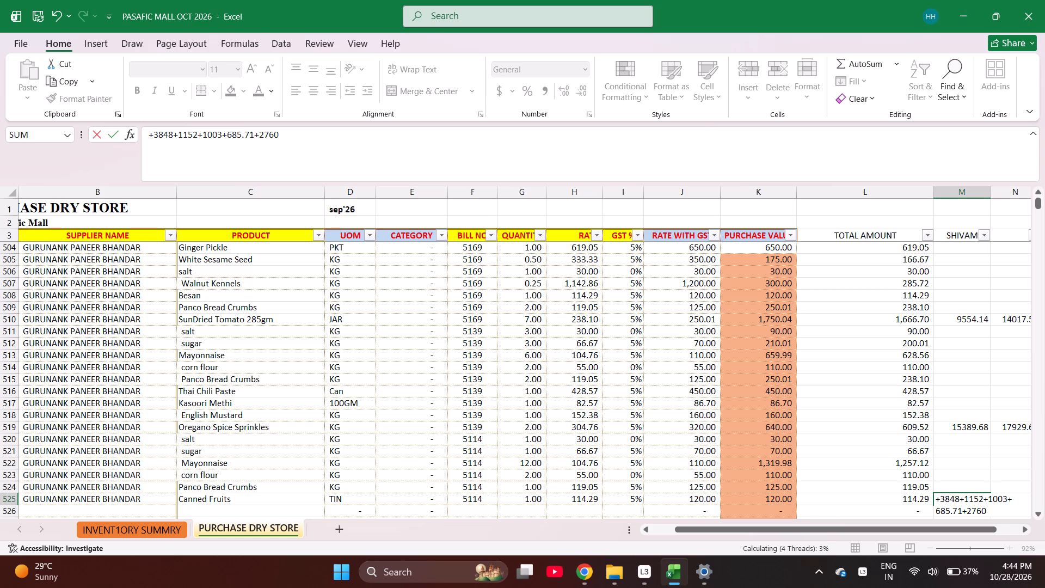
pyautogui.press('Up')
pyautogui.press('Left')
pyautogui.press('Down')
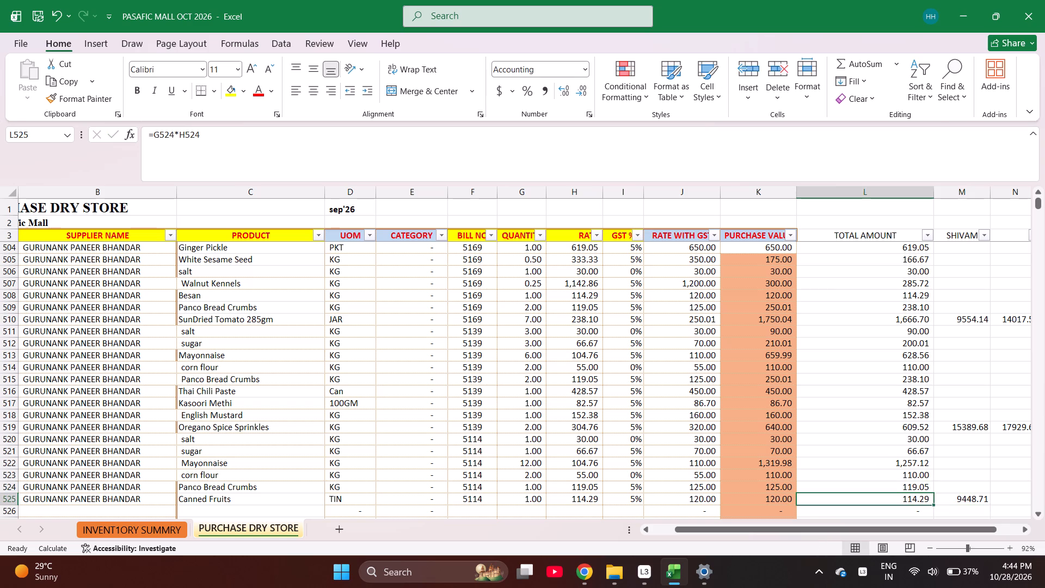
pyautogui.hotkey('shift', 'Up')
pyautogui.hotkey('shift', 'Up')
pyautogui.hotkey('shift', 'Up')
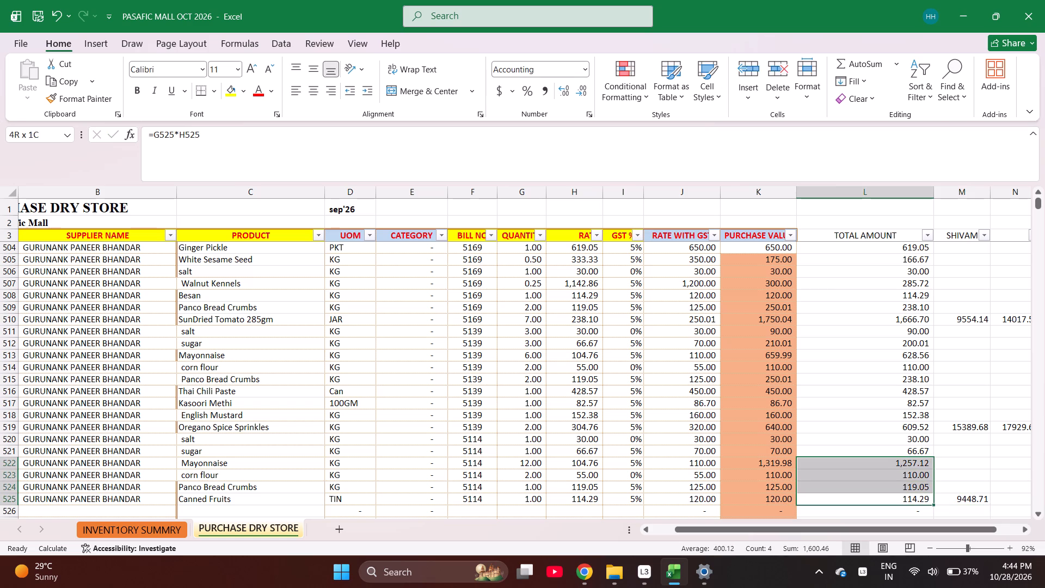
pyautogui.hotkey('shift', 'Up')
pyautogui.hotkey('shift', 'Up')
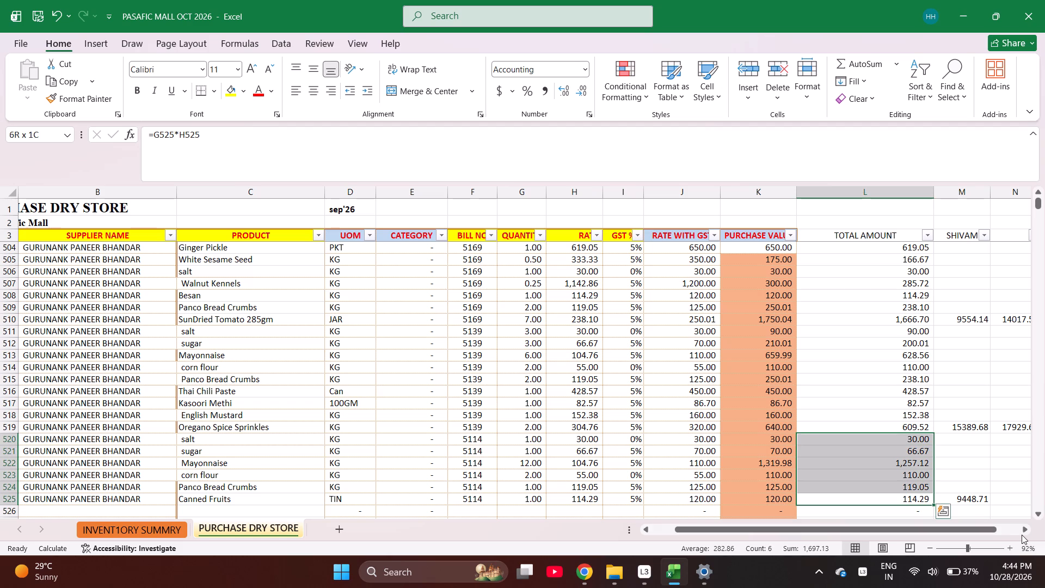
pyautogui.click(1017, 497)
pyautogui.write('+1697.13')
pyautogui.press('+')
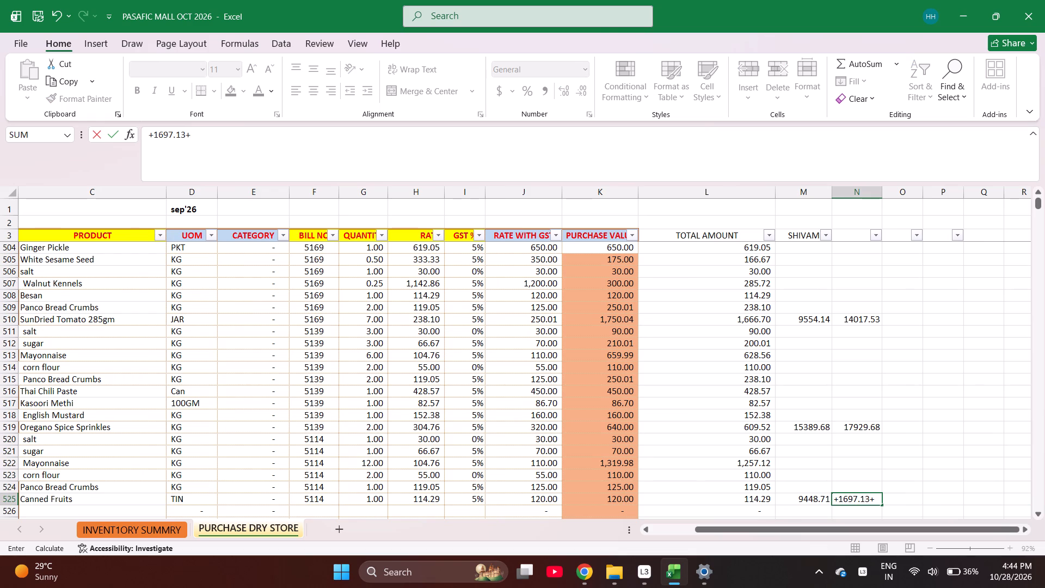
pyautogui.press('Left')
pyautogui.press('Return')
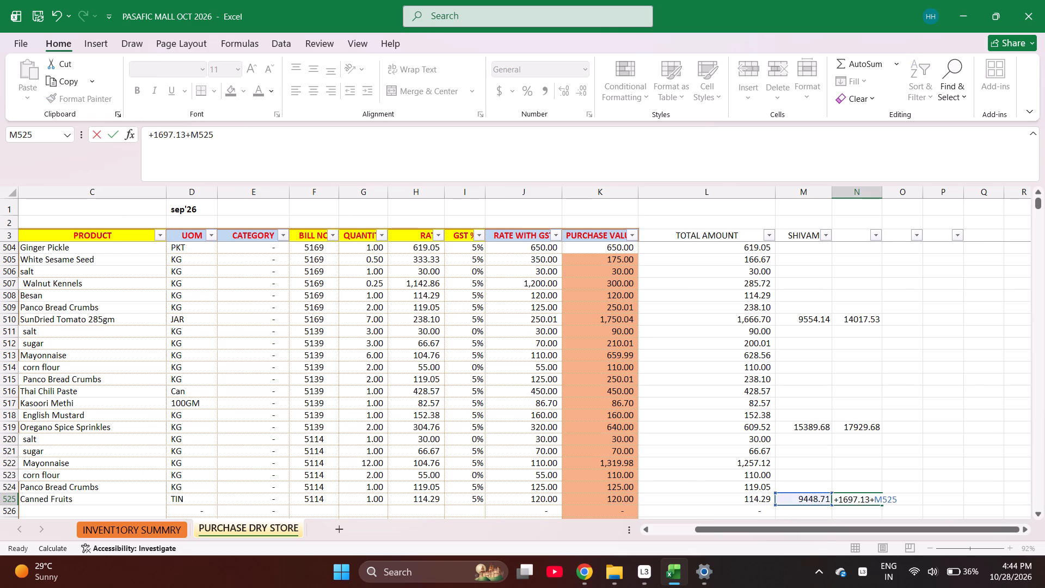
pyautogui.press('Up')
pyautogui.press('Down')
pyautogui.press('Up')
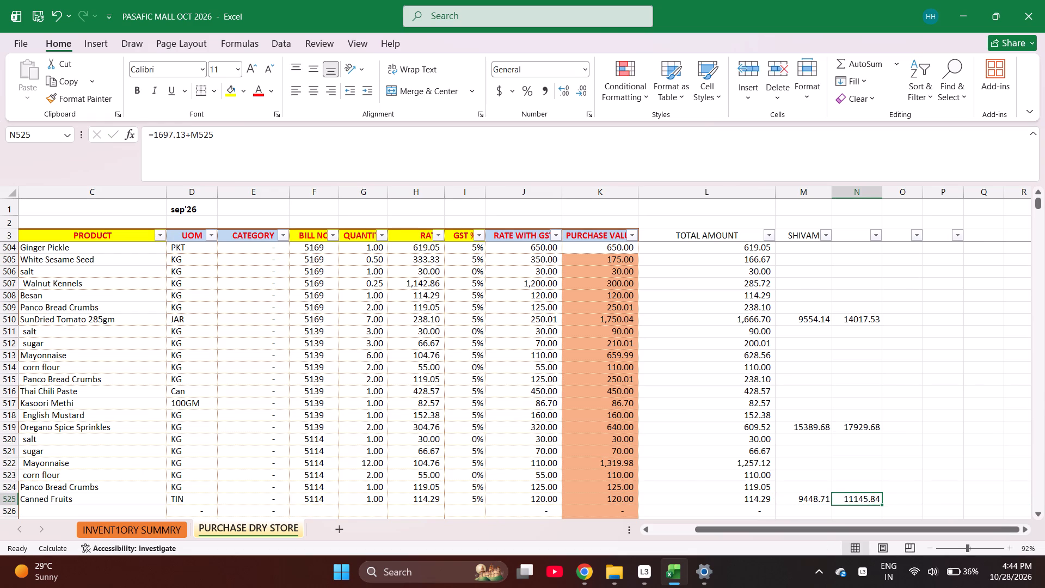
# Start row 526 with the date 10-16-2026 and copy the supplier GURUNANK PANEER BHANDAR down from the row above.
pyautogui.press('Left')
pyautogui.press('Left')
pyautogui.press('Left')
pyautogui.press('Left')
pyautogui.press('Left')
pyautogui.press('Left')
pyautogui.press('Left')
pyautogui.press('Left')
pyautogui.press('Left')
pyautogui.press('Left')
pyautogui.press('Left')
pyautogui.press('Left')
pyautogui.press('Left')
pyautogui.press('Left')
pyautogui.press('Left')
pyautogui.press('Left')
pyautogui.press('Left')
pyautogui.press('Left')
pyautogui.press('Left')
pyautogui.press('Left')
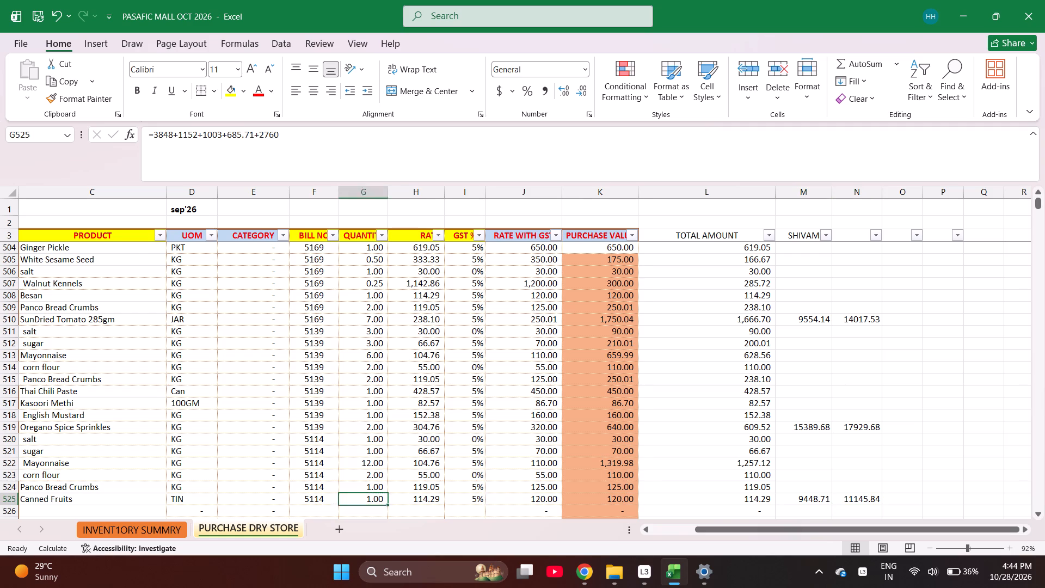
pyautogui.press('Down')
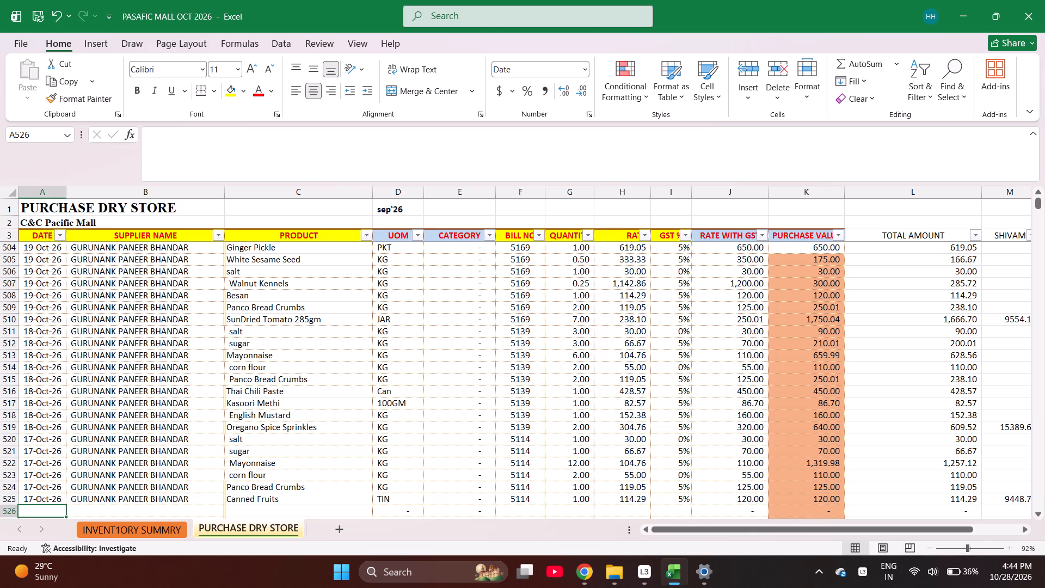
pyautogui.write('10-16-2026')
pyautogui.press('Right')
pyautogui.hotkey('ctrl', 'd')
pyautogui.press('Right')
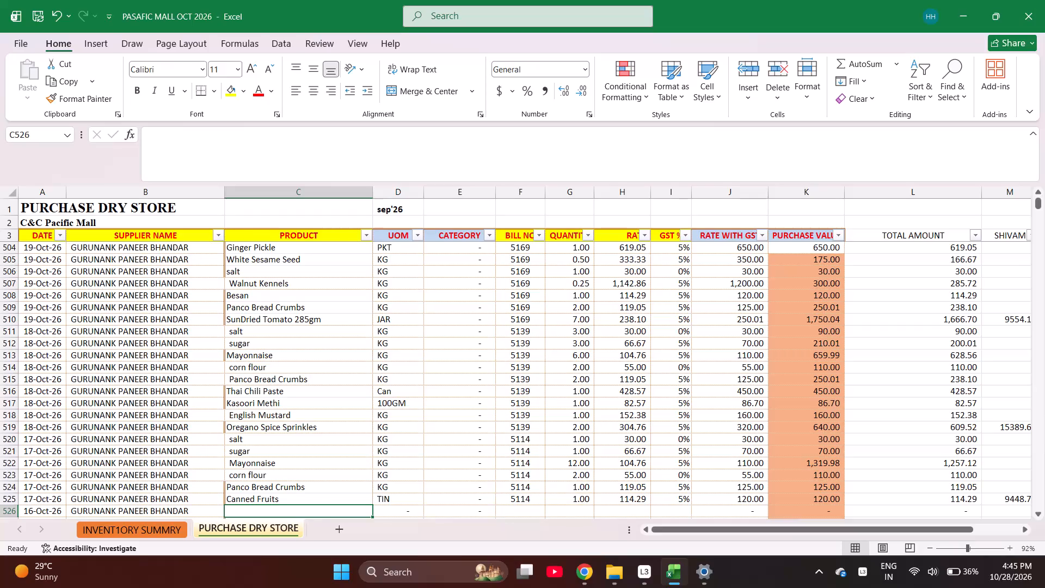
# Enter the oyster product name in C526.
pyautogui.write('oys')
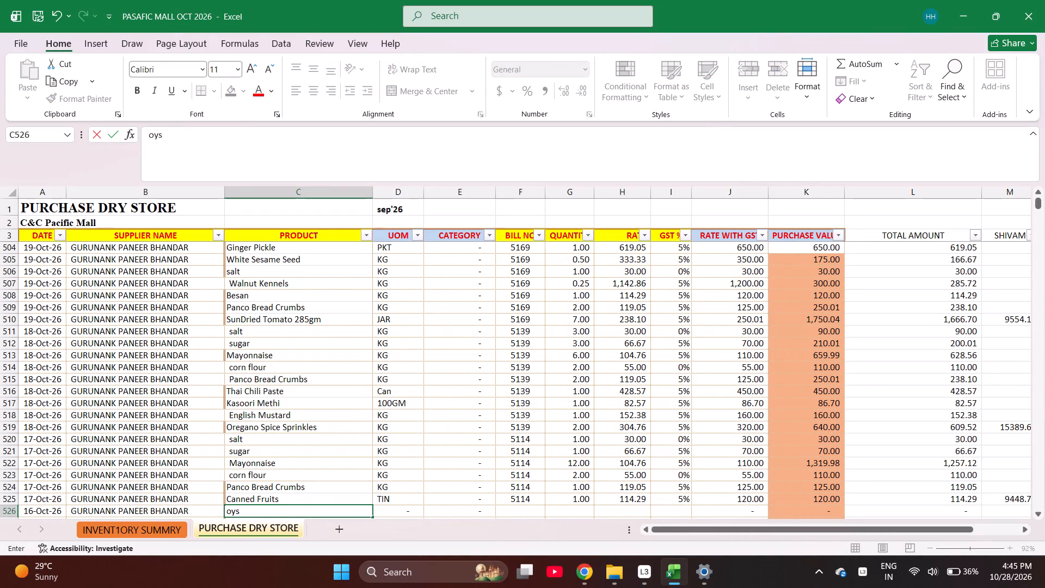
pyautogui.write('ter')
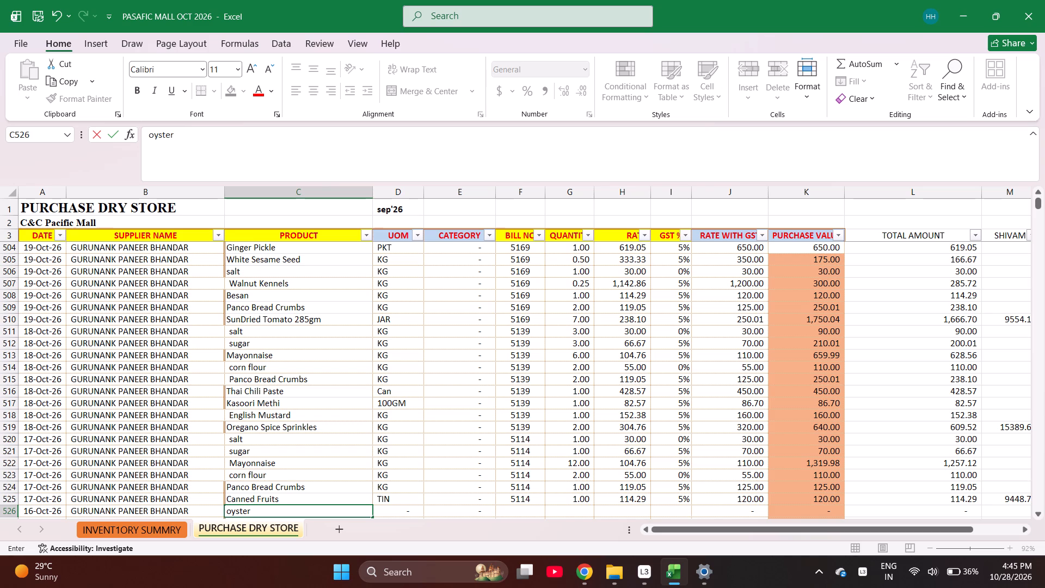
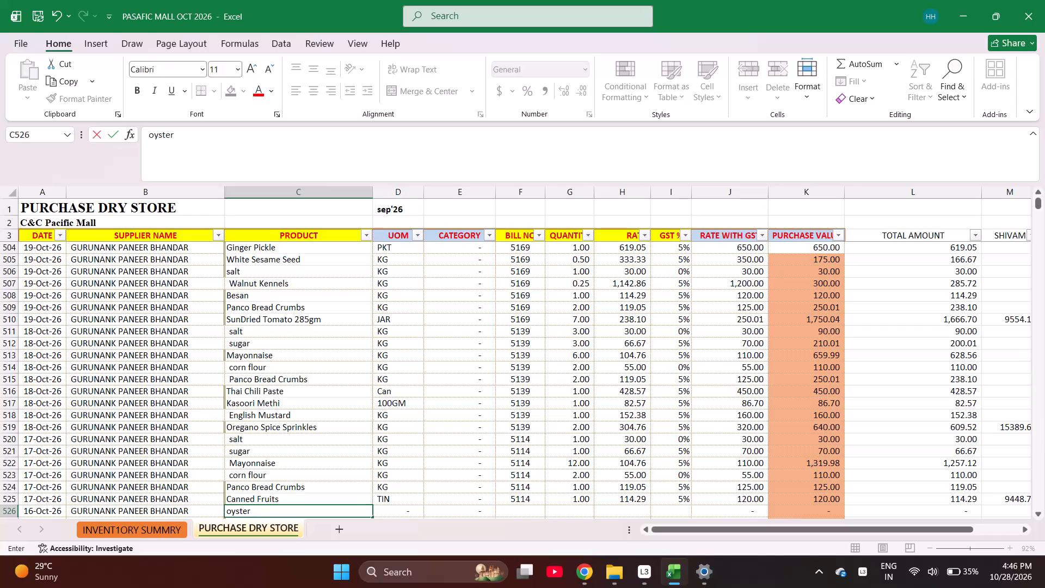
# Find Oyster Sauce in the INVENTORY SUMMRY sheet and copy its name into C526 of PURCHASE DRY STORE.
pyautogui.press('BackSpace')
pyautogui.press('BackSpace')
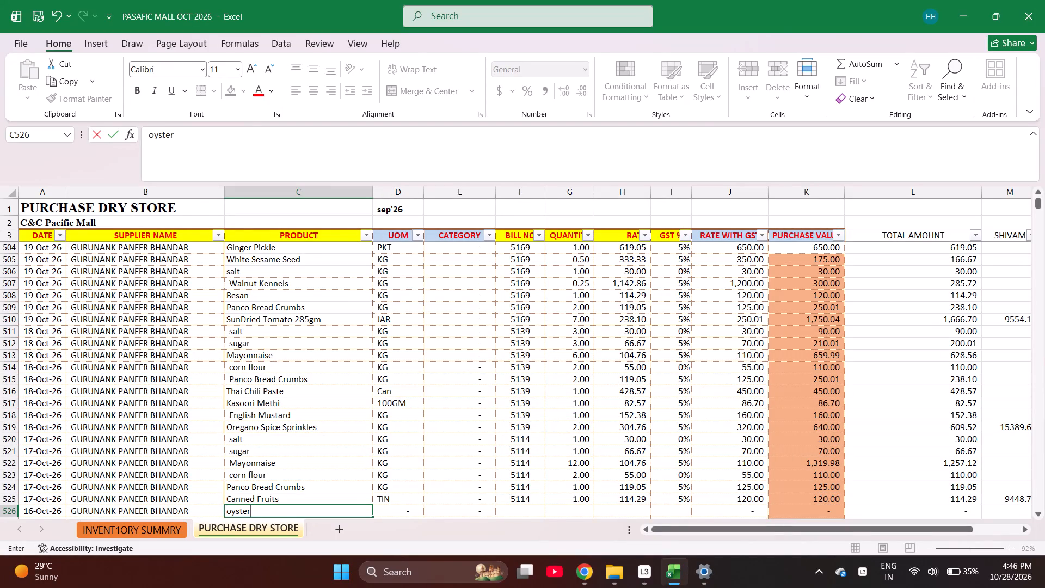
pyautogui.hotkey('ctrl', 'pageup')
pyautogui.hotkey('ctrl', 'f')
pyautogui.write('oyst')
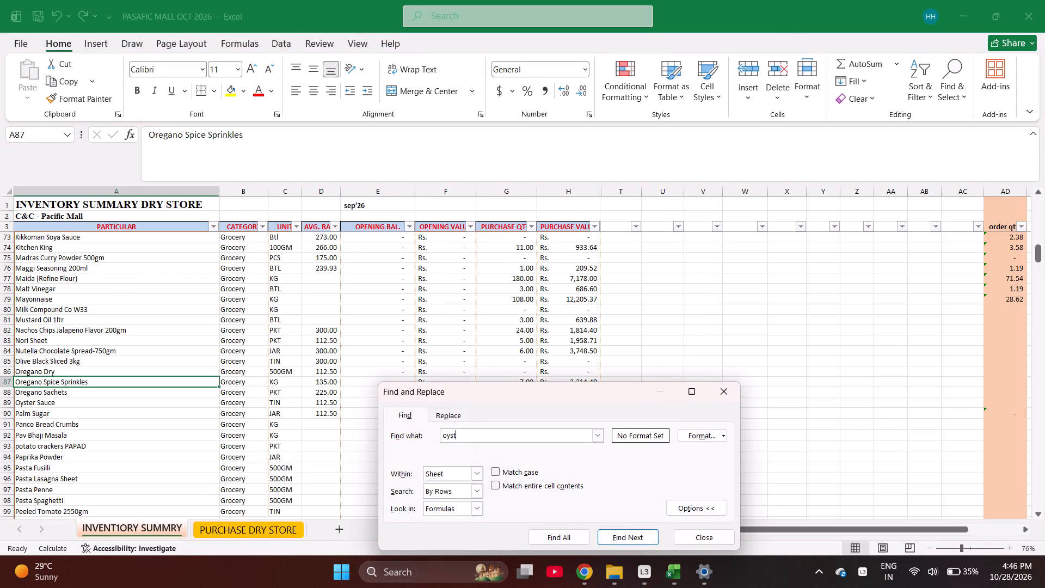
pyautogui.press('Return')
pyautogui.press('Escape')
pyautogui.hotkey('ctrl', 'c')
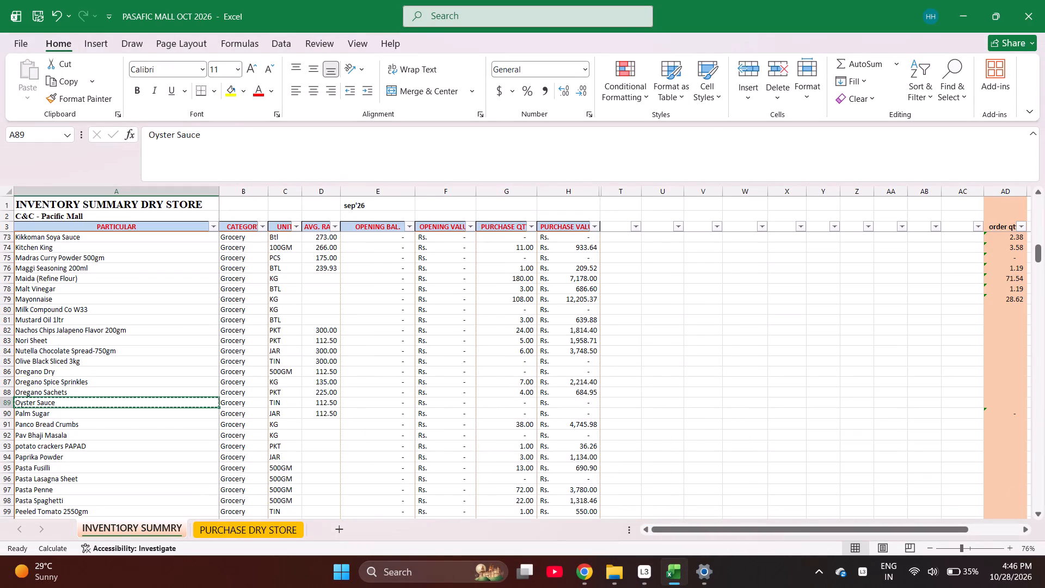
pyautogui.hotkey('ctrl', 'pagedown')
pyautogui.press('Return')
pyautogui.press('Down')
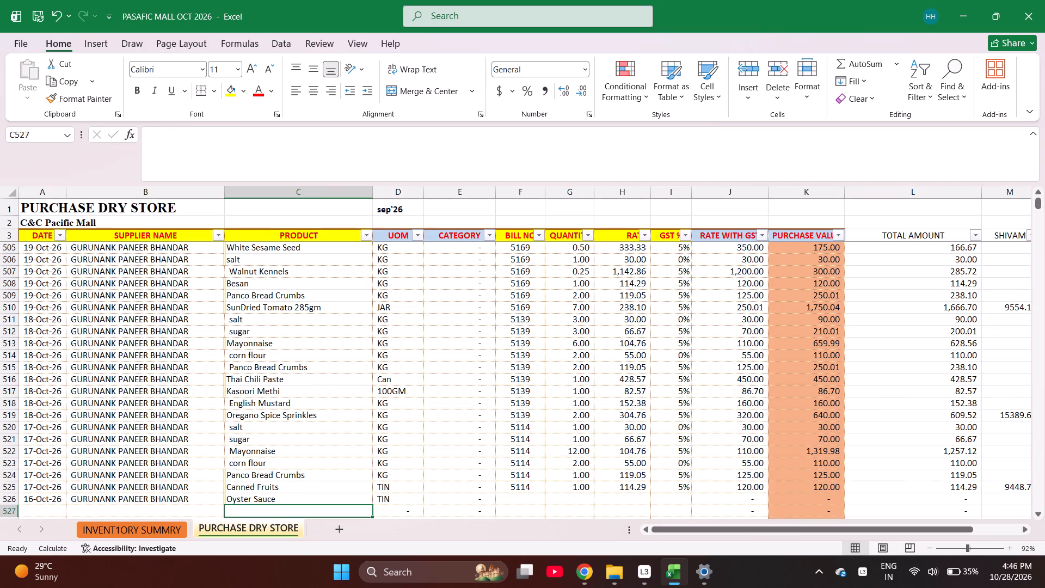
# Enter the products Thai Chili Paste in C527 and Ginger Pickle in C528.
pyautogui.write('tah')
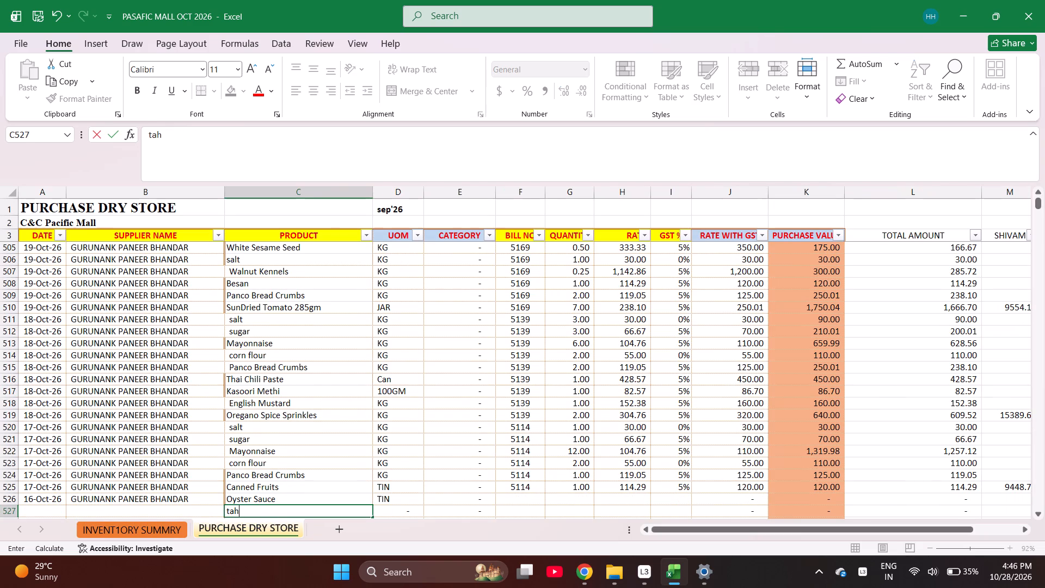
pyautogui.press('BackSpace')
pyautogui.press('BackSpace')
pyautogui.write('ha')
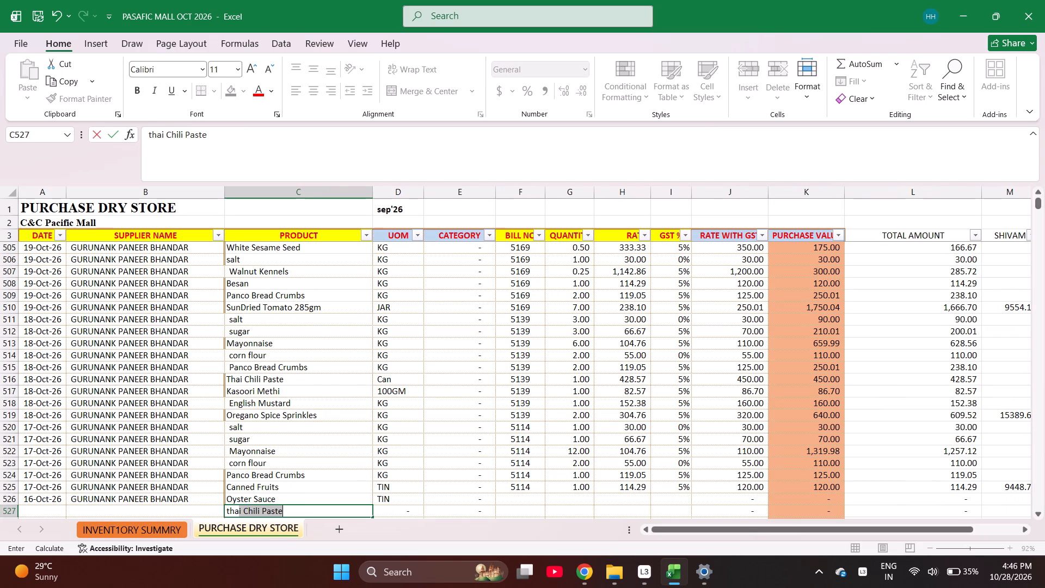
pyautogui.press('Return')
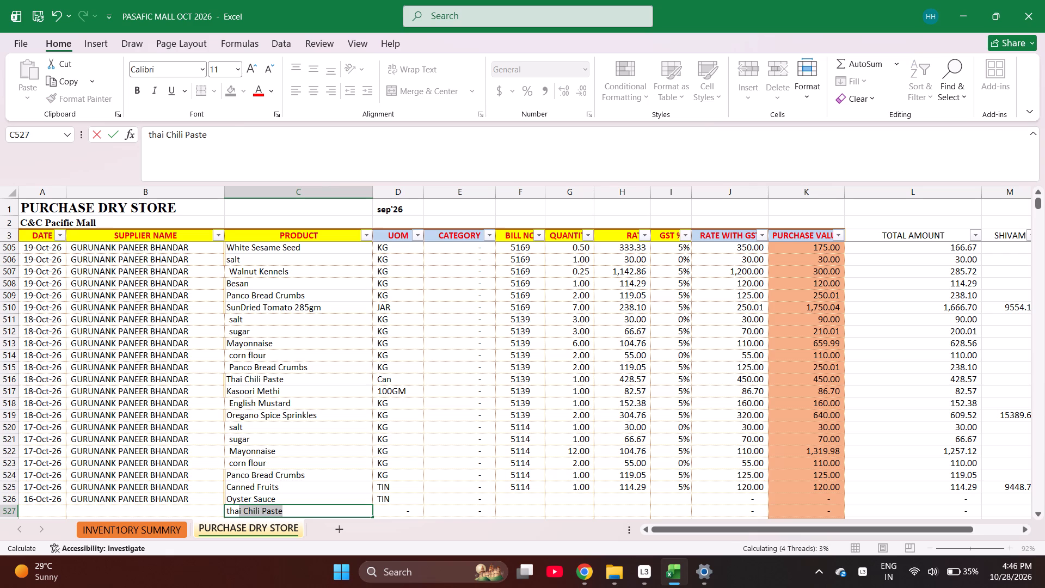
pyautogui.write('ging')
pyautogui.press('Return')
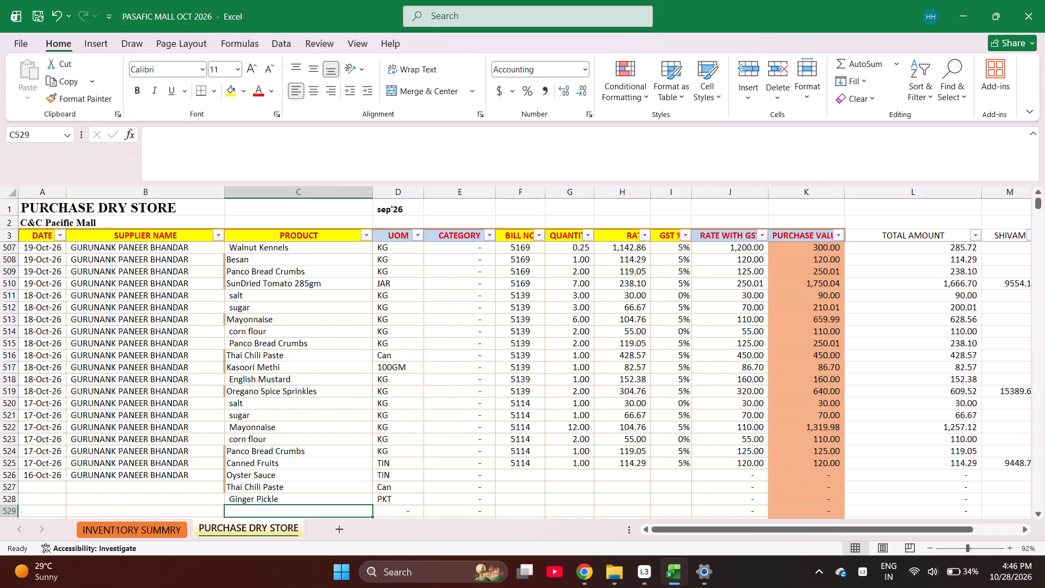
# Find Teriyaki Sauce in the INVENTORY SUMMRY sheet and copy its name into C529 of PURCHASE DRY STORE.
pyautogui.write('TERU')
pyautogui.press('BackSpace')
pyautogui.hotkey('ctrl', 'pageup')
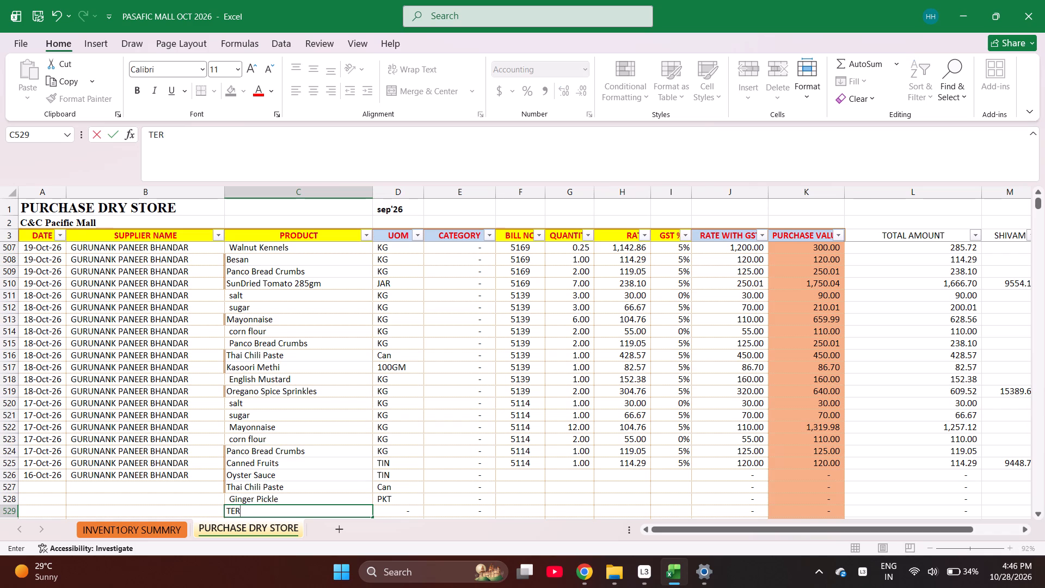
pyautogui.hotkey('ctrl', 'f')
pyautogui.write('TERI')
pyautogui.press('Return')
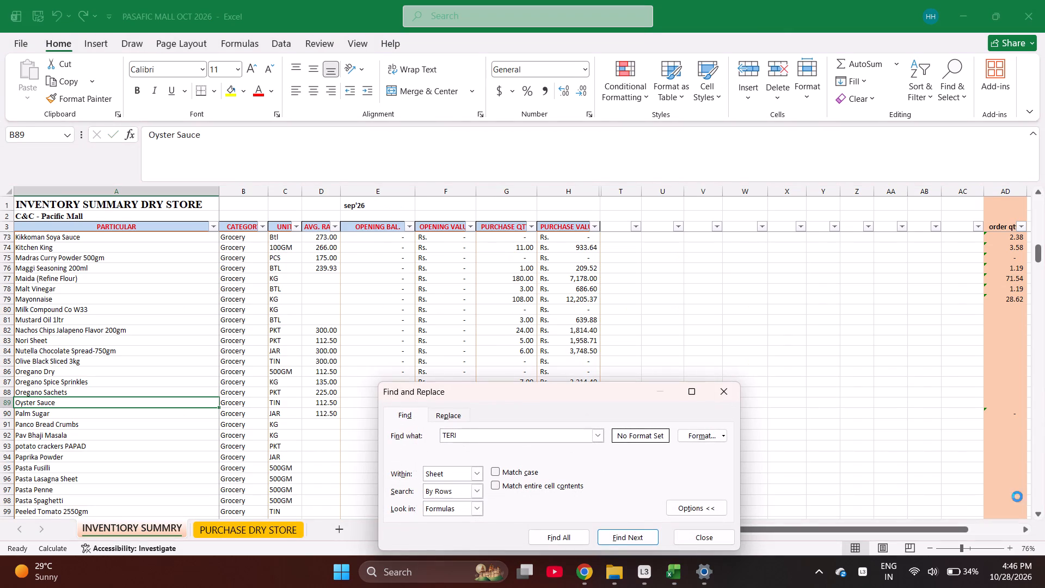
pyautogui.press('Escape')
pyautogui.hotkey('ctrl', 'c')
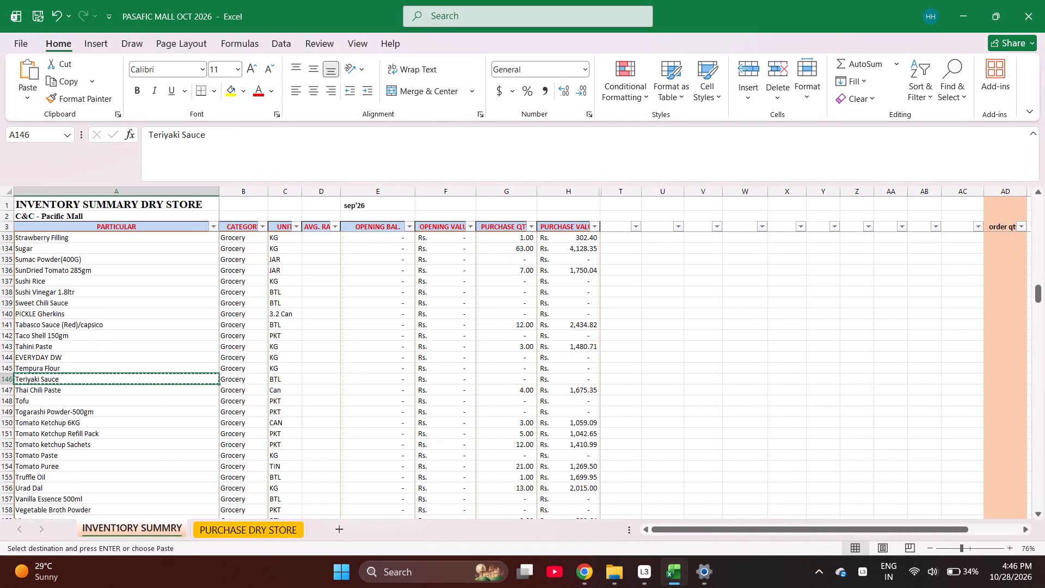
pyautogui.hotkey('ctrl', 'pagedown')
pyautogui.press('Return')
pyautogui.press('Down')
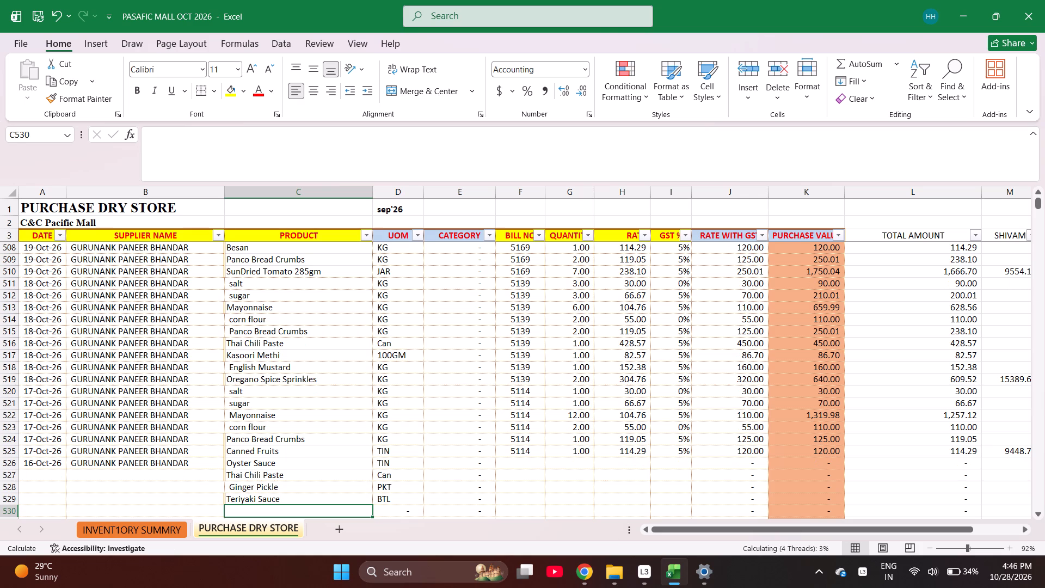
# Enter the products Panco Bread Crumbs in C530 and Cashew Nuts 4 Pcs (Kaju) in C531.
pyautogui.write('BRE')
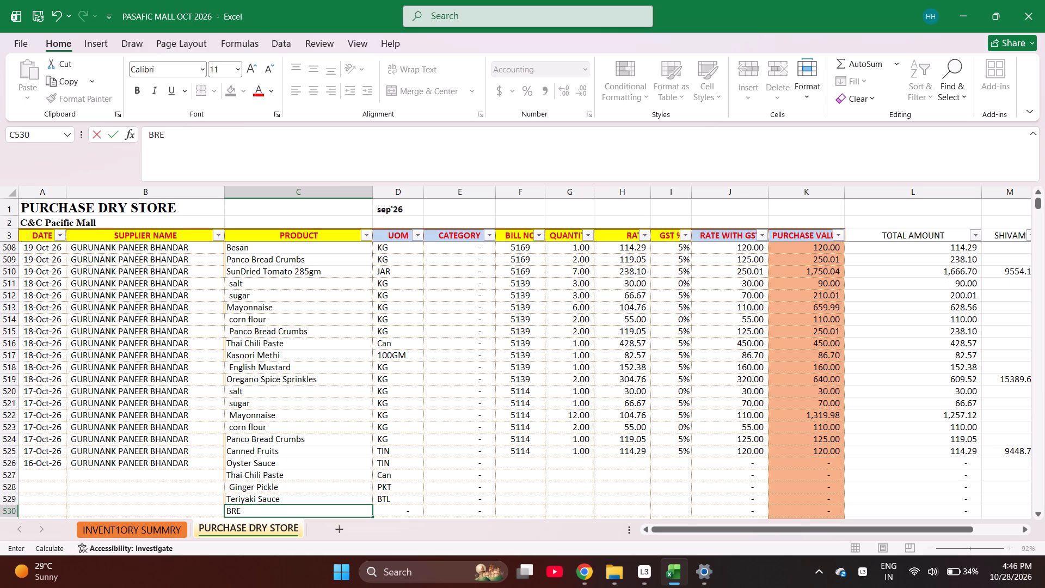
pyautogui.press('BackSpace')
pyautogui.press('BackSpace')
pyautogui.press('BackSpace')
pyautogui.press('BackSpace')
pyautogui.press('BackSpace')
pyautogui.press('BackSpace')
pyautogui.press('BackSpace')
pyautogui.press('BackSpace')
pyautogui.press('BackSpace')
pyautogui.press('BackSpace')
pyautogui.press('BackSpace')
pyautogui.write('PAN')
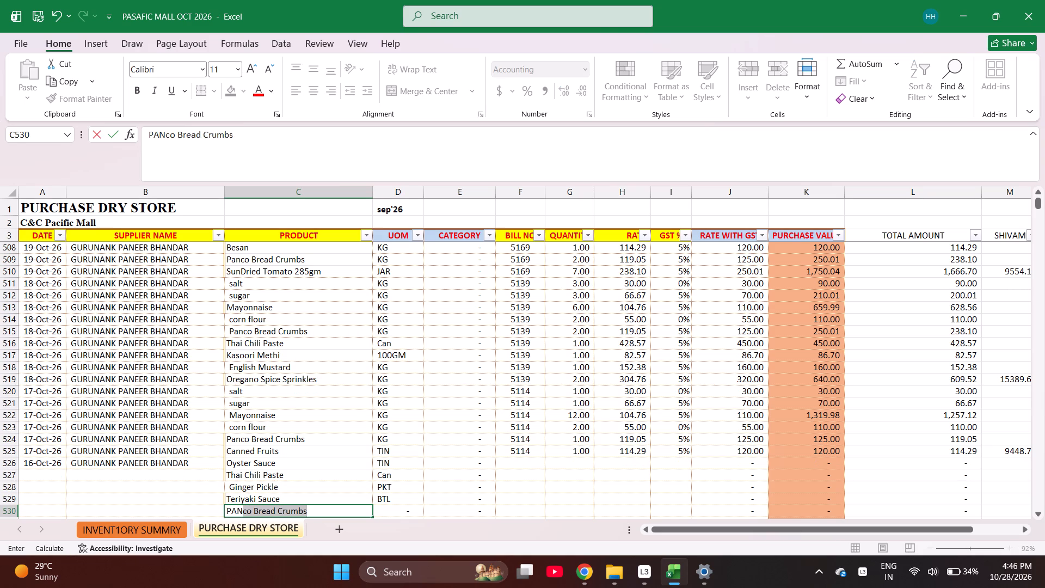
pyautogui.press('Return')
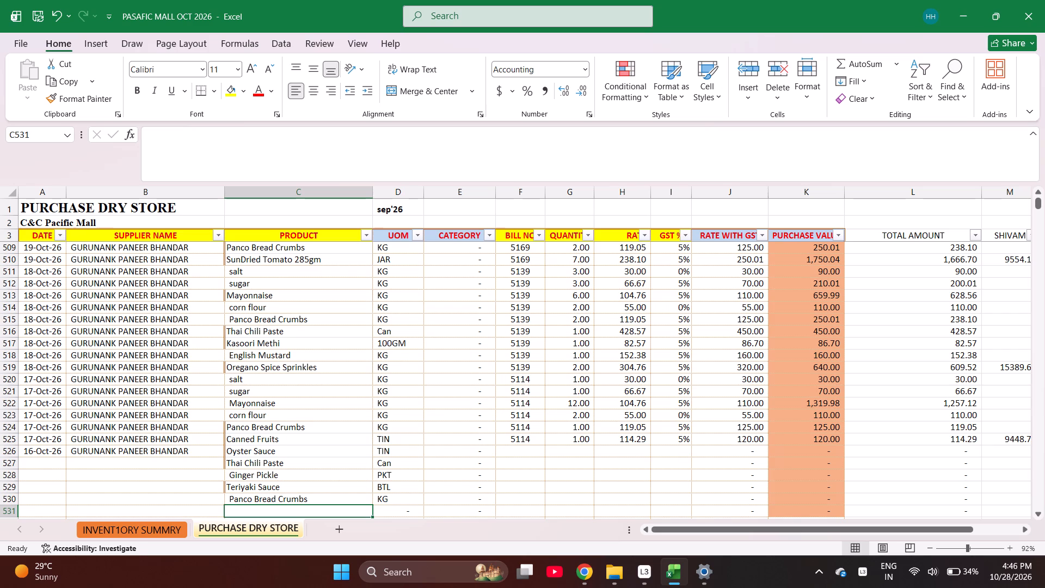
pyautogui.write('CAS')
pyautogui.write('HEW')
pyautogui.press('Return')
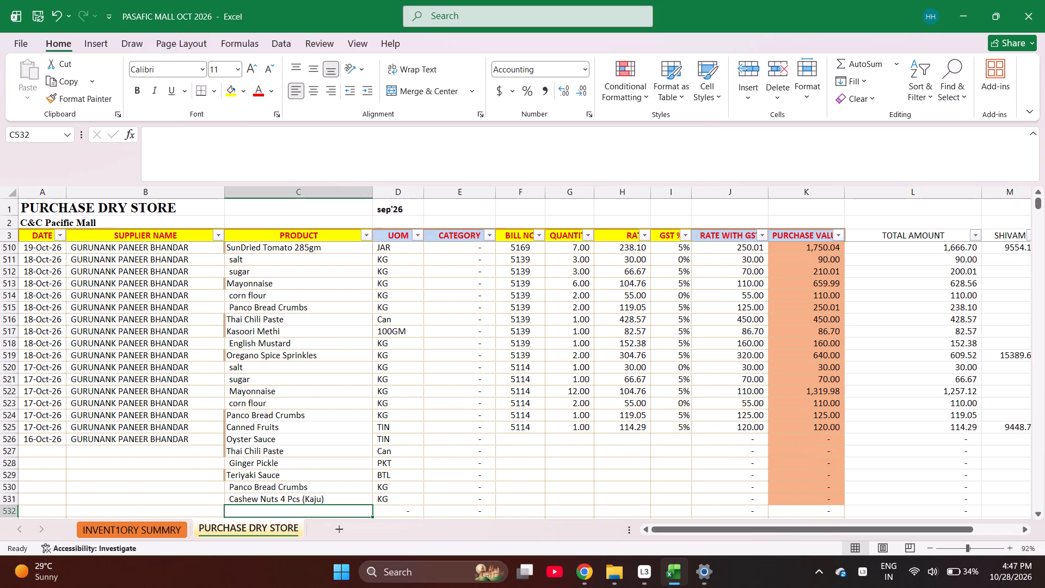
# Find Amchur Powder in the INVENTORY SUMMRY sheet and copy its name into C532 of PURCHASE DRY STORE.
pyautogui.hotkey('ctrl', 'pageup')
pyautogui.hotkey('ctrl', 'f')
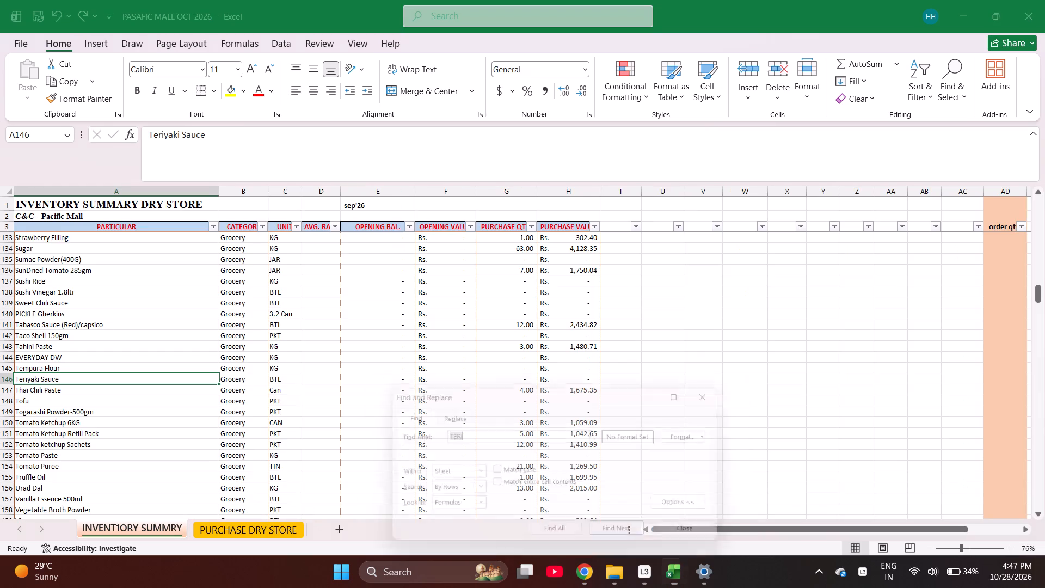
pyautogui.write('AMCHUR')
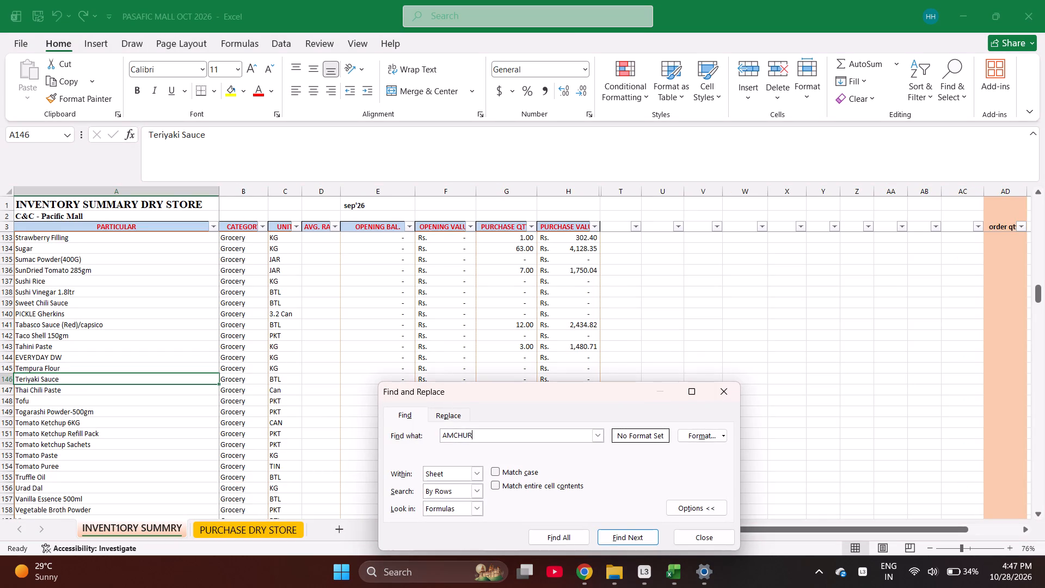
pyautogui.press('Return')
pyautogui.press('Escape')
pyautogui.hotkey('ctrl', 'c')
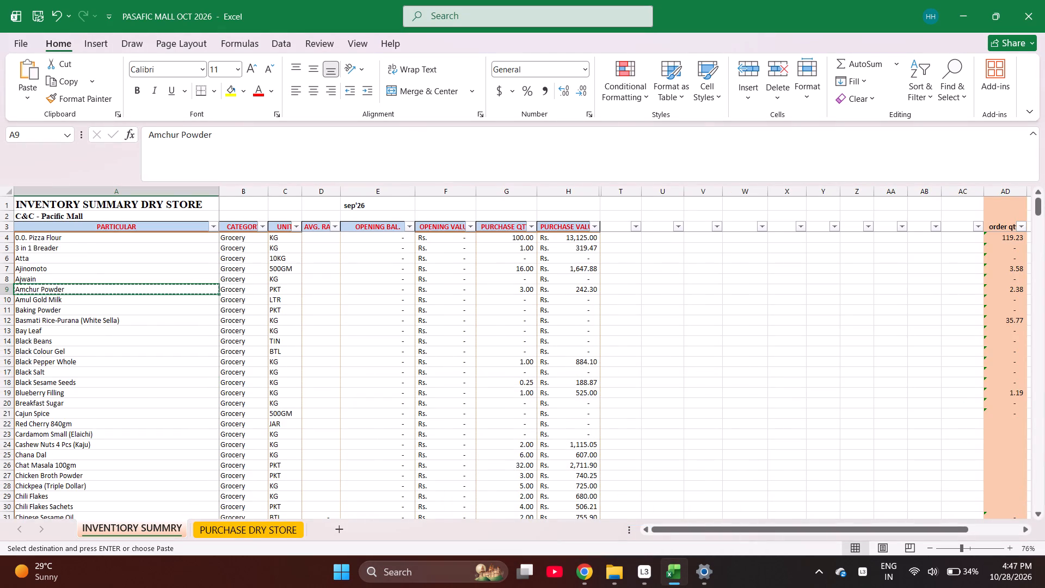
pyautogui.hotkey('ctrl', 'pagedown')
pyautogui.press('Return')
pyautogui.press('Down')
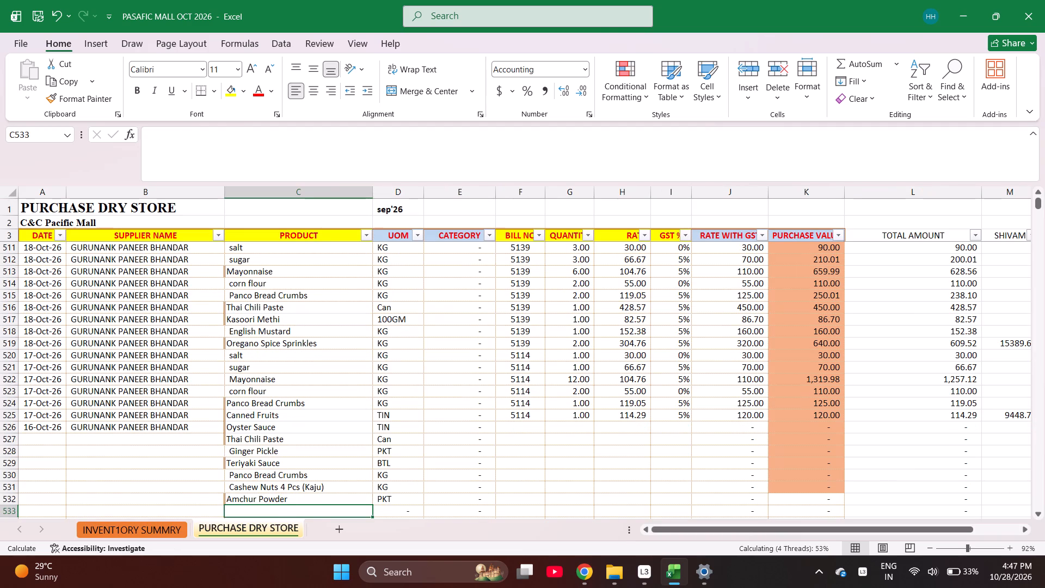
# Enter the products Saffron (Kesar), Walnut Kennels, Jeera Whole (Cumin), salt and sugar in C533:C537.
pyautogui.write('SAFF')
pyautogui.press('Return')
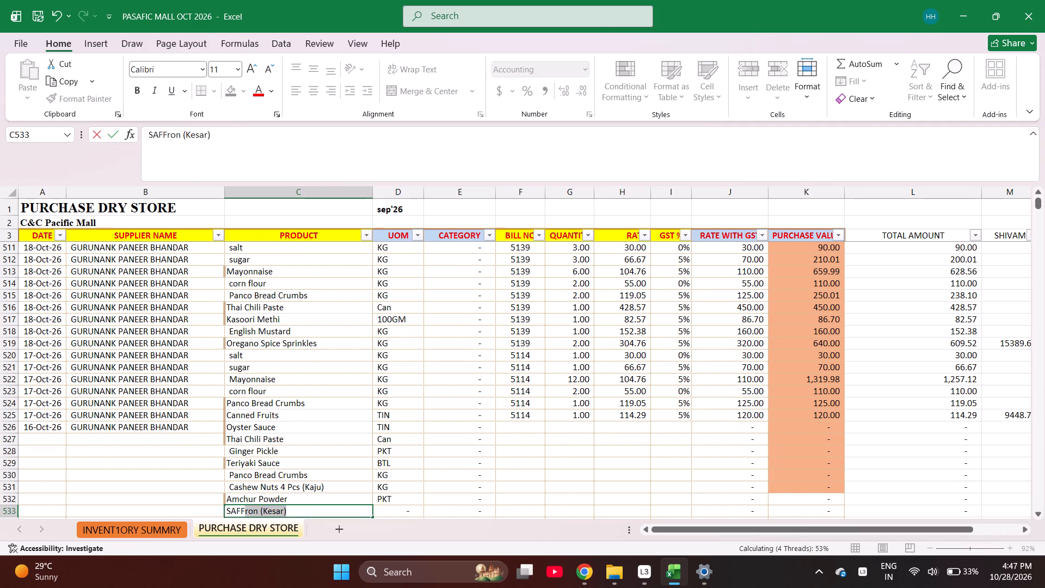
pyautogui.write('WALN')
pyautogui.press('Return')
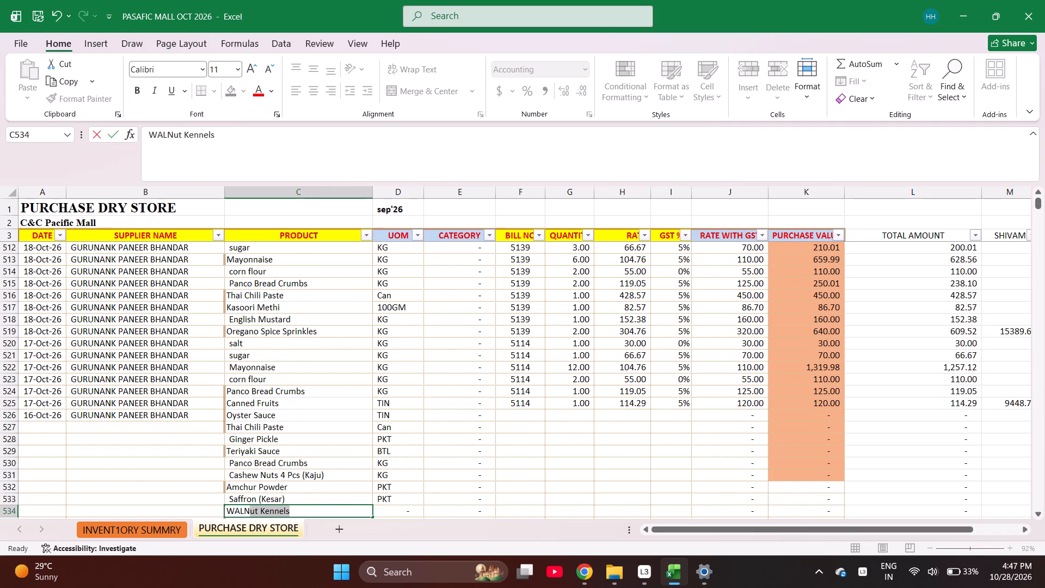
pyautogui.write('JEER')
pyautogui.press('Return')
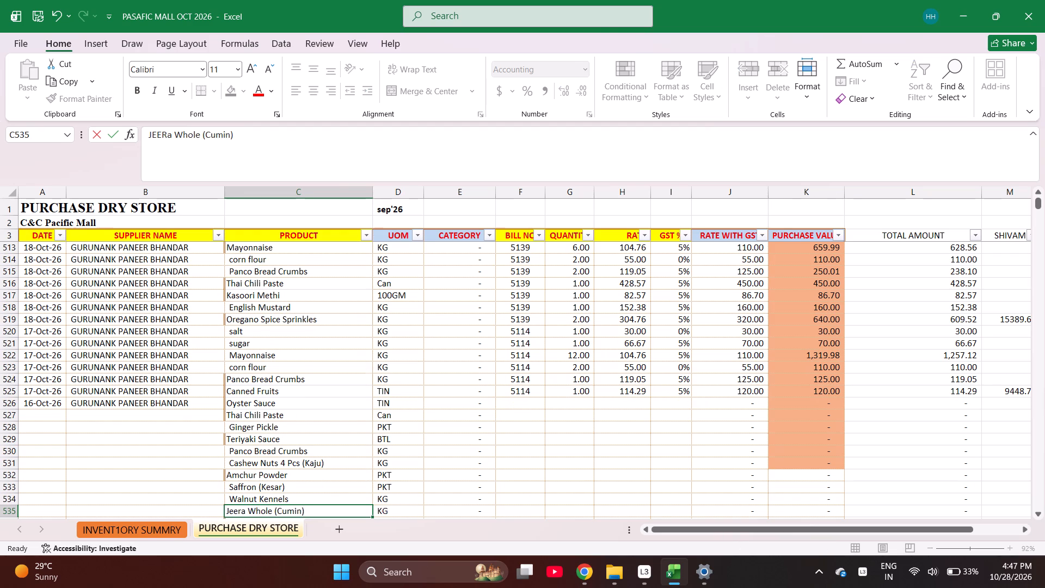
pyautogui.write('SAL')
pyautogui.press('Return')
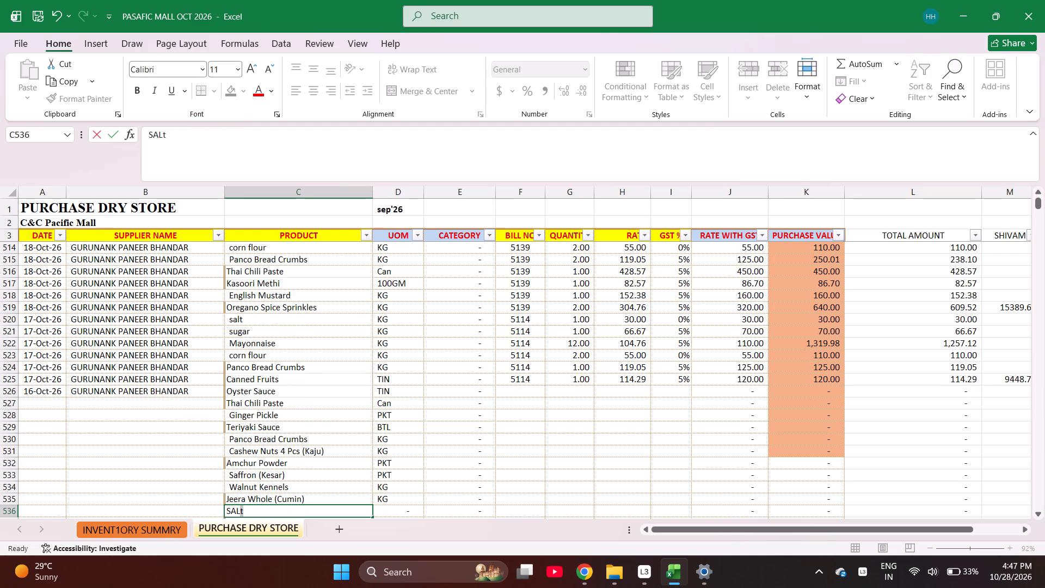
pyautogui.write('SUGAR')
pyautogui.press('Right')
pyautogui.press('Right')
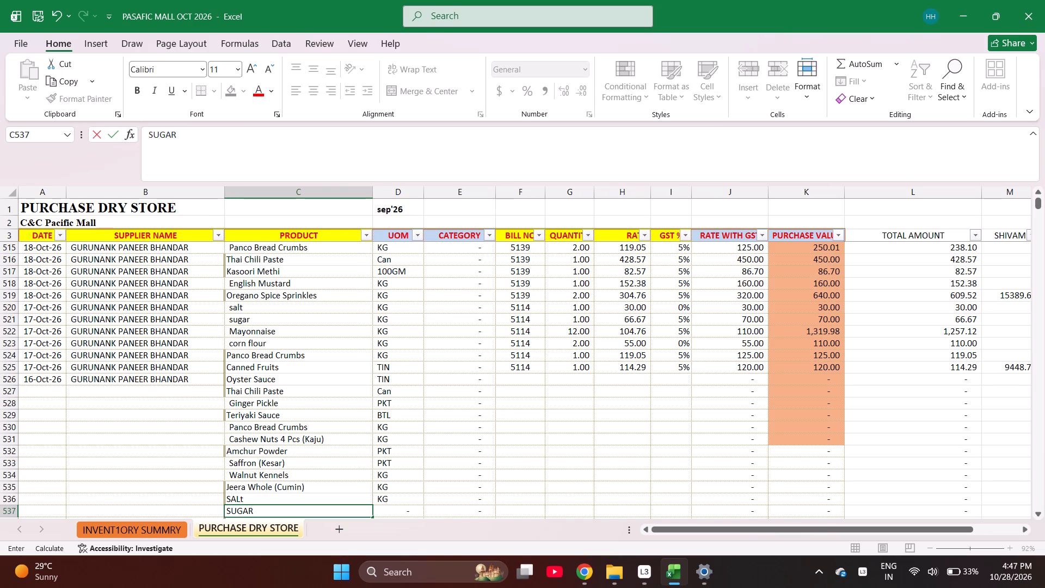
pyautogui.press('Right')
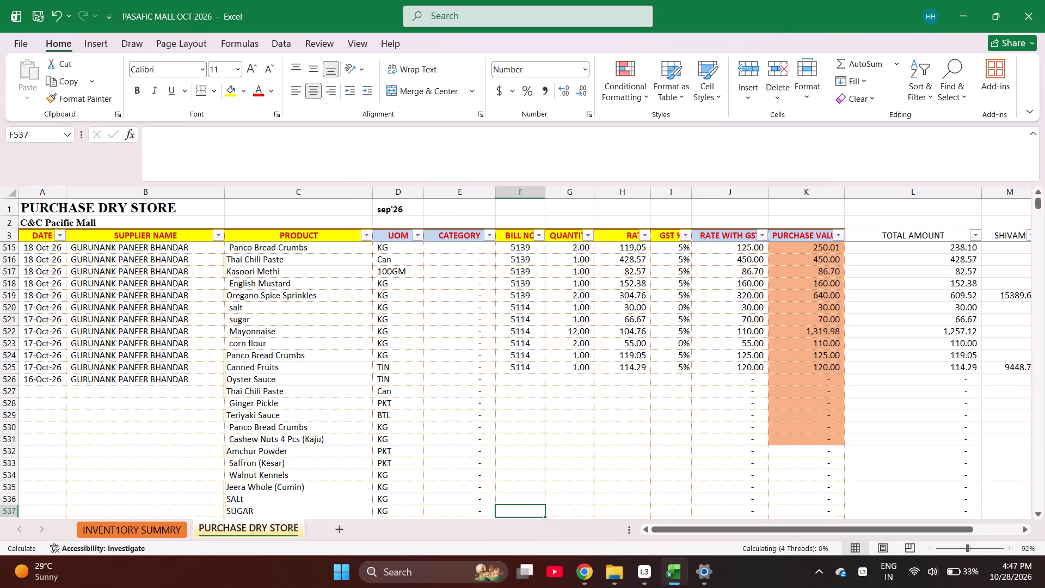
# Select the bill's product cells C526:C537 to check how many items have been entered.
pyautogui.press('Left')
pyautogui.press('Left')
pyautogui.press('Left')
pyautogui.hotkey('shift', 'Up')
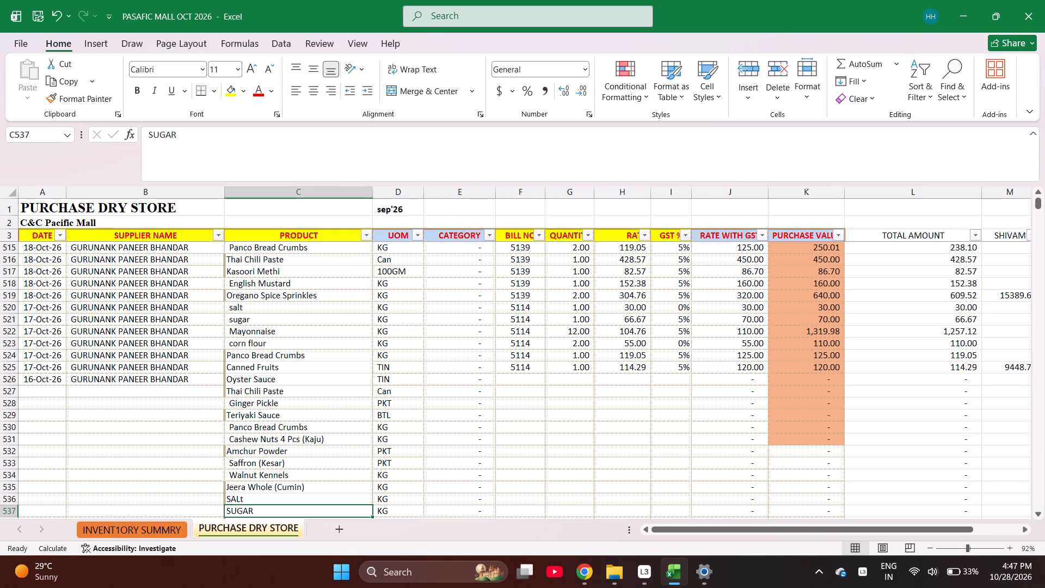
pyautogui.hotkey('shift', 'Up')
pyautogui.hotkey('shift', 'Up')
pyautogui.hotkey('shift', 'Up')
pyautogui.hotkey('shift', 'Up')
pyautogui.hotkey('shift', 'Up')
pyautogui.hotkey('shift', 'Up')
pyautogui.hotkey('shift', 'Up')
pyautogui.hotkey('shift', 'Up')
pyautogui.hotkey('shift', 'Up')
pyautogui.hotkey('shift', 'Up')
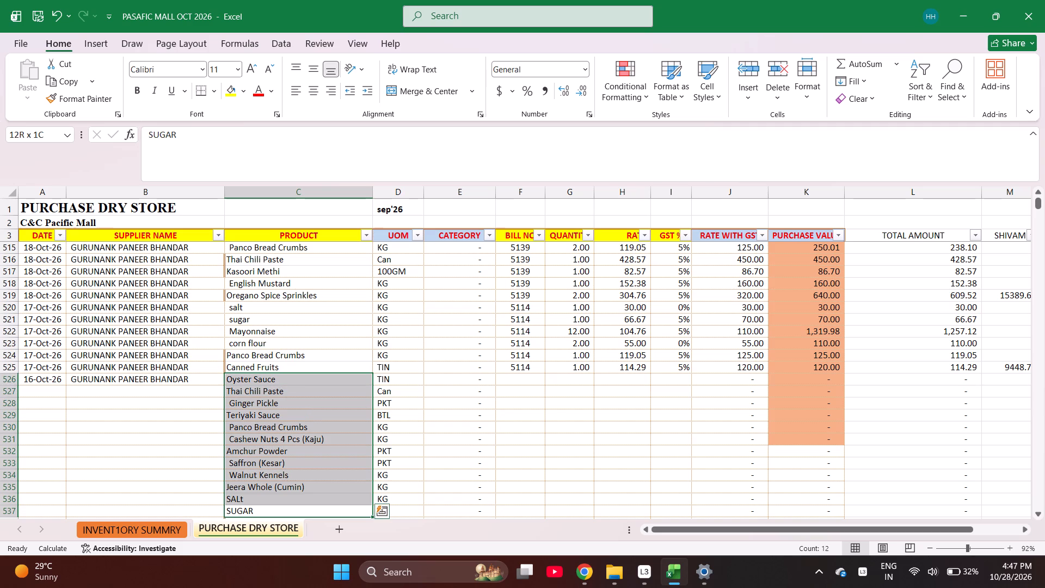
# Enter bill number 5098 in F526 for the Oyster Sauce row.
pyautogui.press('Right')
pyautogui.press('Right')
pyautogui.press('Right')
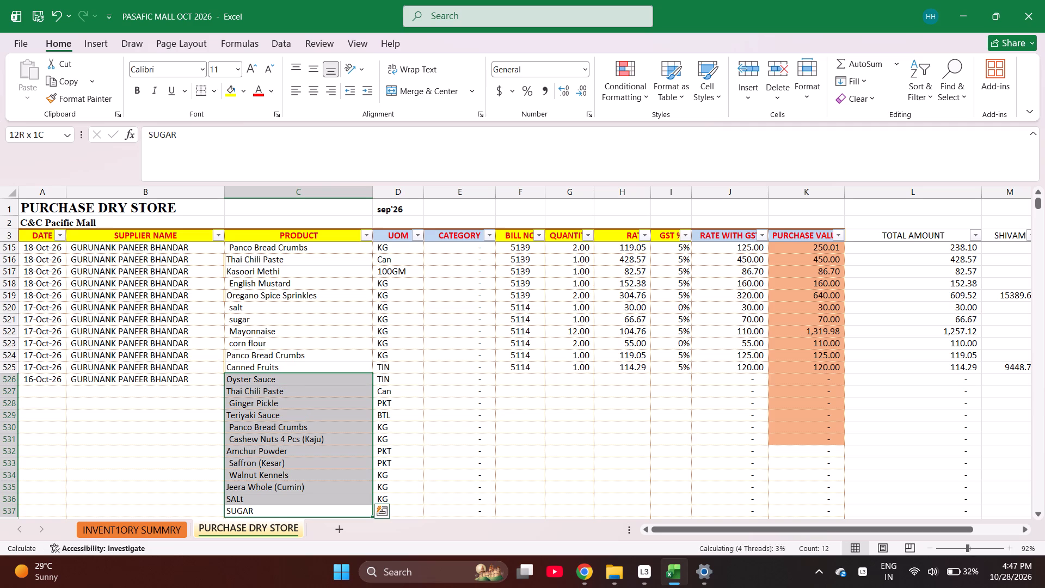
pyautogui.hotkey('ctrl', 'Up')
pyautogui.press('Down')
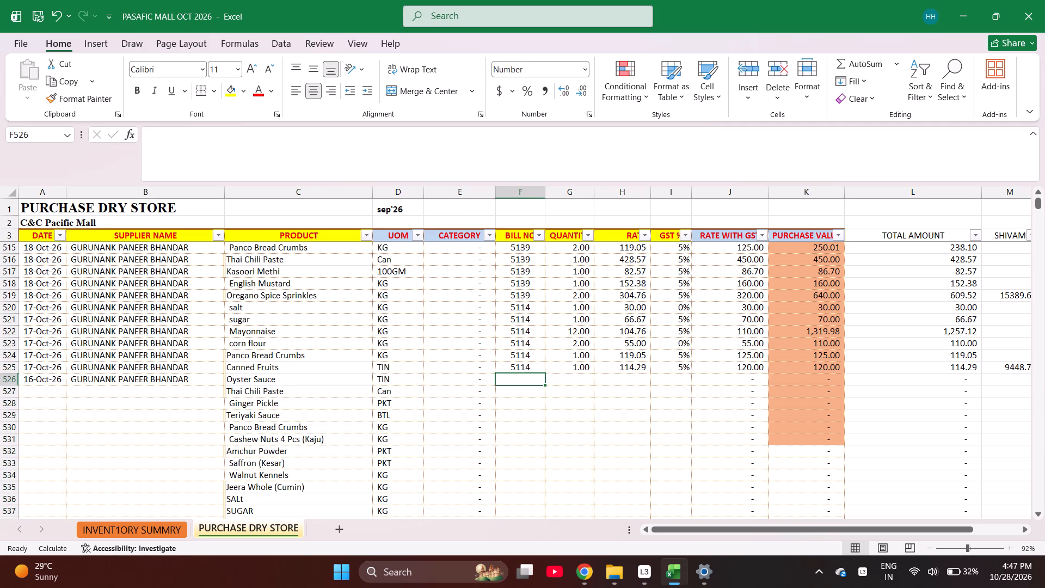
pyautogui.write('5098')
pyautogui.press('Right')
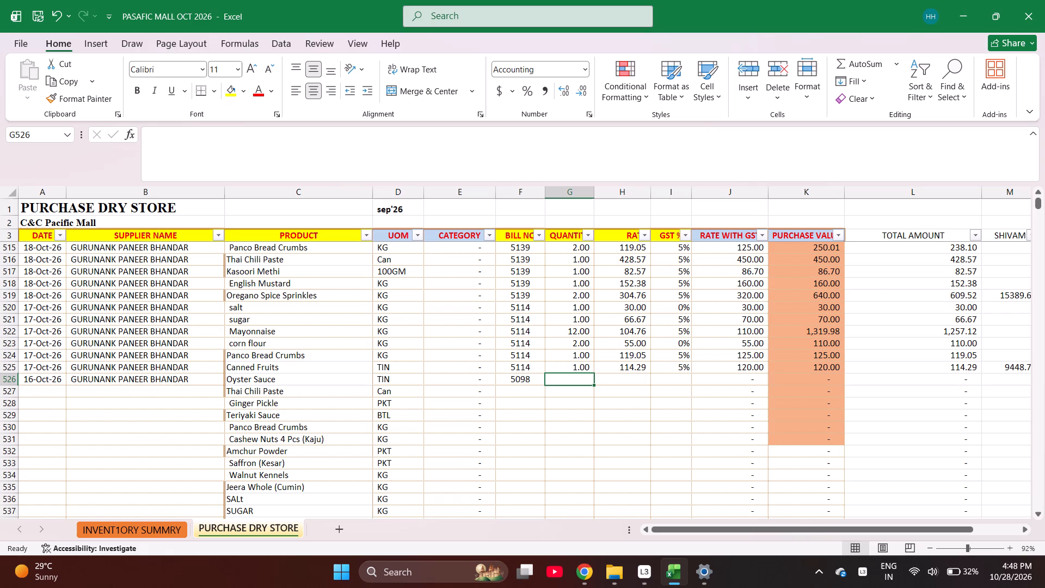
# Enter quantities 1, 1, 1, 1, 2 and 1 in G526:G531, from Oyster Sauce through Cashew Nuts 4 Pcs (Kaju).
pyautogui.press('1')
pyautogui.press('Return')
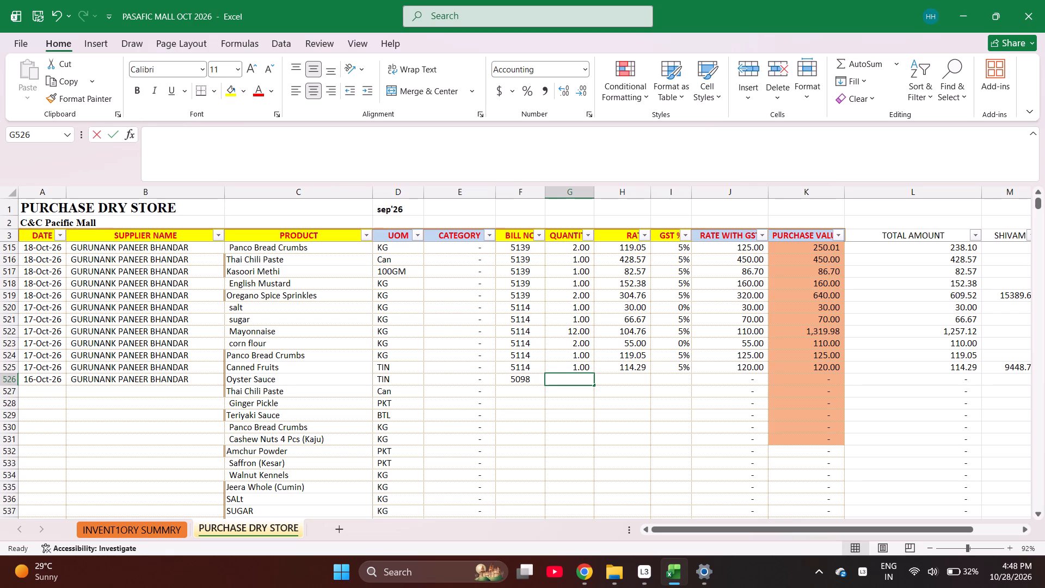
pyautogui.press('1')
pyautogui.press('Return')
pyautogui.press('1')
pyautogui.press('Return')
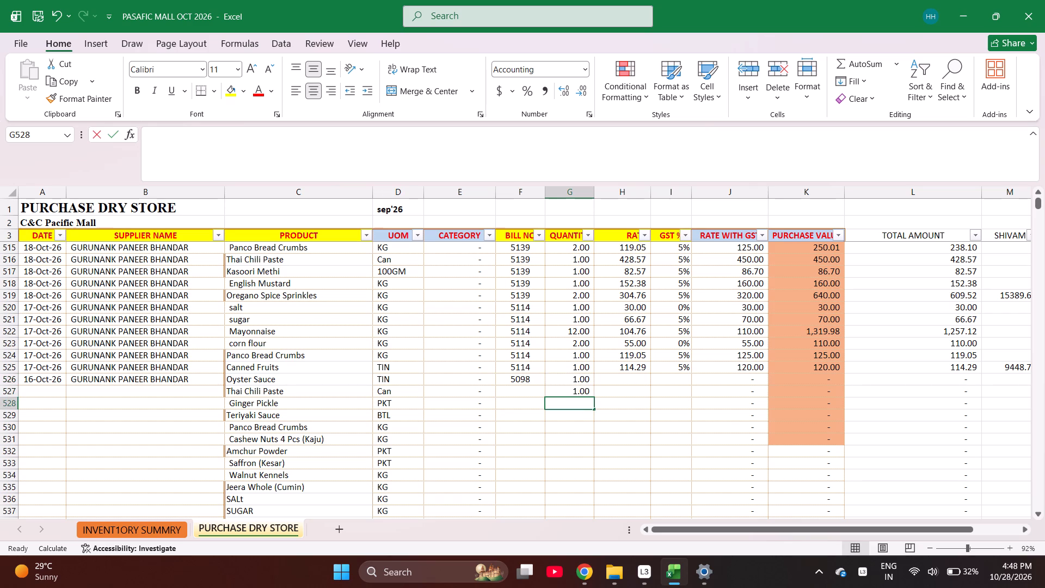
pyautogui.press('1')
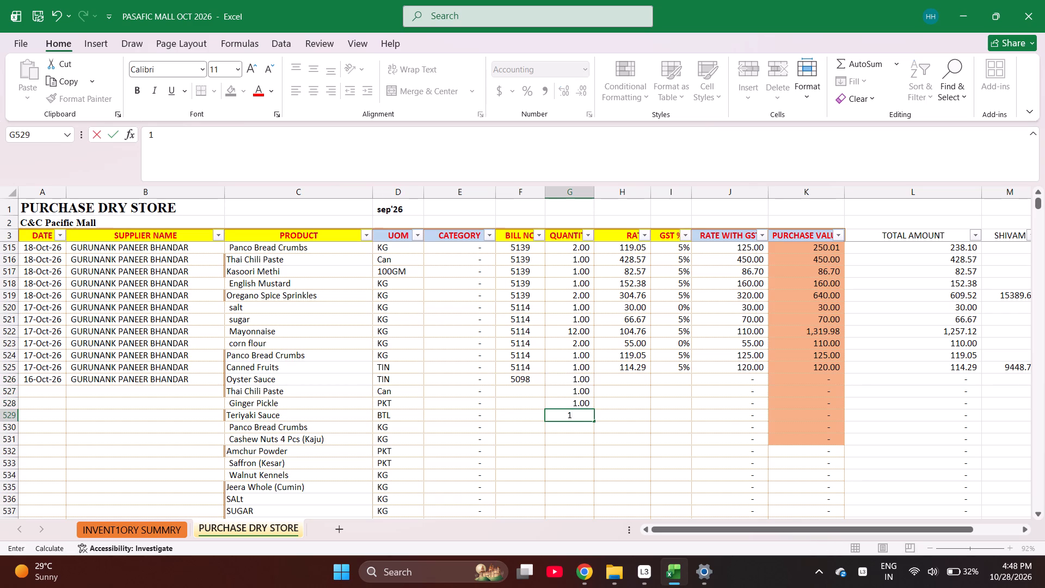
pyautogui.press('Return')
pyautogui.press('2')
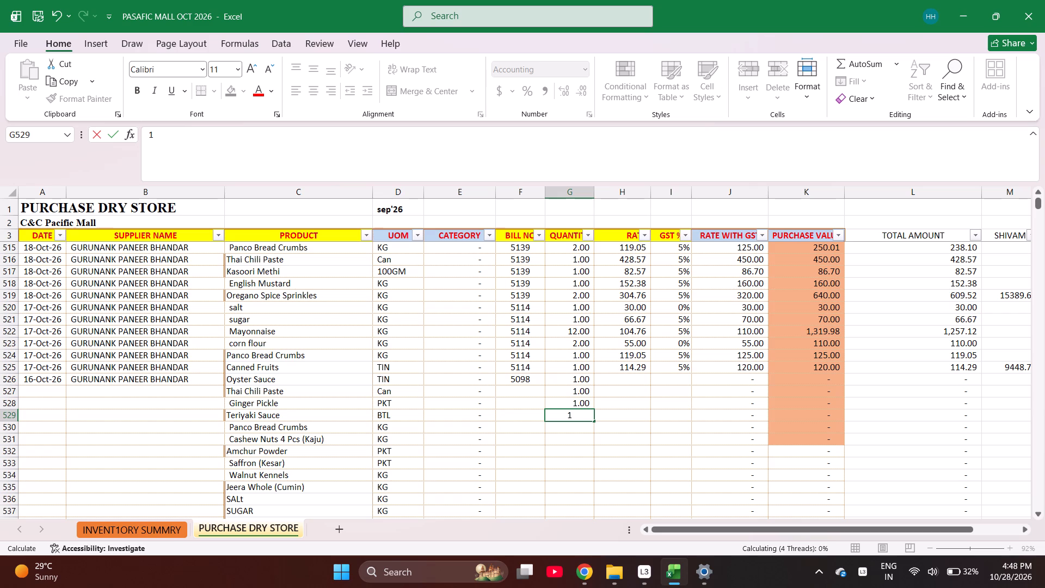
pyautogui.press('Return')
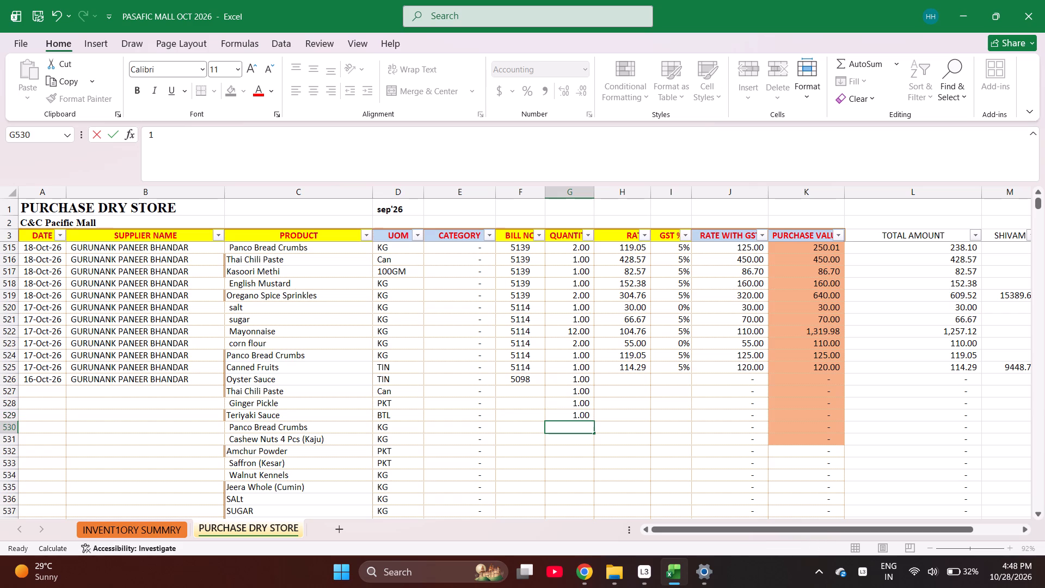
pyautogui.press('1')
pyautogui.press('Return')
# Enter quantities 1, 1, 0.25, 1, 3 and 6 in G532:G537, from Amchur Powder through SUGAR.
pyautogui.press('1')
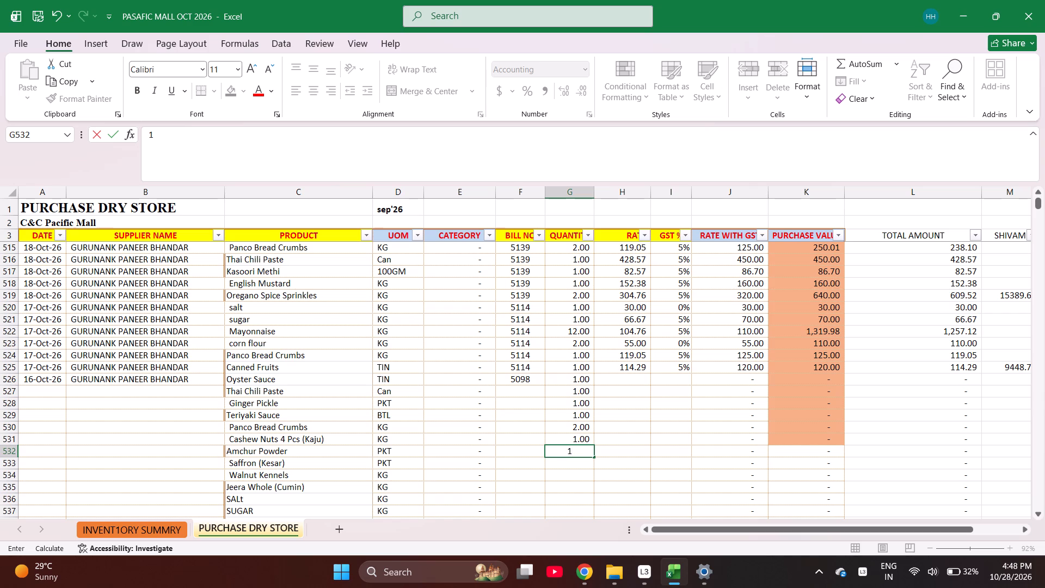
pyautogui.press('Return')
pyautogui.press('1')
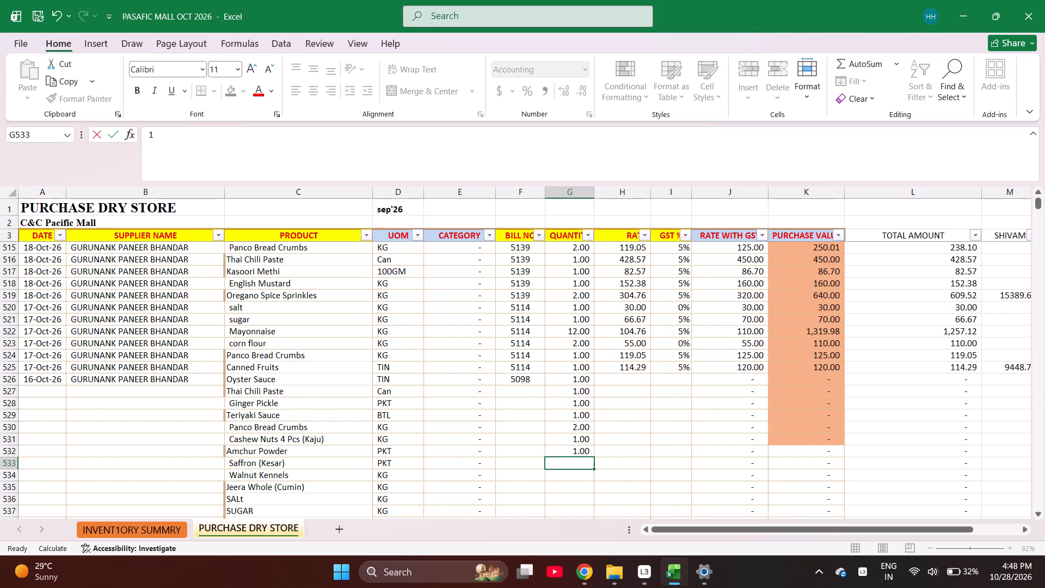
pyautogui.press('Return')
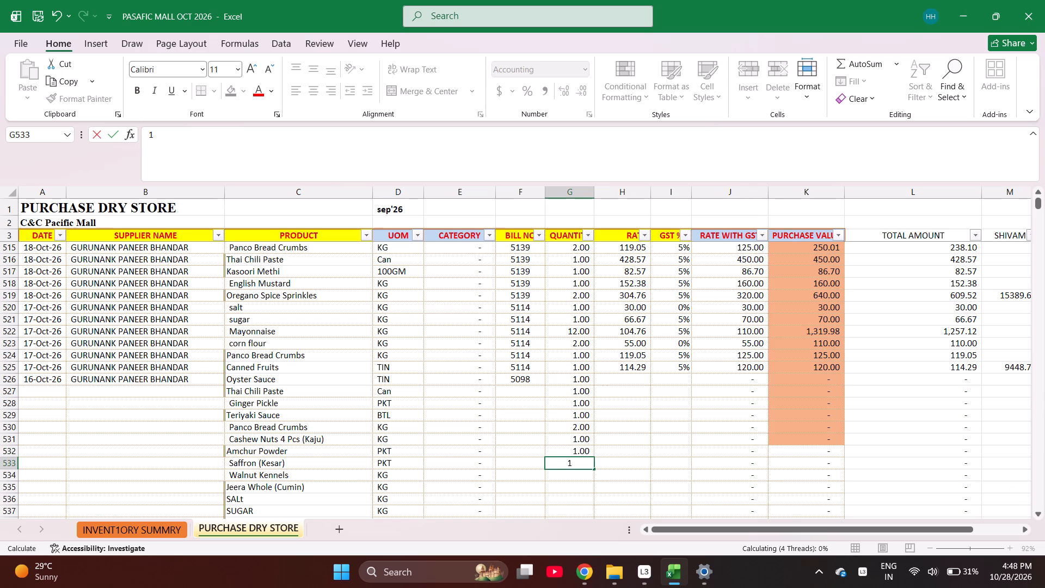
pyautogui.write('0.25')
pyautogui.press('Return')
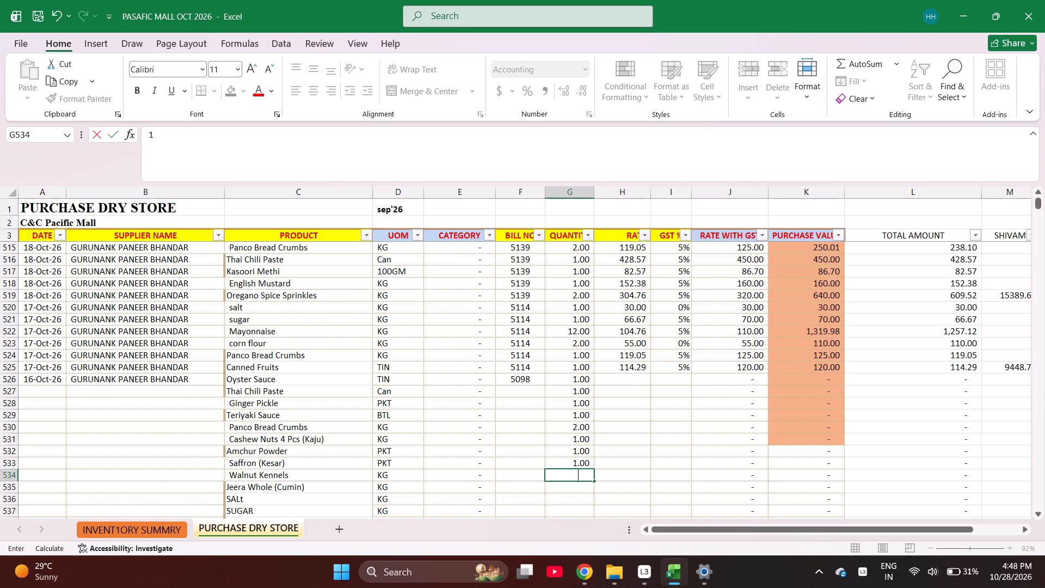
pyautogui.press('Up')
pyautogui.press('Down')
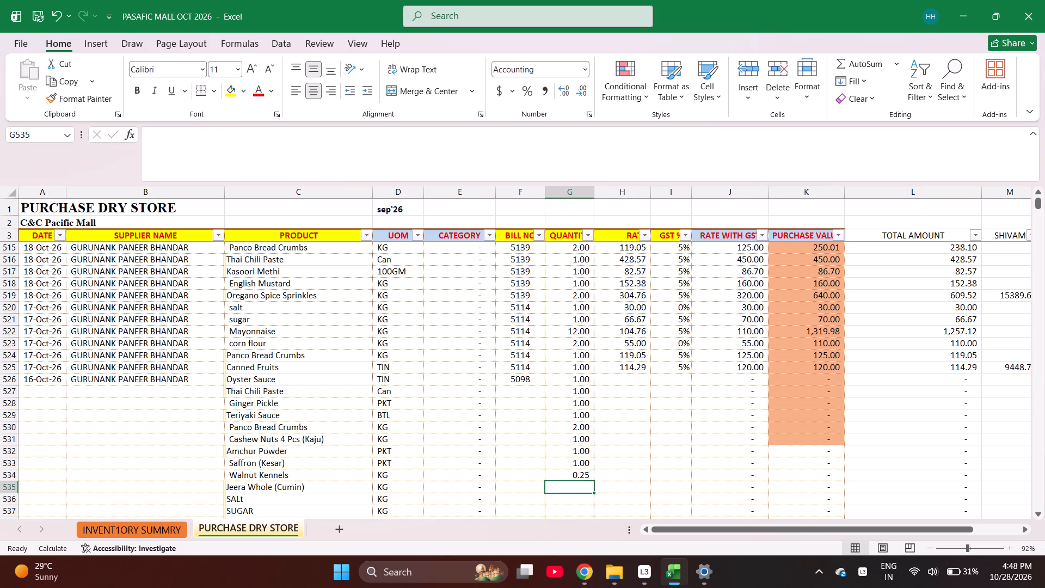
pyautogui.press('1')
pyautogui.press('Return')
pyautogui.press('3')
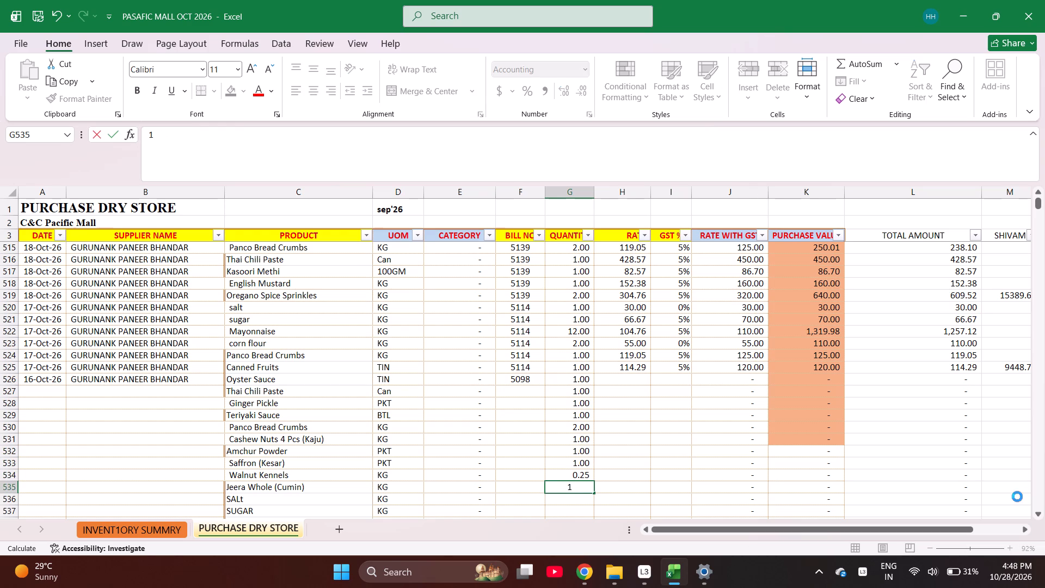
pyautogui.press('Return')
pyautogui.press('6')
pyautogui.press('Return')
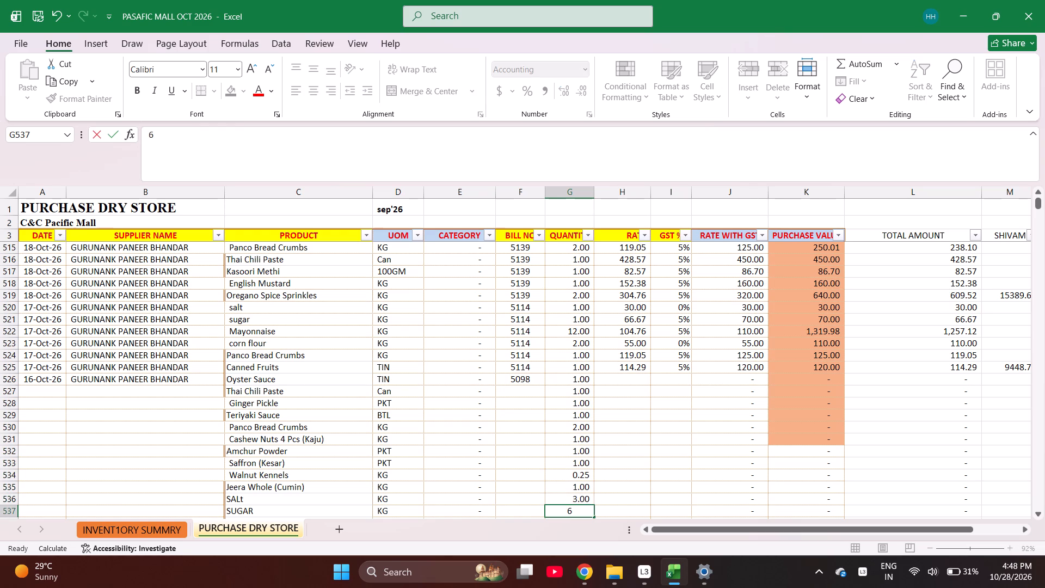
# Go to the Oyster Sauce rate cell H526 to start the bill's rate entries.
pyautogui.press('Right')
pyautogui.hotkey('ctrl', 'Up')
pyautogui.press('Down')
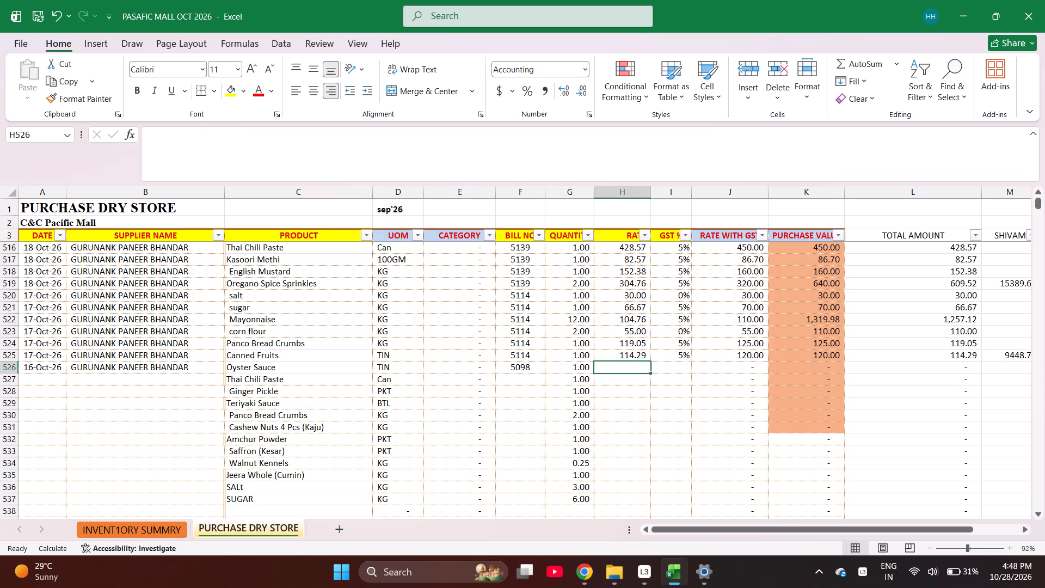
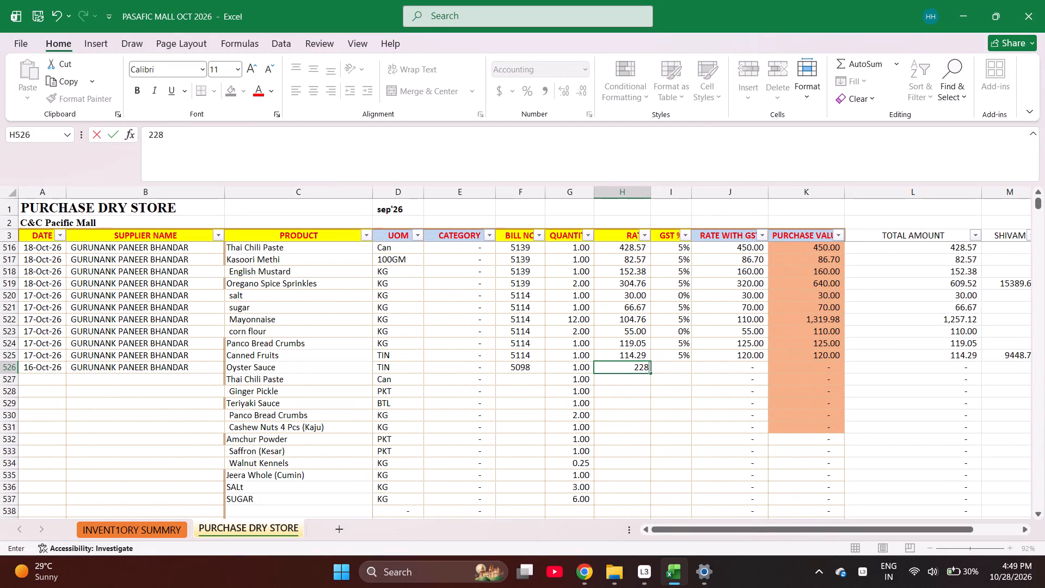
# Enter rates 228.57, 428.57, 619.05, 238.10 and 119.05 in H526:H530, from Oyster Sauce through Panco Bread Crumbs.
pyautogui.write('.57')
pyautogui.press('Return')
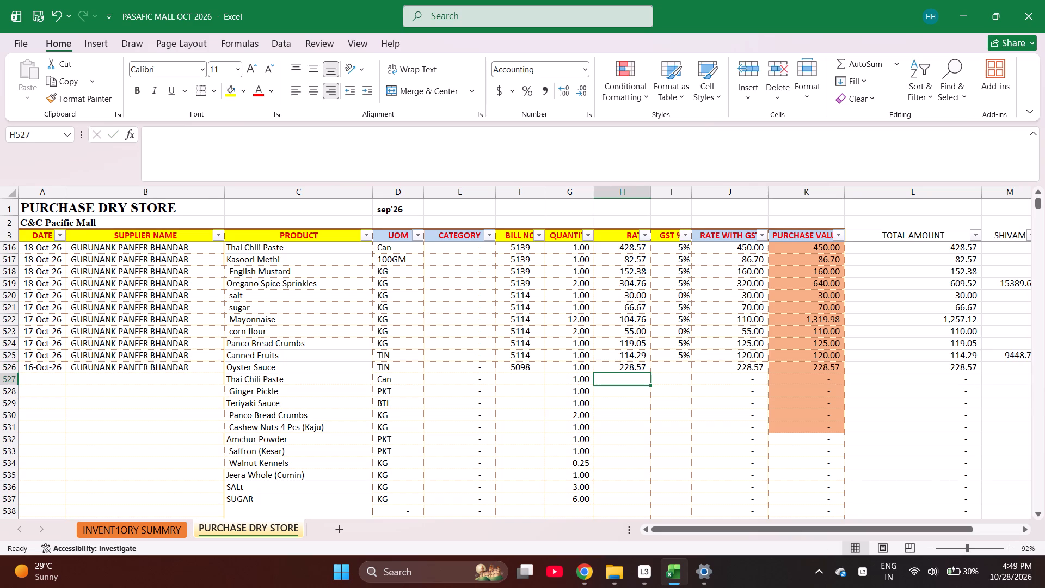
pyautogui.write('428')
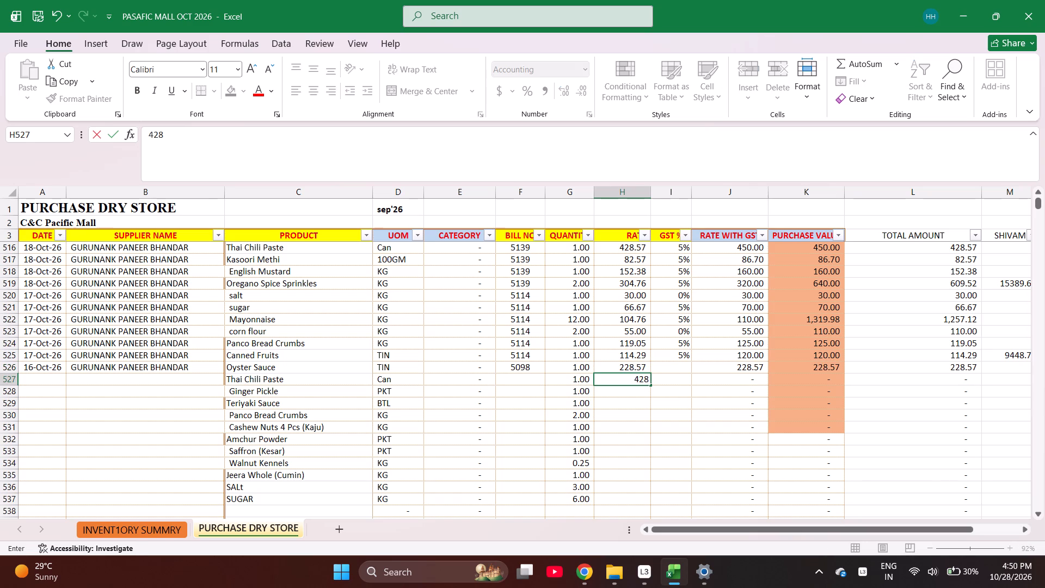
pyautogui.write('.57')
pyautogui.press('Return')
pyautogui.write('619')
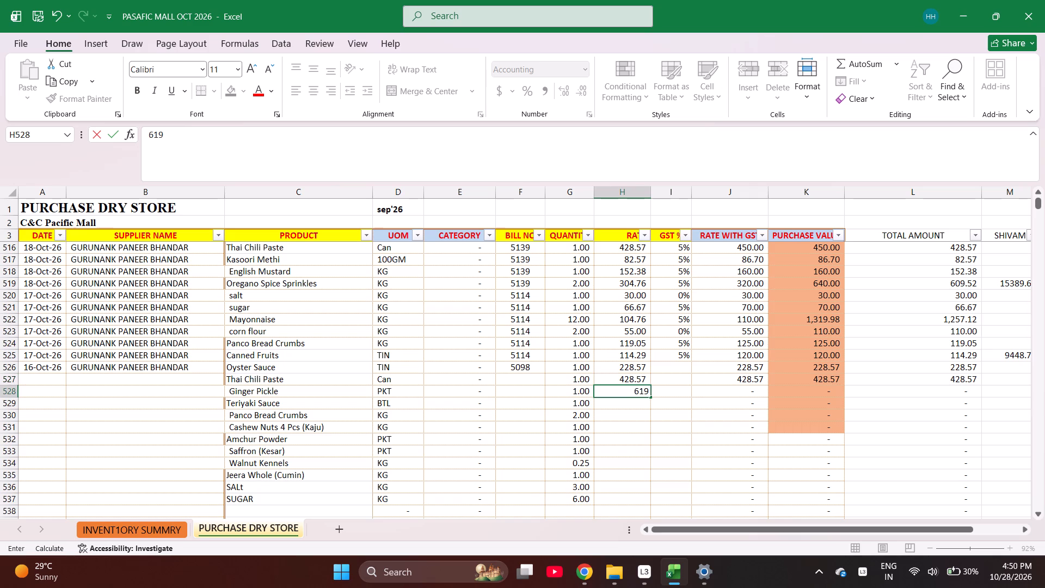
pyautogui.write('.05')
pyautogui.press('Return')
pyautogui.write('238')
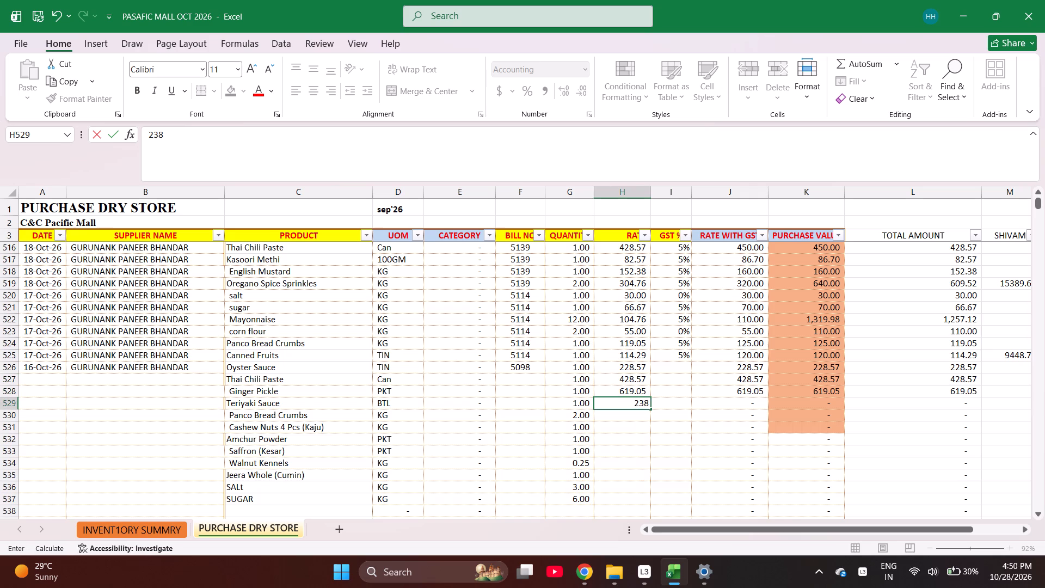
pyautogui.write('.10')
pyautogui.press('Return')
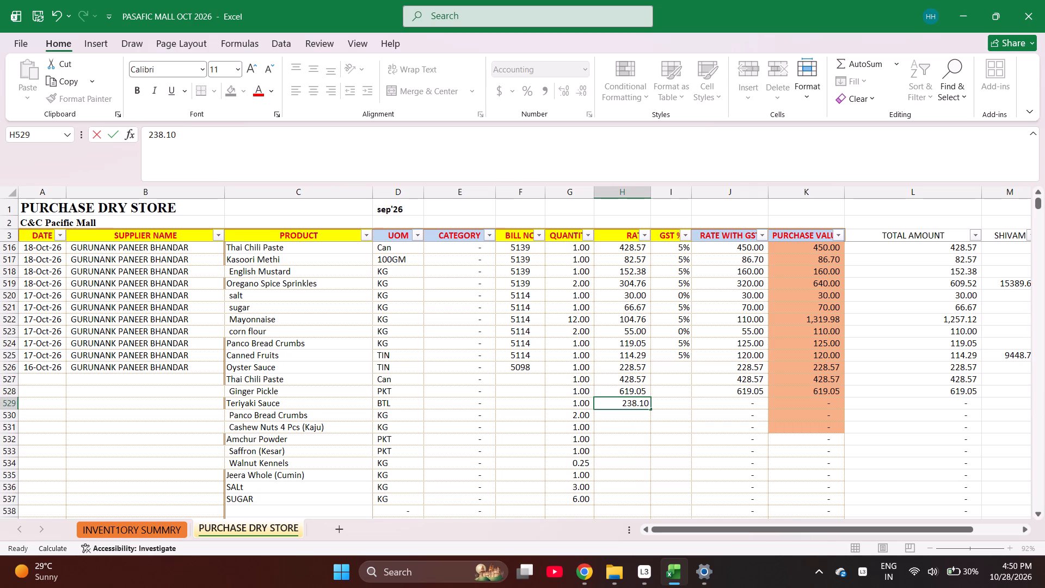
pyautogui.write('119')
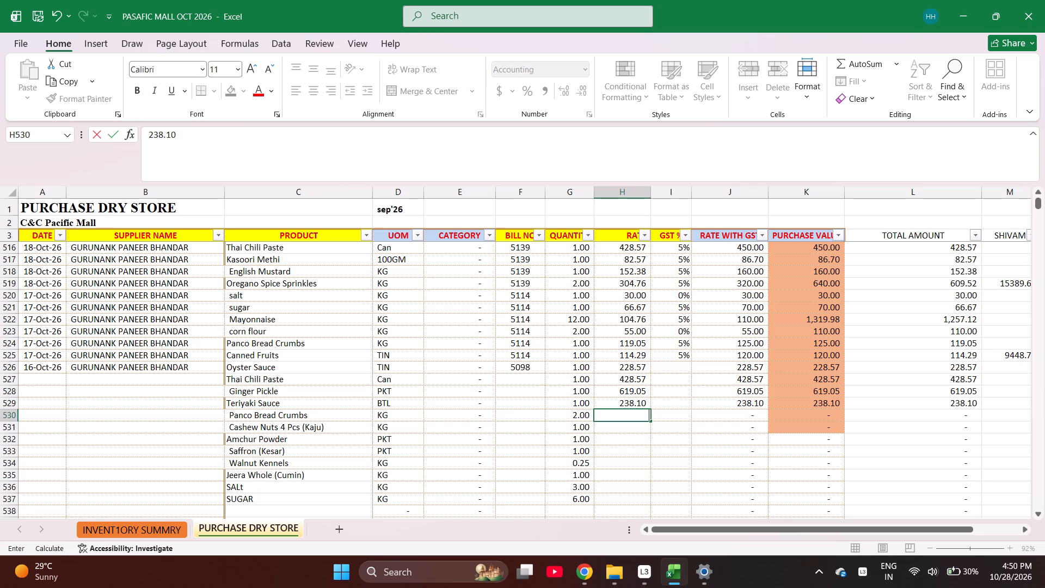
pyautogui.write('.05')
pyautogui.press('Return')
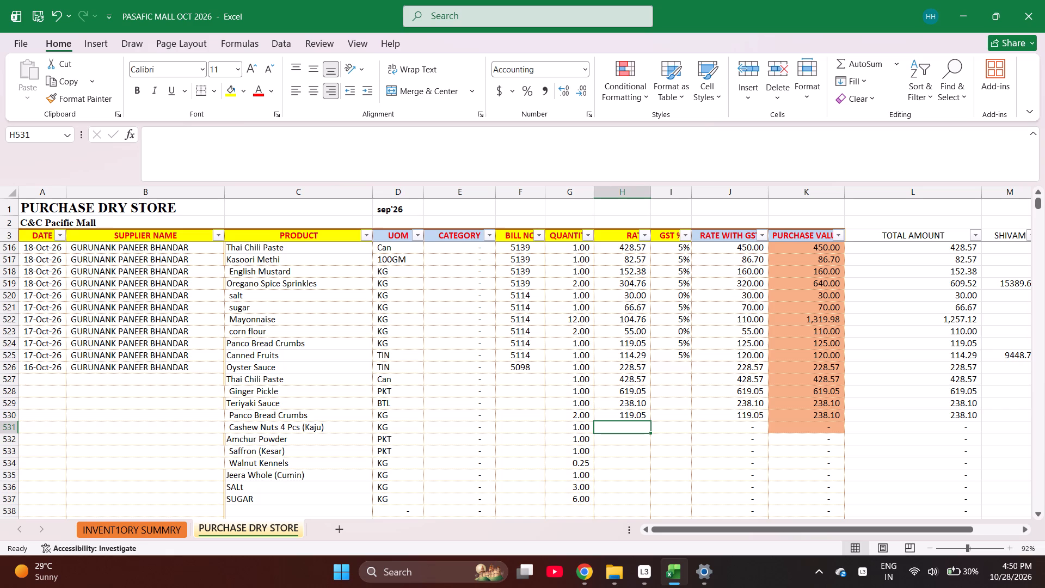
# Enter rates 761.90 for Cashew Nuts 4 Pcs (Kaju) in H531 and 77.14 for Amchur Powder in H532.
pyautogui.write('761')
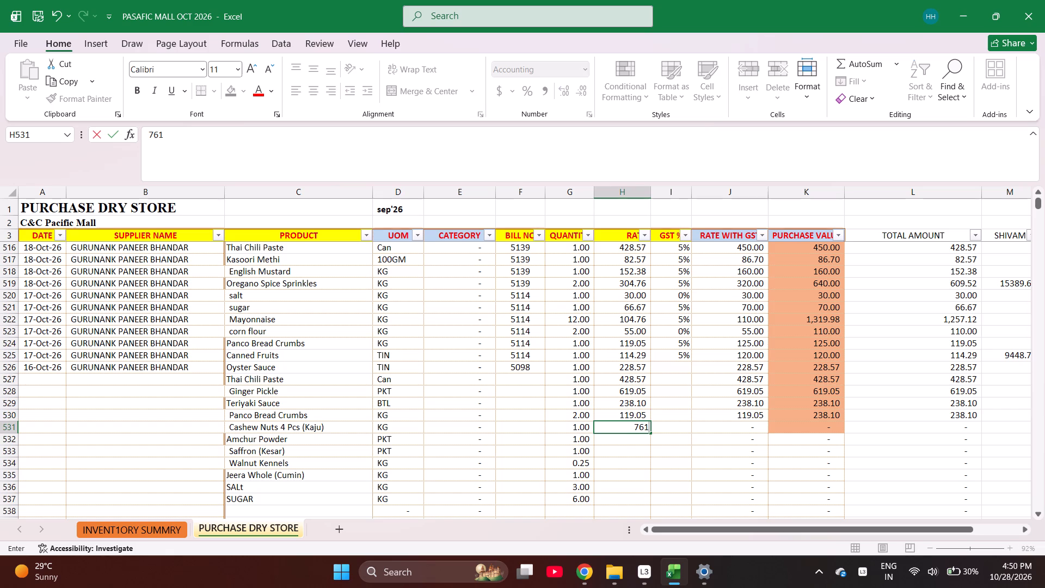
pyautogui.press('Return')
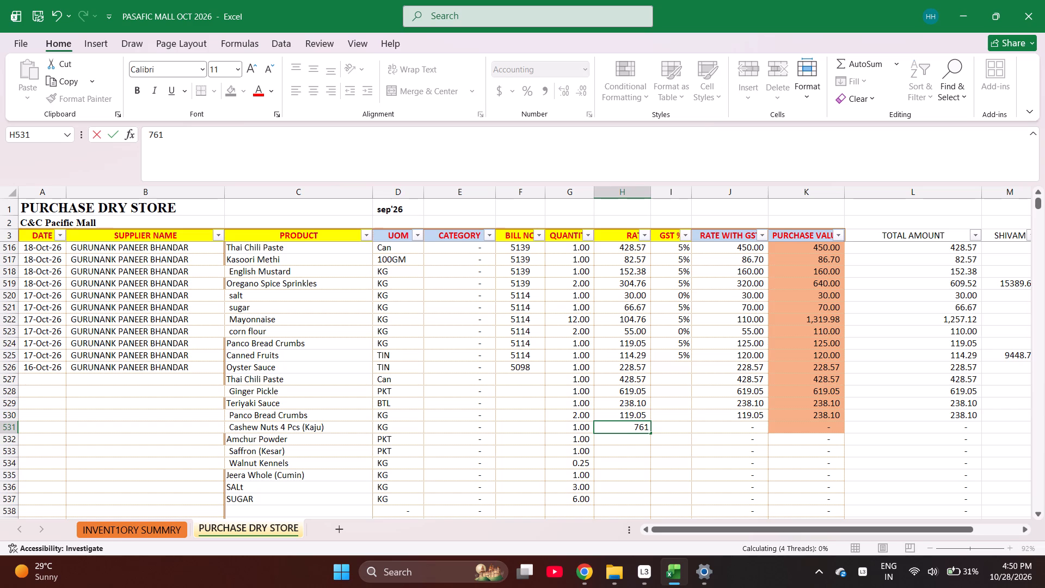
pyautogui.press('Up')
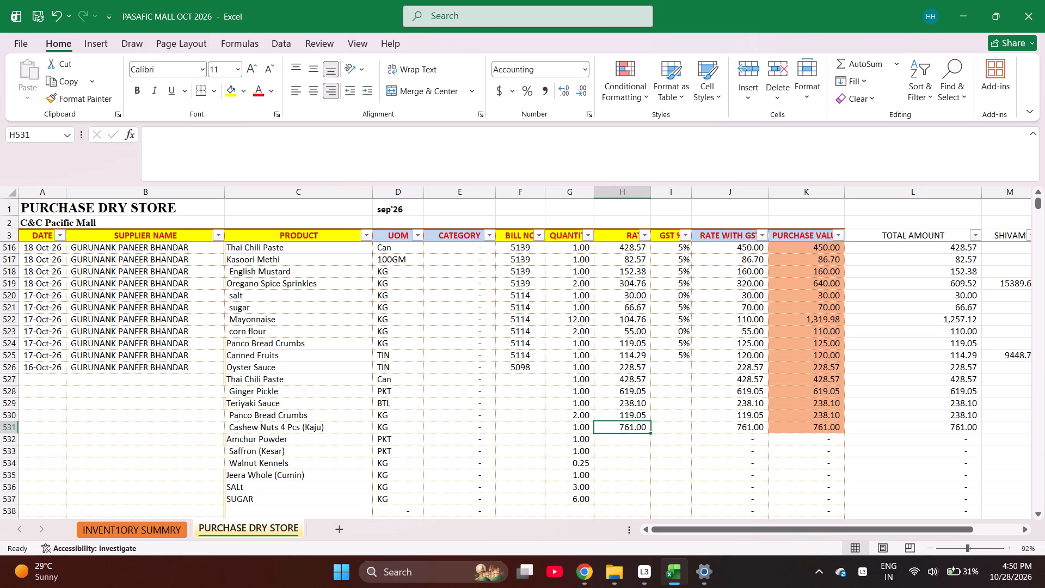
pyautogui.write('761.90')
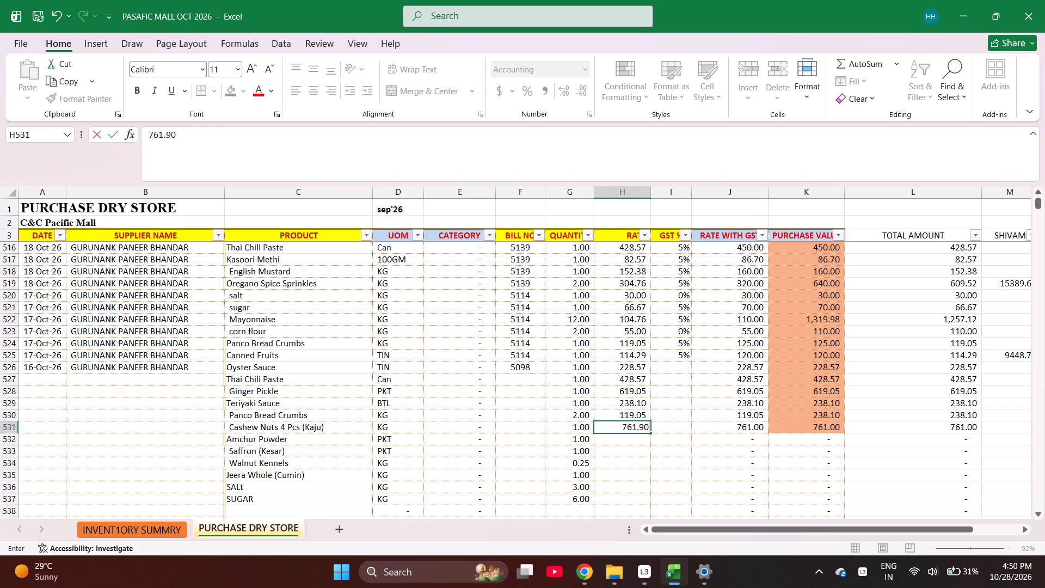
pyautogui.press('Return')
pyautogui.write('85.71')
pyautogui.press('Return')
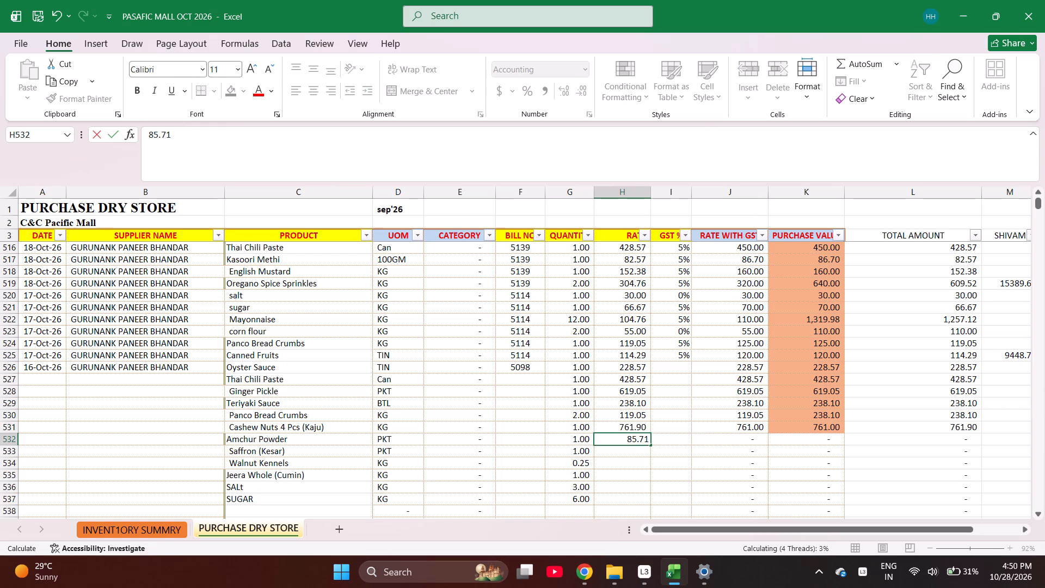
pyautogui.press('Up')
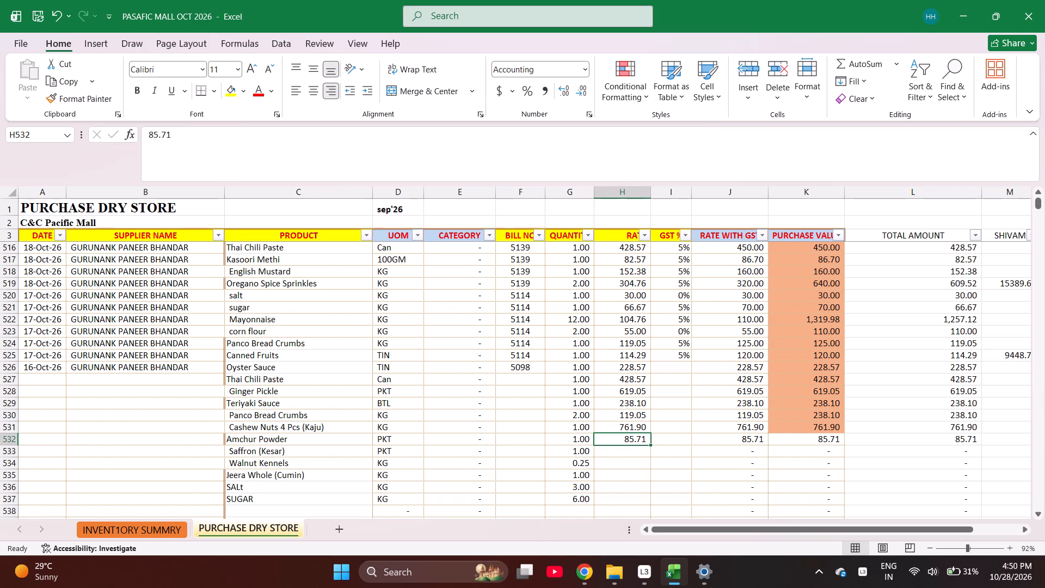
pyautogui.write('77')
pyautogui.write('.14')
pyautogui.press('Return')
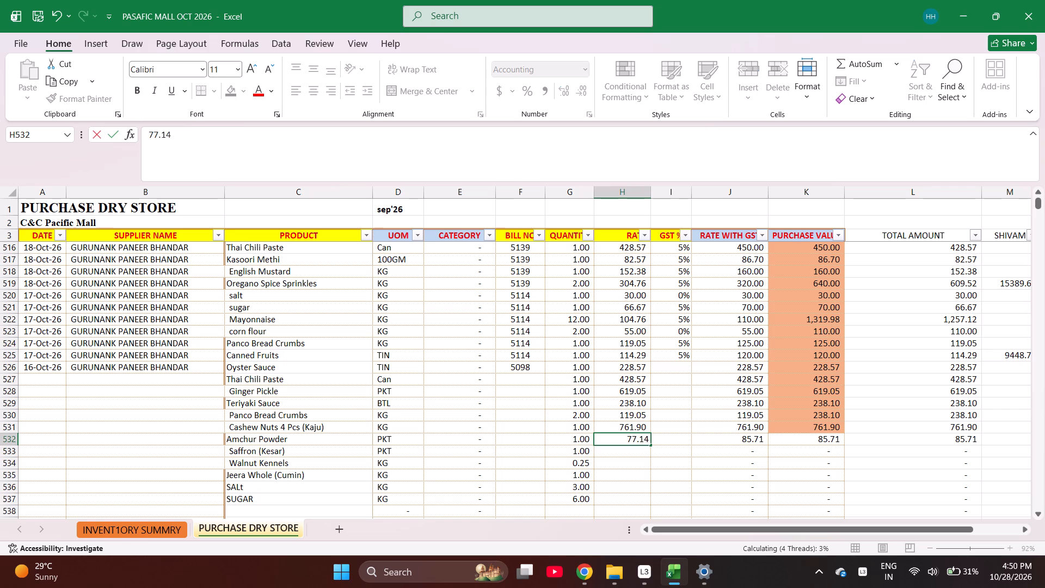
# Enter rates 323.81, 1142.86, 333.33, 30 and 61.90 in H533:H537, from Saffron (Kesar) through SUGAR.
pyautogui.write('323')
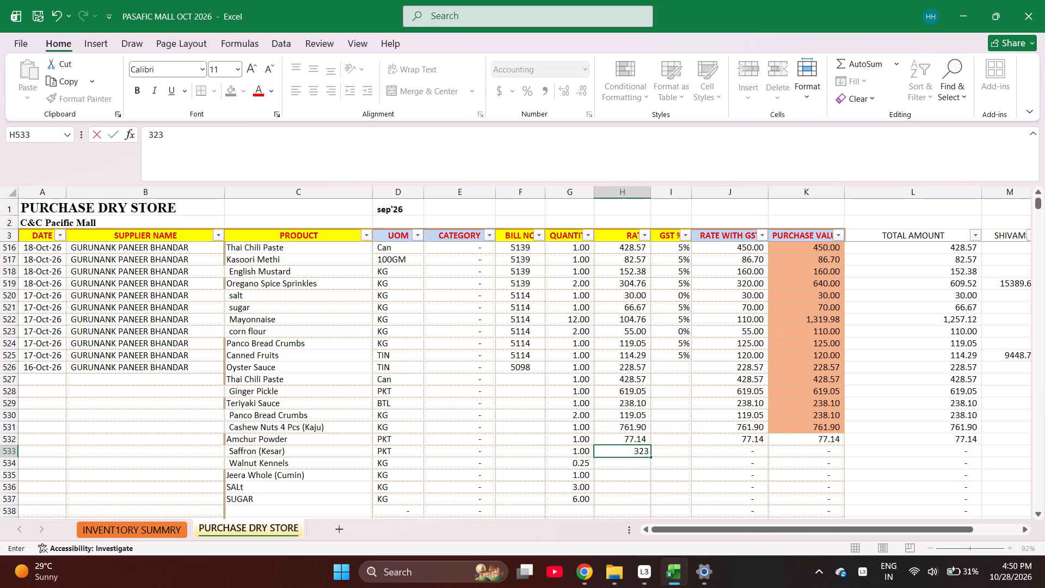
pyautogui.press('Return')
pyautogui.press('Up')
pyautogui.write('323.81')
pyautogui.press('Return')
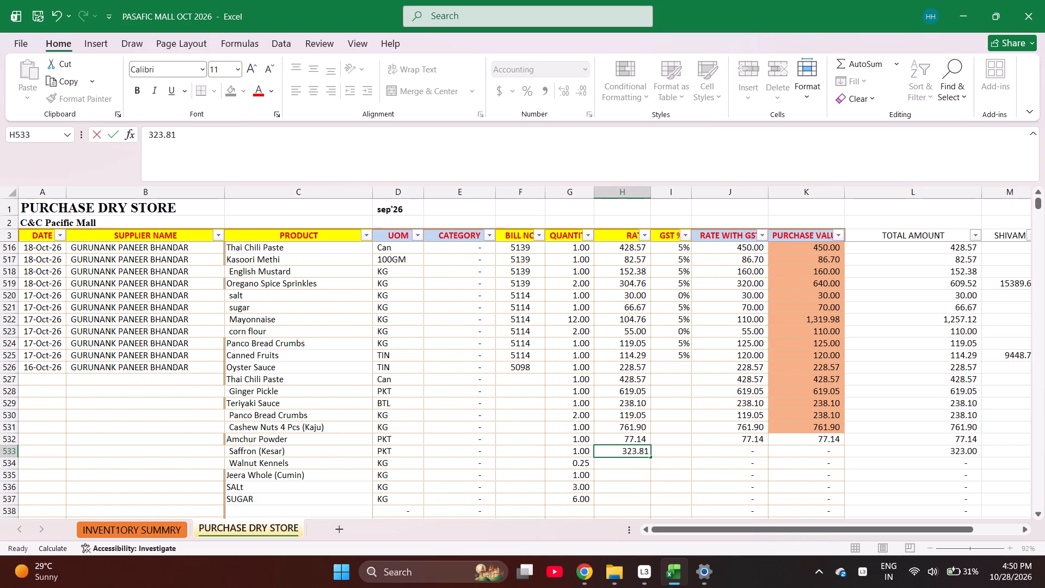
pyautogui.write('1142')
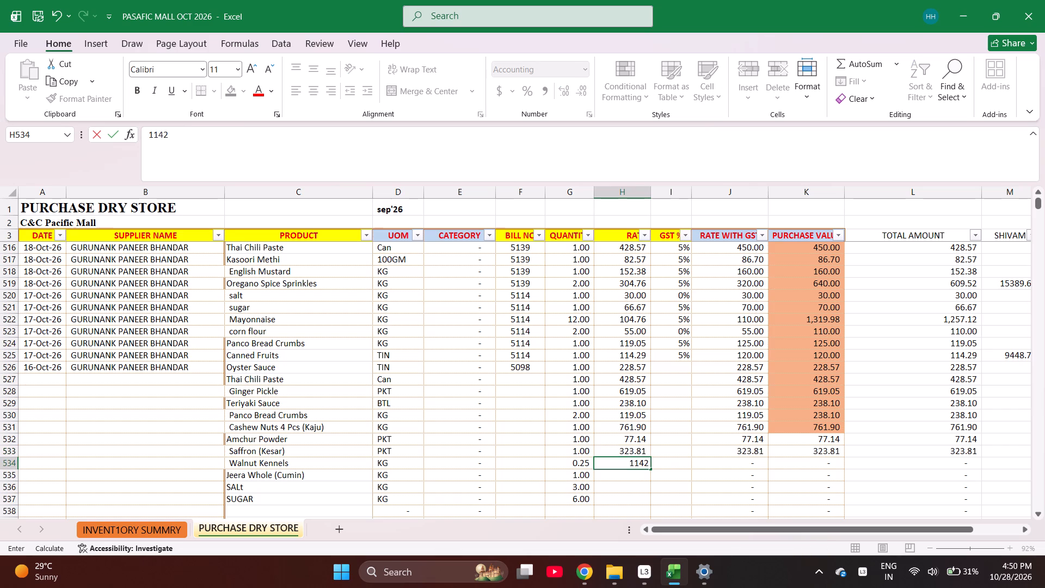
pyautogui.press('.')
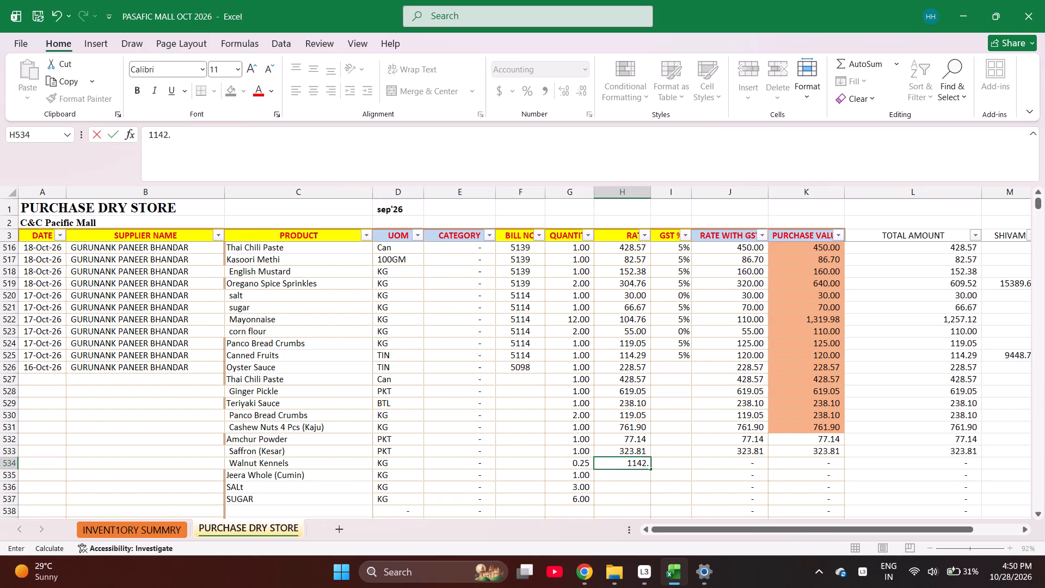
pyautogui.write('86')
pyautogui.press('Return')
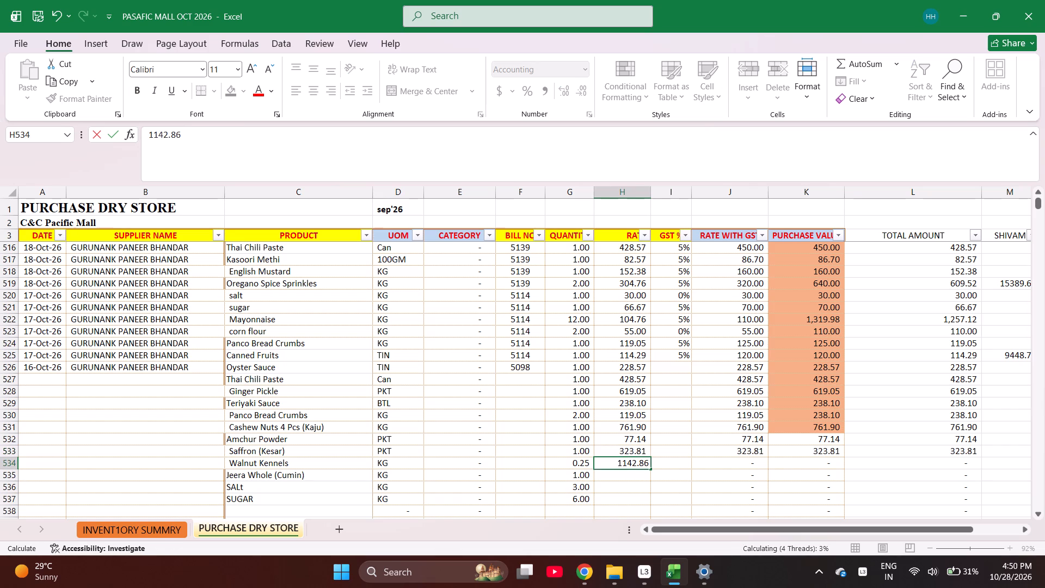
pyautogui.write('333')
pyautogui.write('.33')
pyautogui.press('Return')
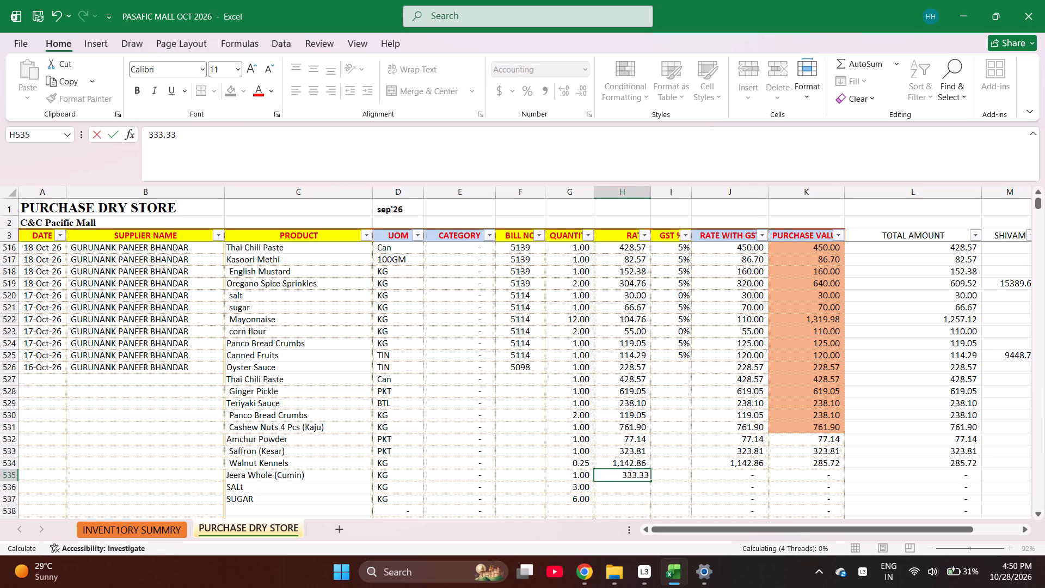
pyautogui.write('30')
pyautogui.press('Return')
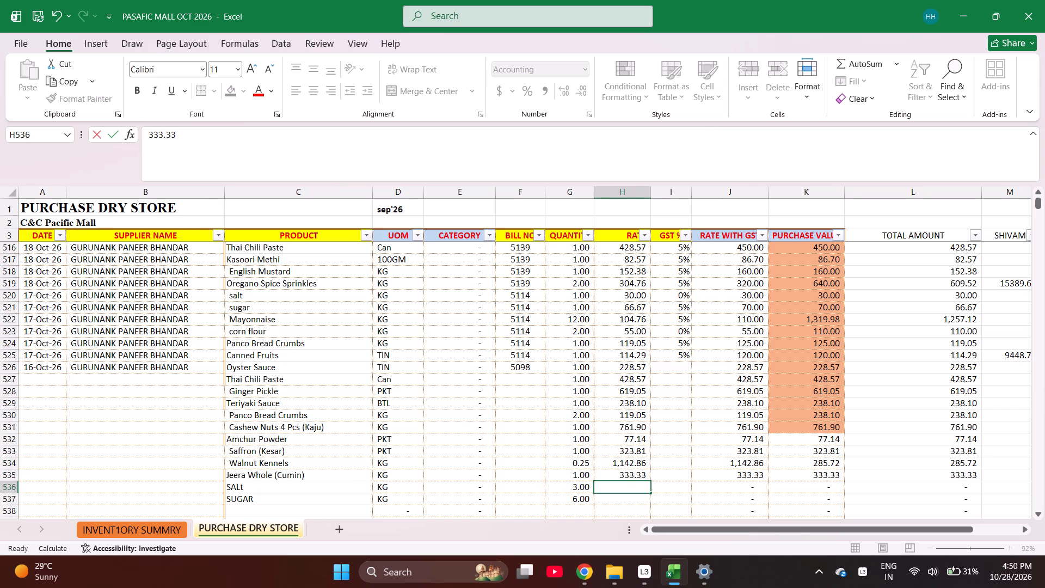
pyautogui.write('61.90')
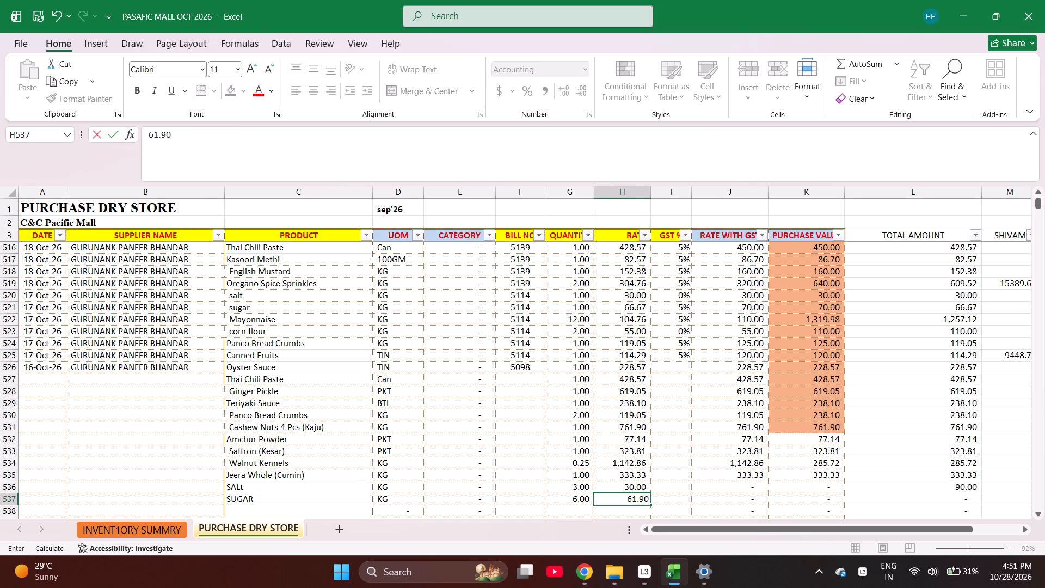
pyautogui.press('Right')
# Fill the 5% GST from the Canned Fruits row I525 down through the SUGAR row I537.
pyautogui.hotkey('ctrl', 'Up')
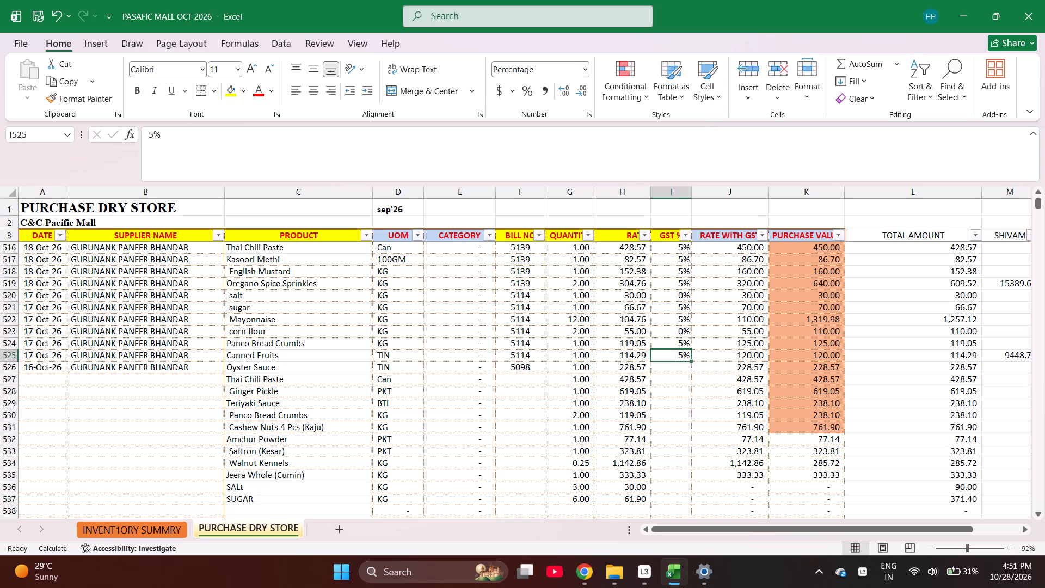
pyautogui.press('Down')
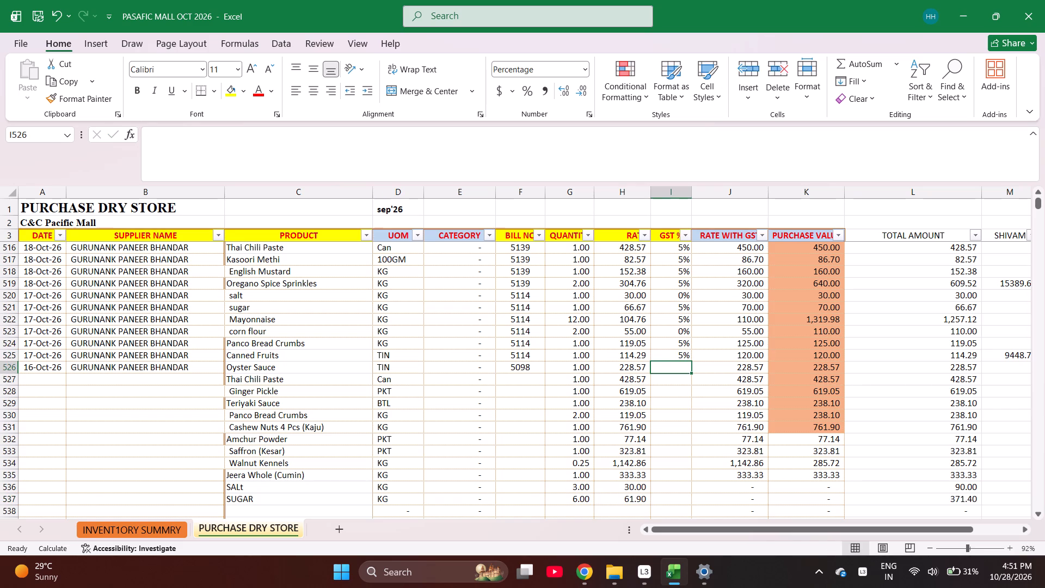
pyautogui.press('Up')
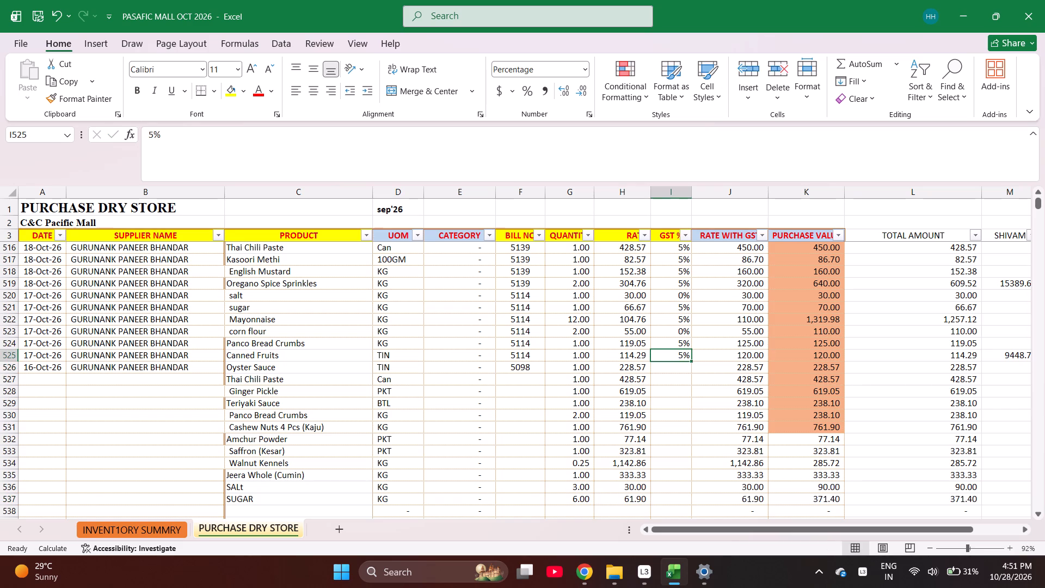
pyautogui.hotkey('shift', 'Down')
pyautogui.hotkey('shift', 'Down')
pyautogui.hotkey('shift', 'Down')
pyautogui.hotkey('shift', 'Down')
pyautogui.hotkey('shift', 'Down')
pyautogui.hotkey('shift', 'Down')
pyautogui.hotkey('shift', 'Down')
pyautogui.hotkey('shift', 'Down')
pyautogui.hotkey('shift', 'Down')
pyautogui.hotkey('shift', 'Down')
pyautogui.hotkey('shift', 'Down')
pyautogui.hotkey('shift', 'Down')
pyautogui.hotkey('shift', 'Down')
pyautogui.hotkey('shift', 'Down')
pyautogui.hotkey('shift', 'Down')
pyautogui.hotkey('shift', 'Down')
pyautogui.hotkey('shift', 'Down')
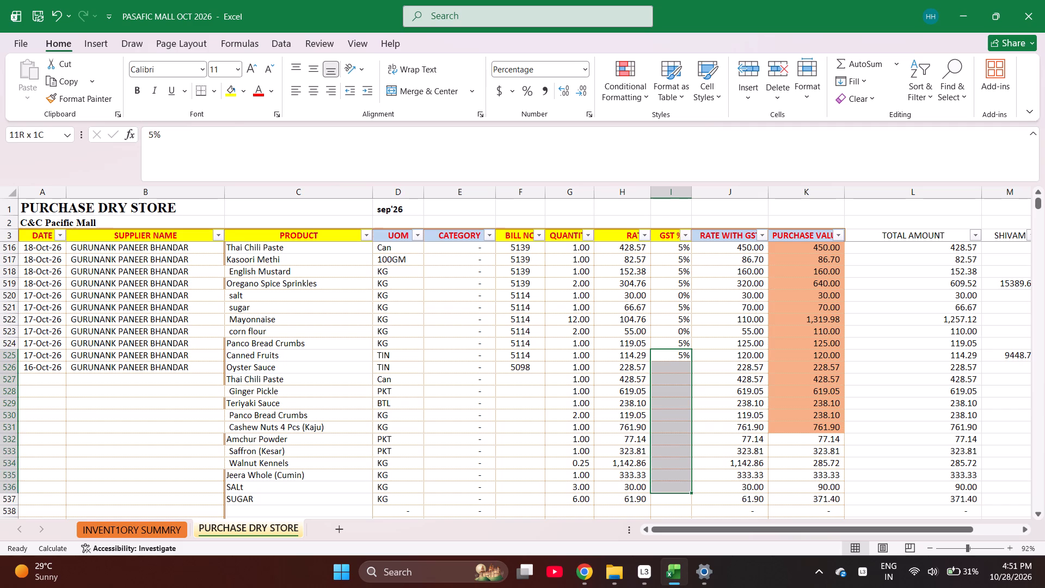
pyautogui.hotkey('shift', 'Down')
pyautogui.hotkey('ctrl', 'd')
# Set the GST of the SALt row in I536 to 0%.
pyautogui.hotkey('ctrl', 'Down')
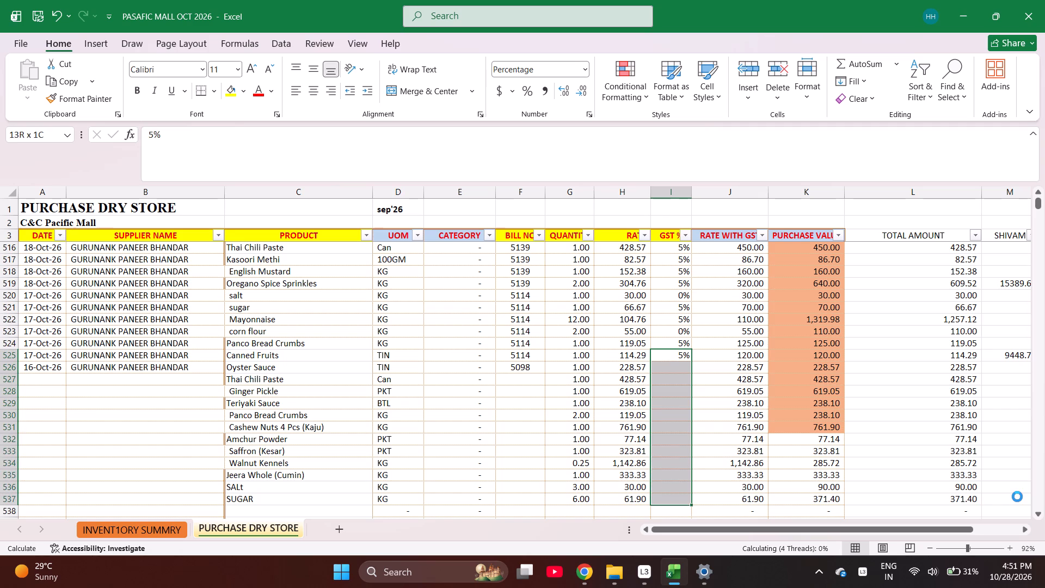
pyautogui.press('Up')
pyautogui.press('0')
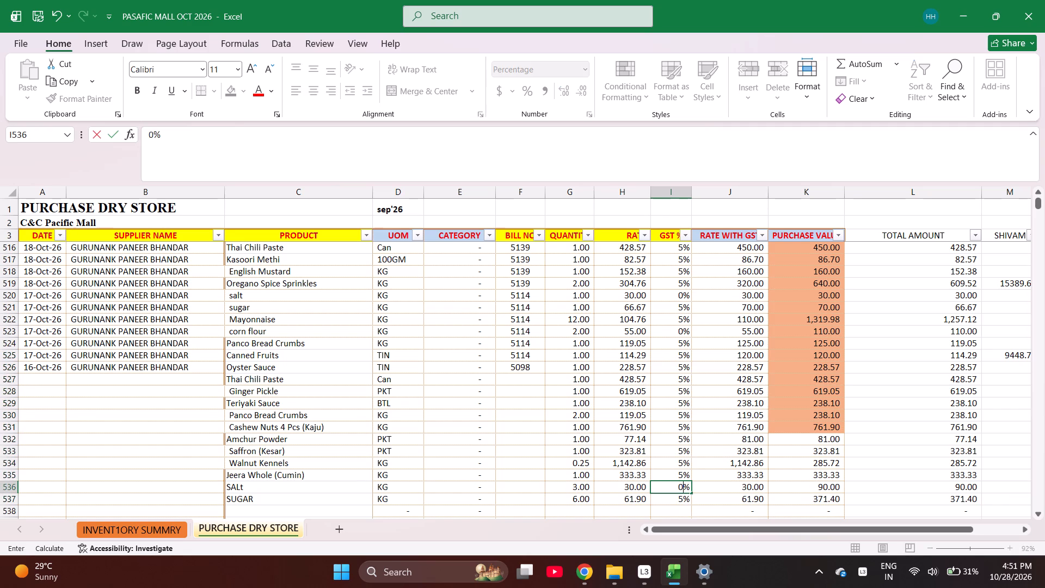
pyautogui.press('Left')
# Fill the date 16-Oct-26 and supplier GURUNANK PANEER BHANDAR from row 526 down through the SUGAR row 537.
pyautogui.press('Left')
pyautogui.press('Left')
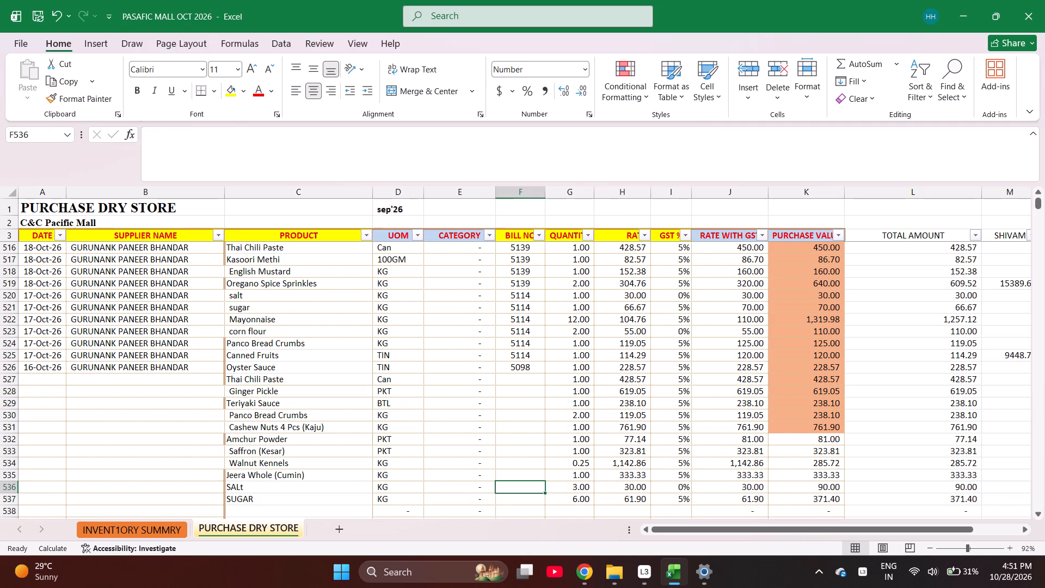
pyautogui.hotkey('ctrl', 'Left')
pyautogui.hotkey('ctrl', 'Left')
pyautogui.hotkey('ctrl', 'Left')
pyautogui.hotkey('ctrl', 'Left')
pyautogui.hotkey('ctrl', 'Left')
pyautogui.hotkey('ctrl', 'Left')
pyautogui.hotkey('ctrl', 'Left')
pyautogui.hotkey('ctrl', 'Left')
pyautogui.hotkey('ctrl', 'Left')
pyautogui.hotkey('ctrl', 'Left')
pyautogui.hotkey('ctrl', 'Left')
pyautogui.hotkey('ctrl', 'Left')
pyautogui.hotkey('ctrl', 'Left')
pyautogui.hotkey('ctrl', 'Up')
pyautogui.hotkey('shift', 'Right')
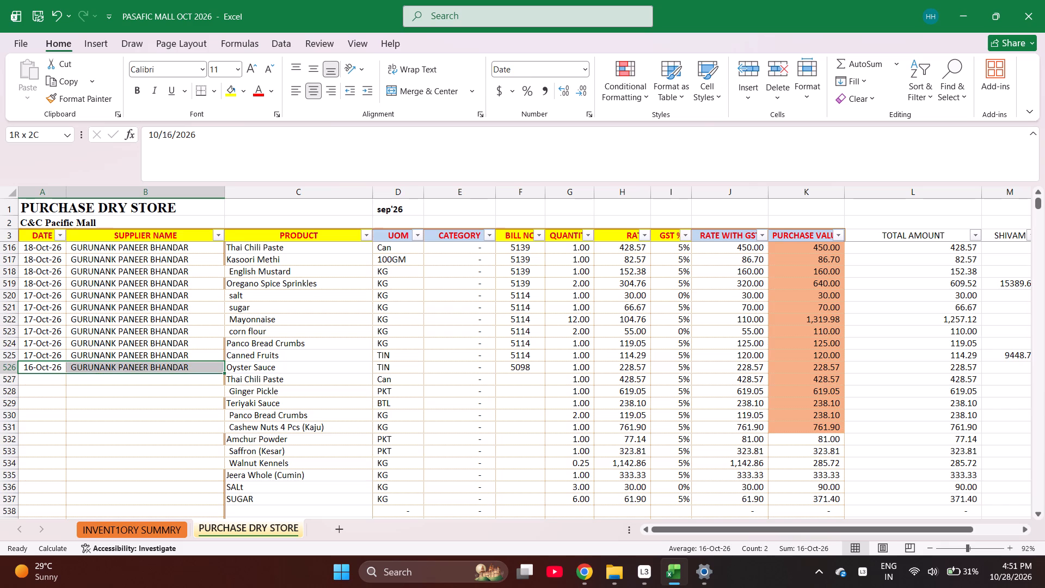
pyautogui.hotkey('shift', 'Down')
pyautogui.hotkey('shift', 'Down')
pyautogui.hotkey('shift', 'Down')
pyautogui.hotkey('shift', 'Down')
pyautogui.hotkey('shift', 'Down')
pyautogui.hotkey('shift', 'Down')
pyautogui.hotkey('shift', 'Down')
pyautogui.hotkey('shift', 'Down')
pyautogui.hotkey('shift', 'Down')
pyautogui.hotkey('shift', 'Down')
pyautogui.hotkey('shift', 'Down')
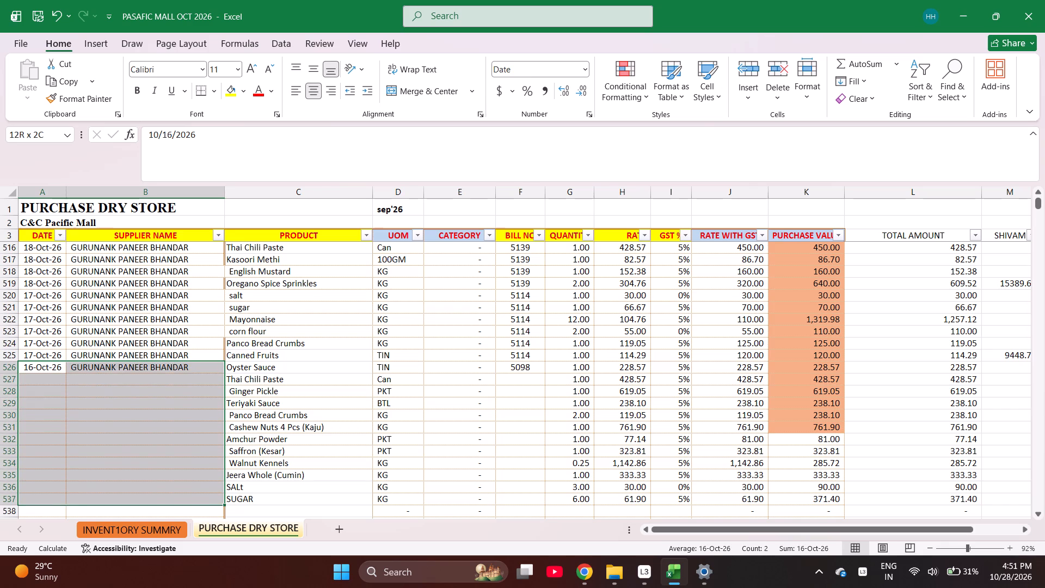
pyautogui.hotkey('ctrl', 'd')
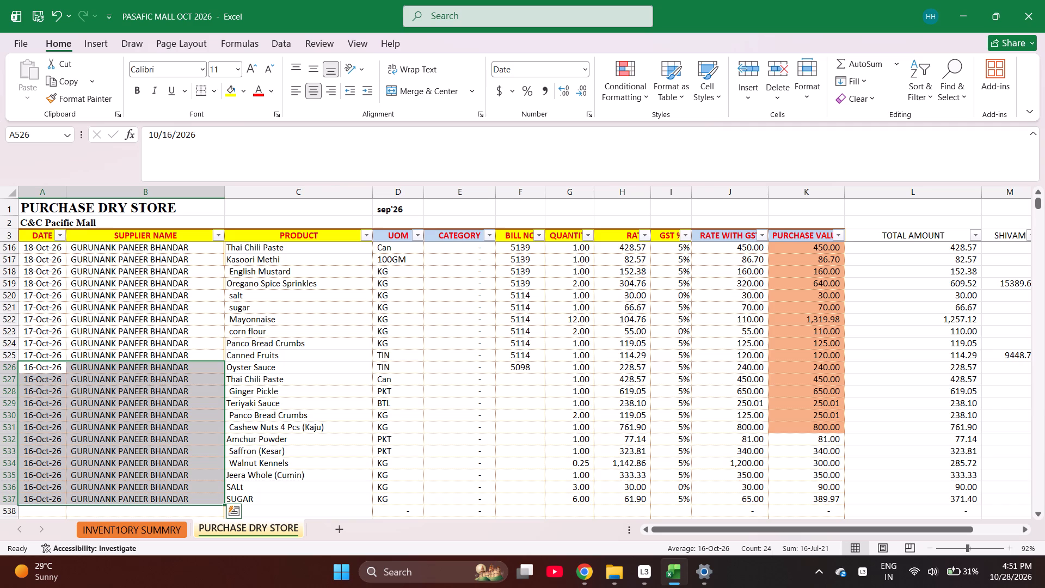
# Check the sum of the TOTAL AMOUNT cells L526:L537 and enter 3995.69 in N537 beside the SUGAR row.
pyautogui.press('Right')
pyautogui.press('Right')
pyautogui.press('Right')
pyautogui.press('Right')
pyautogui.press('Right')
pyautogui.press('Right')
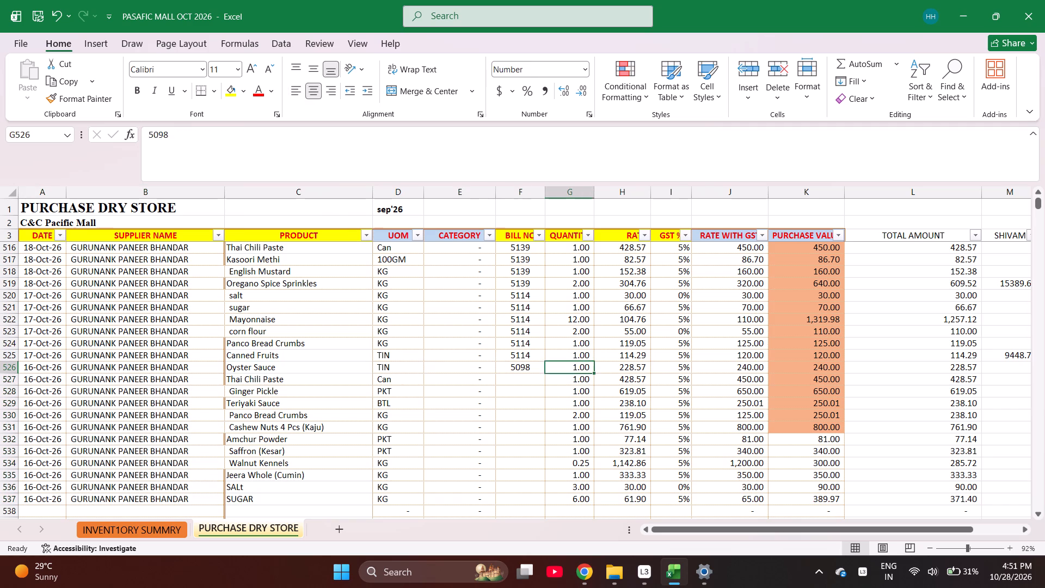
pyautogui.press('Right')
pyautogui.press('Right')
pyautogui.press('Right')
pyautogui.press('Right')
pyautogui.press('Right')
pyautogui.press('Right')
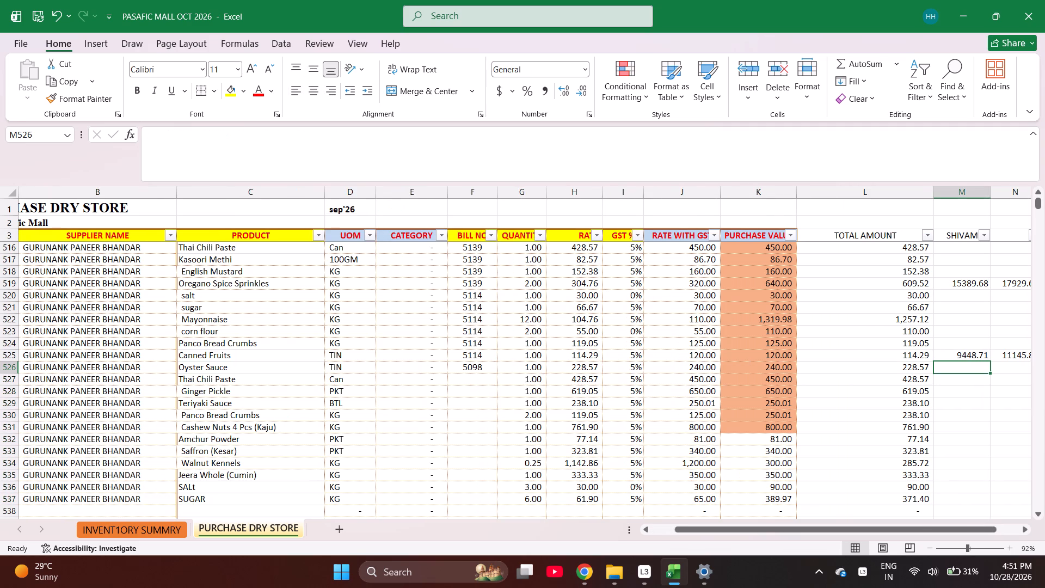
pyautogui.press('Left')
pyautogui.hotkey('shift', 'Down')
pyautogui.hotkey('shift', 'Down')
pyautogui.hotkey('shift', 'Down')
pyautogui.hotkey('shift', 'Down')
pyautogui.hotkey('shift', 'Down')
pyautogui.hotkey('shift', 'Down')
pyautogui.hotkey('shift', 'Down')
pyautogui.hotkey('shift', 'Down')
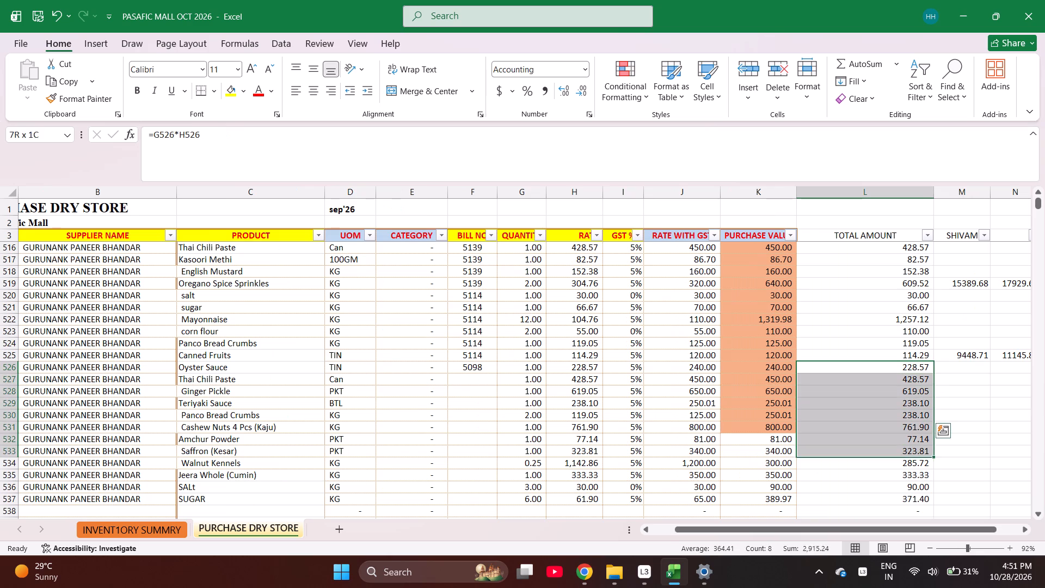
pyautogui.hotkey('shift', 'Down')
pyautogui.hotkey('shift', 'Down')
pyautogui.hotkey('shift', 'Down')
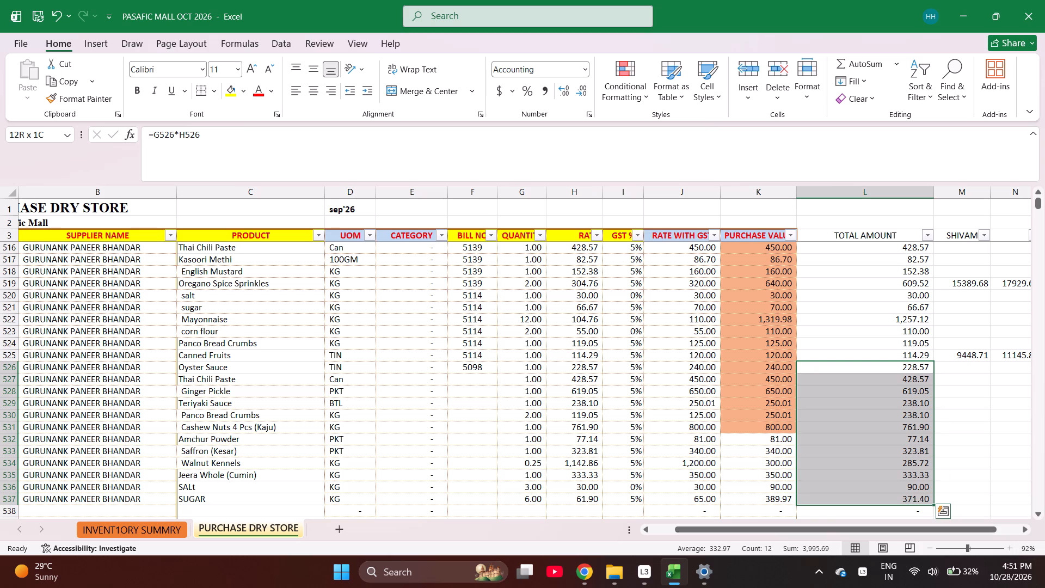
pyautogui.click(1002, 496)
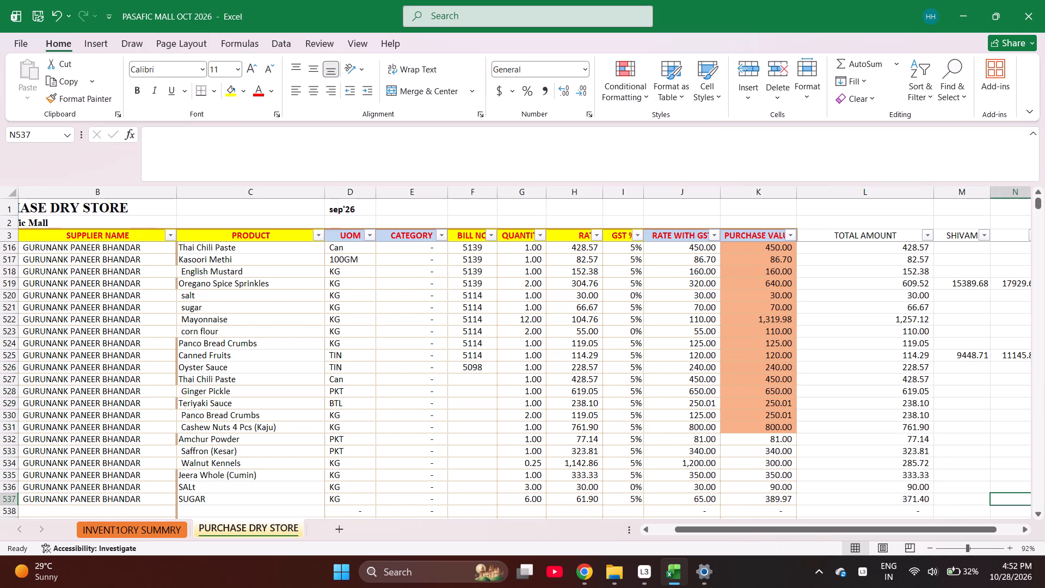
pyautogui.write('3995.69')
pyautogui.press('Left')
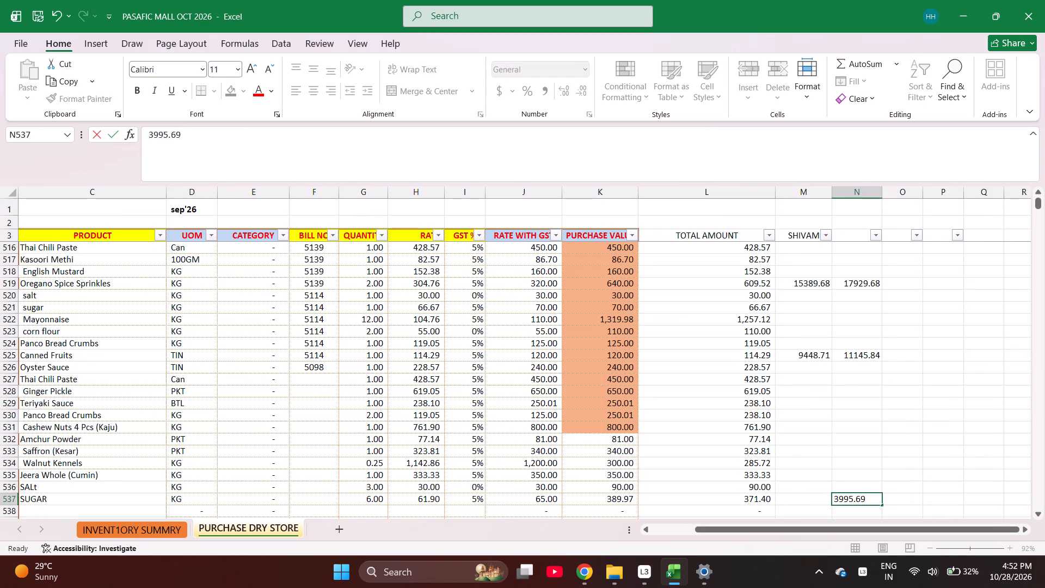
# Enter the formula +1480+504+590+361 in M537, under SHIVAM, on the SUGAR row.
pyautogui.press('+')
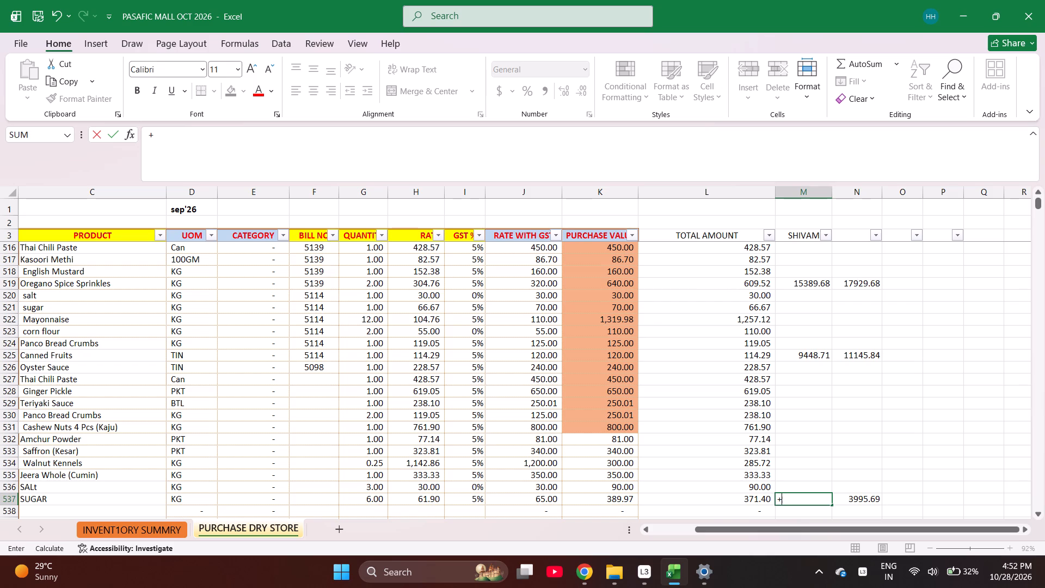
pyautogui.write('1480+')
pyautogui.write('504+')
pyautogui.write('590+')
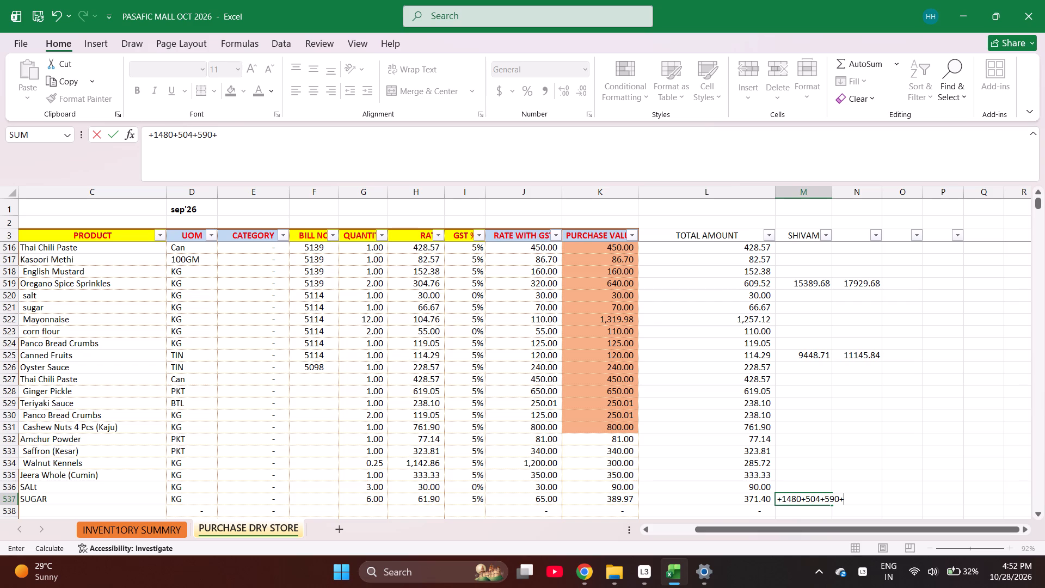
pyautogui.write('361+')
pyautogui.press('BackSpace')
pyautogui.press('Return')
pyautogui.press('Up')
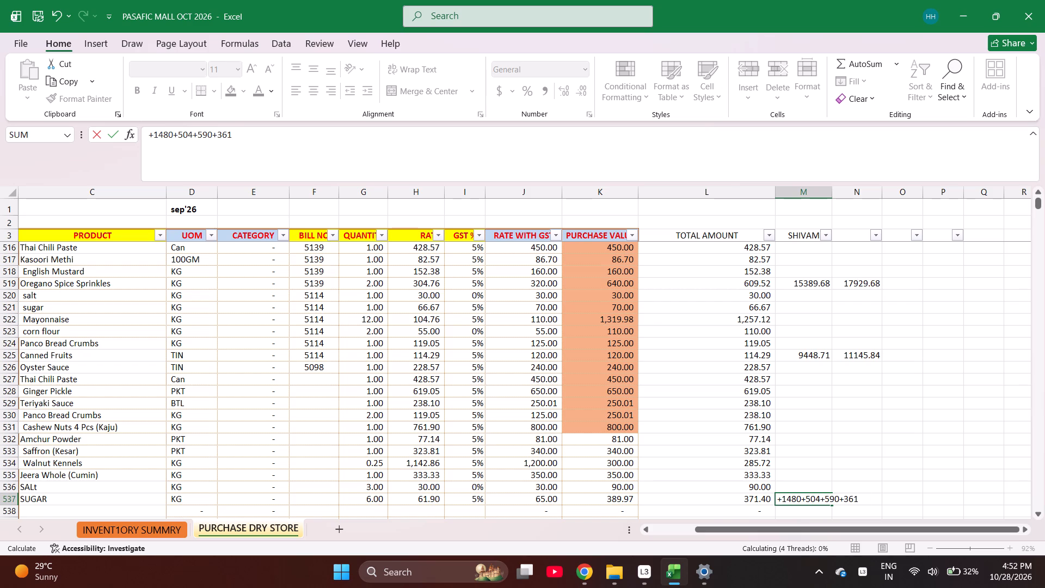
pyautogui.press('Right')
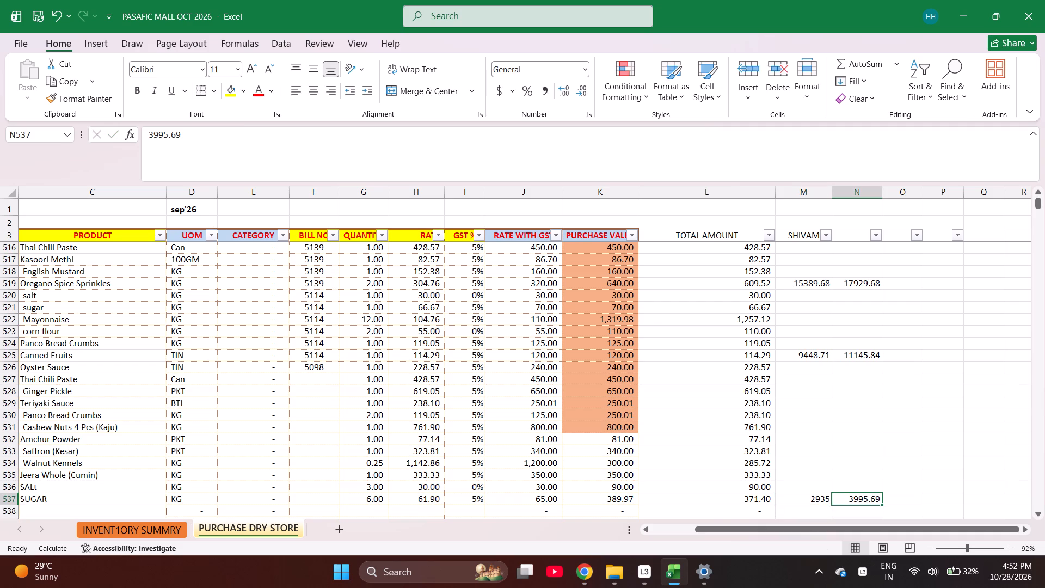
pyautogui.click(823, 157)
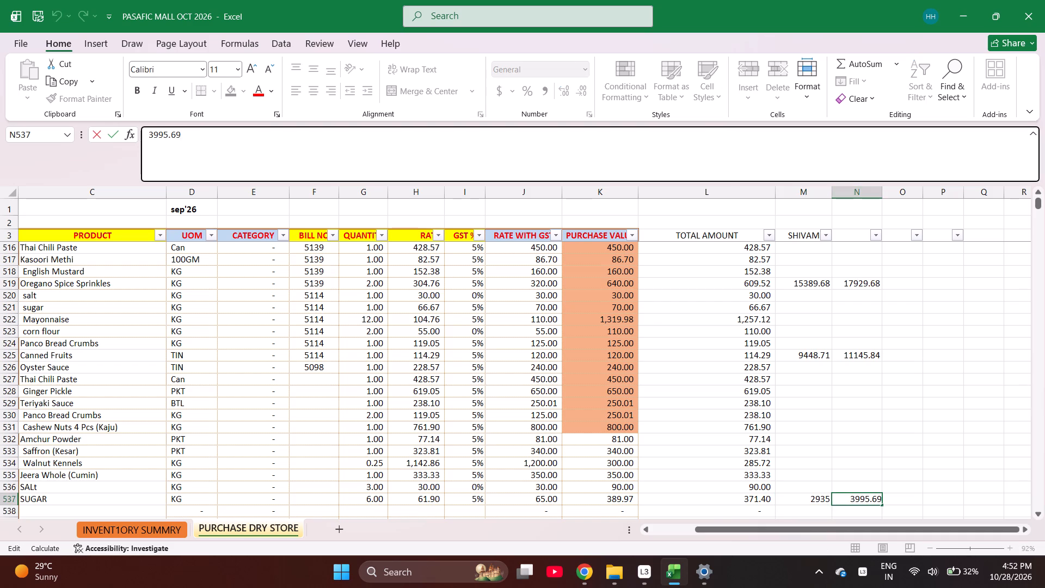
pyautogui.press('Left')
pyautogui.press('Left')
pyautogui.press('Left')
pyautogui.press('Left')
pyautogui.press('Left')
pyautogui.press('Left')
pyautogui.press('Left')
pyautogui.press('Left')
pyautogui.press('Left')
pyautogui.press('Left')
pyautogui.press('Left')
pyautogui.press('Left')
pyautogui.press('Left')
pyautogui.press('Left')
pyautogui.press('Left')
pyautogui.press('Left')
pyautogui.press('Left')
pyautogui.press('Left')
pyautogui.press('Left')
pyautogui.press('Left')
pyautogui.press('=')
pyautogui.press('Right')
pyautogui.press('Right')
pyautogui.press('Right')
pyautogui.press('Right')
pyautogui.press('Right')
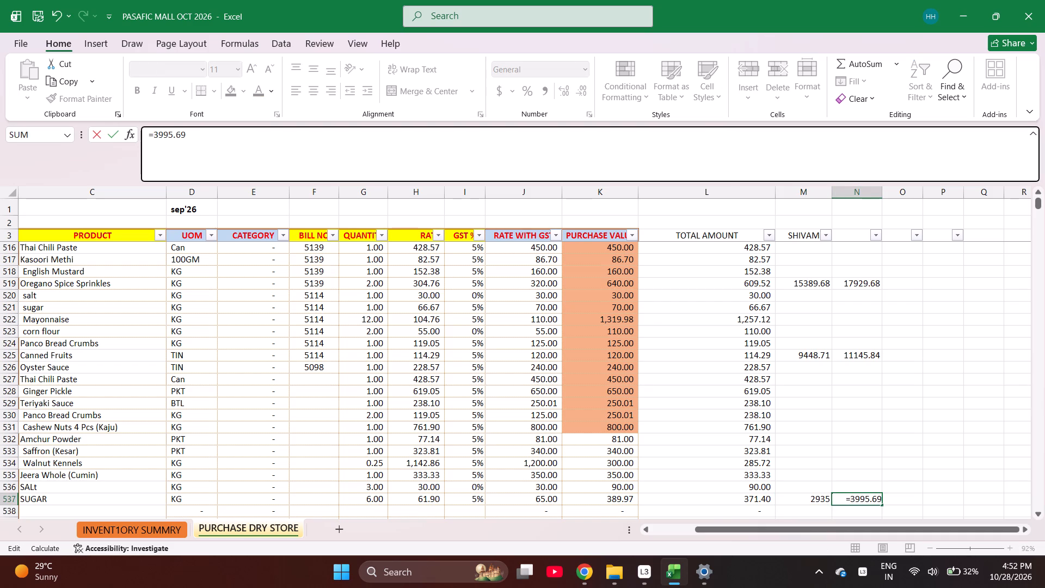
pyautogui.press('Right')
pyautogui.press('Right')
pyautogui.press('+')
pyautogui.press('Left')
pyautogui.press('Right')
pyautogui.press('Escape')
# Enter a formula in N538 that adds N537 and M537.
pyautogui.press('Down')
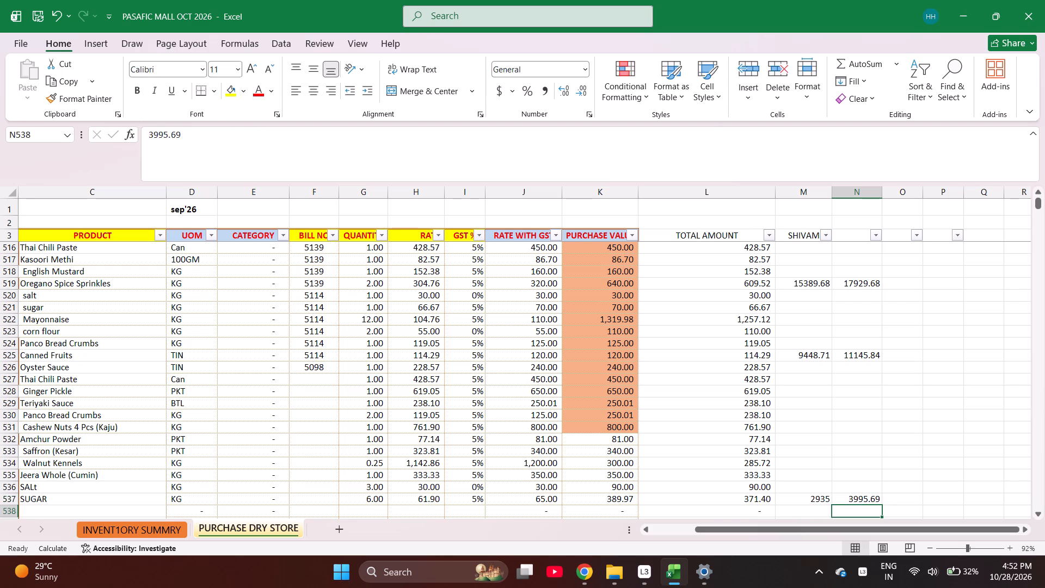
pyautogui.press('+')
pyautogui.press('Up')
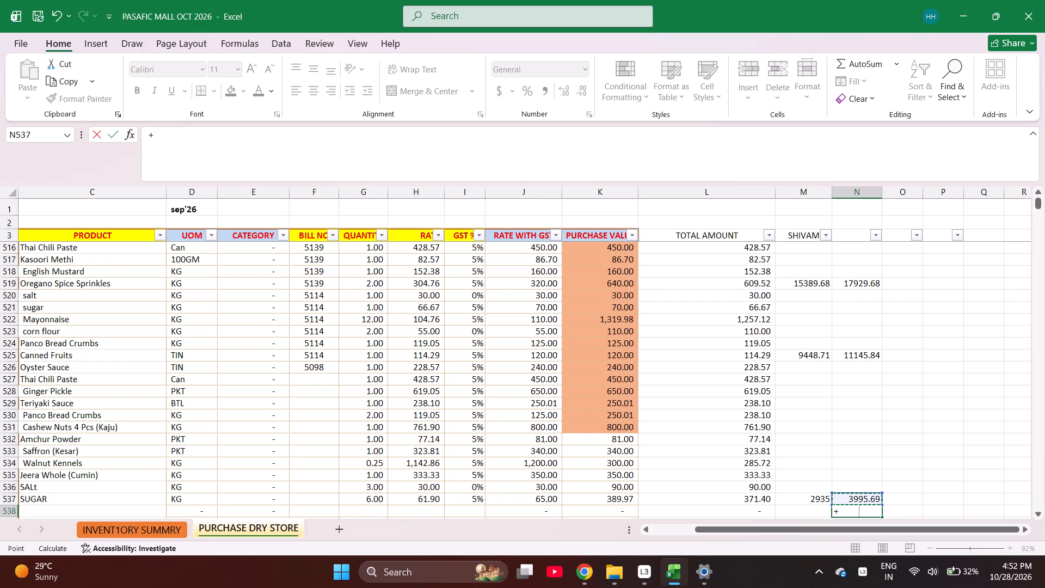
pyautogui.press('+')
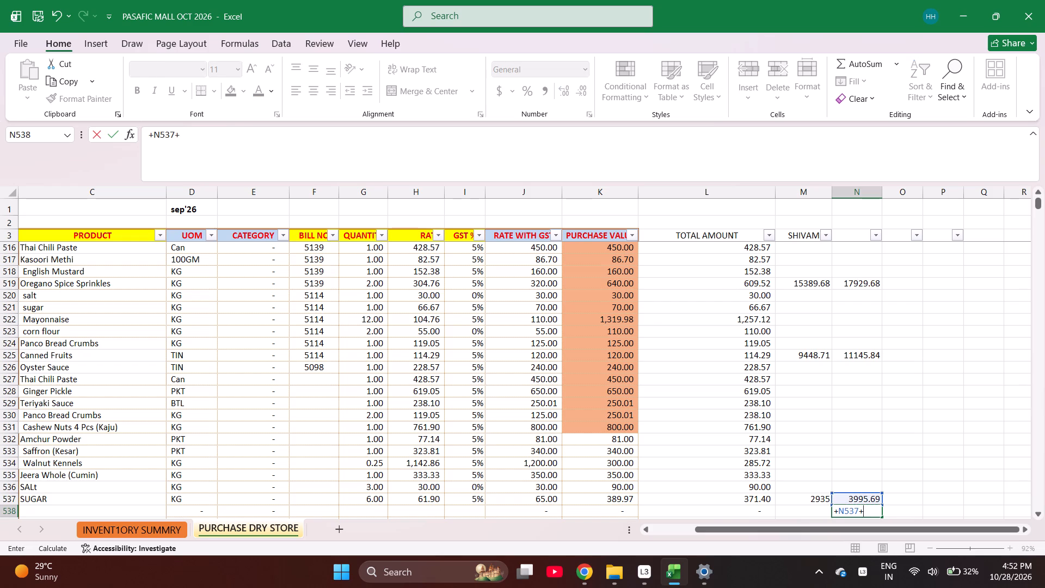
pyautogui.press('Left')
pyautogui.press('Up')
pyautogui.press('Return')
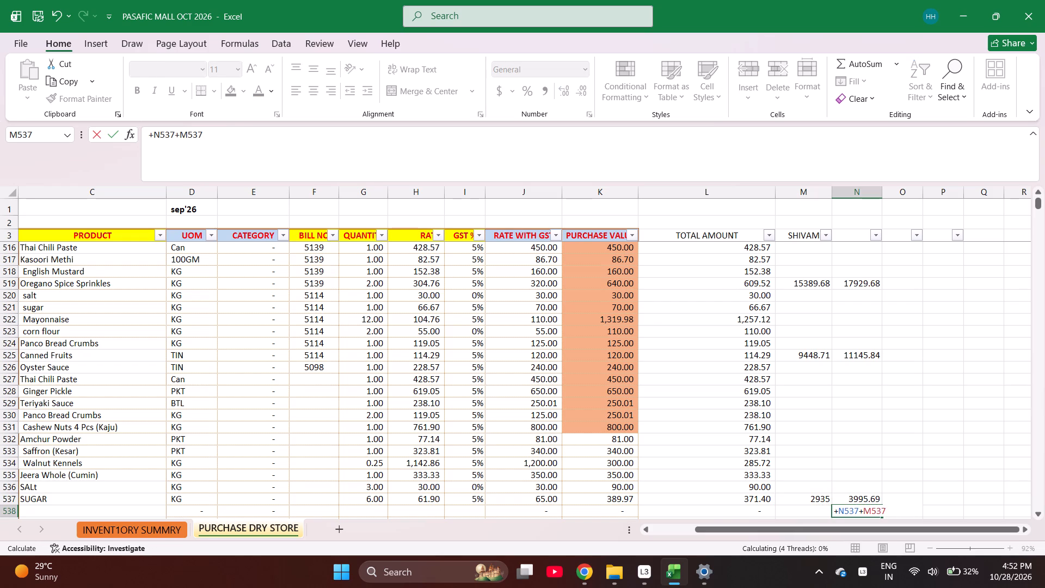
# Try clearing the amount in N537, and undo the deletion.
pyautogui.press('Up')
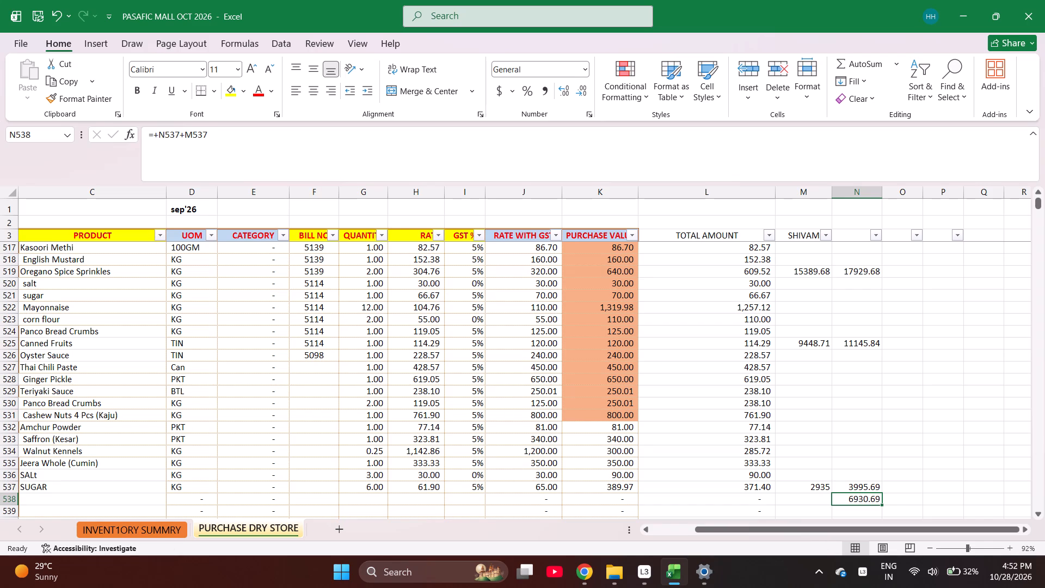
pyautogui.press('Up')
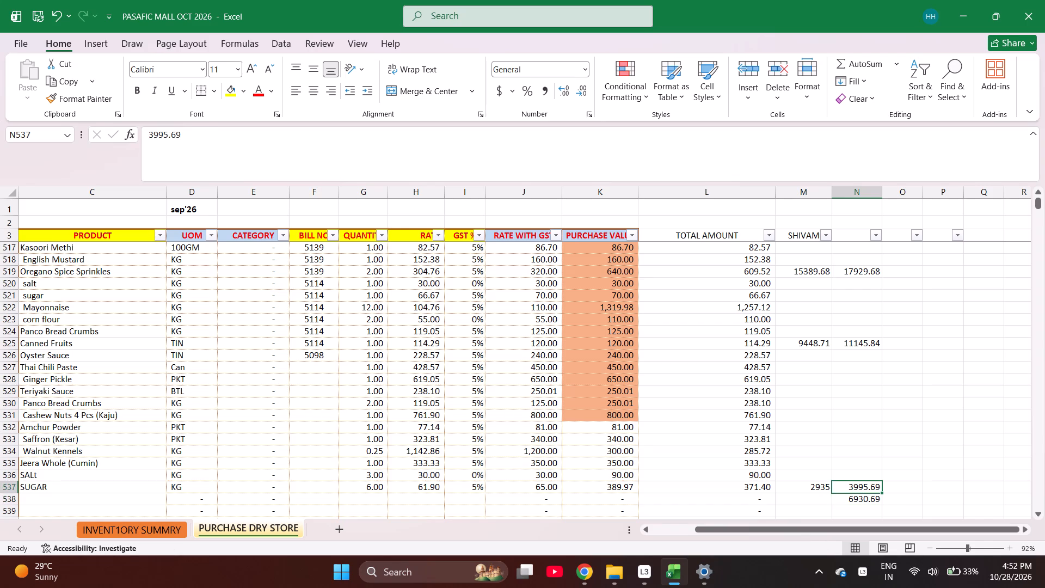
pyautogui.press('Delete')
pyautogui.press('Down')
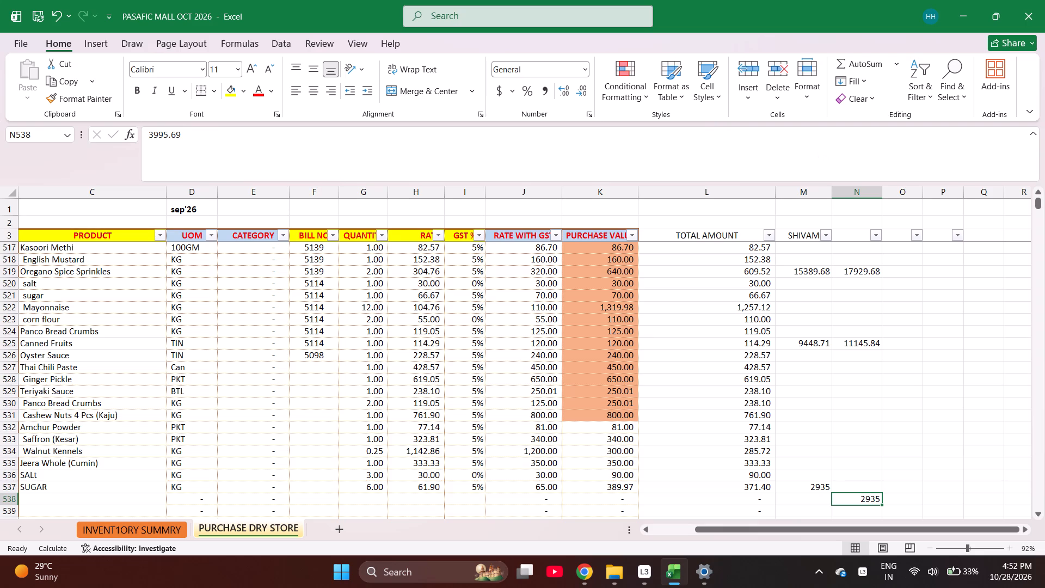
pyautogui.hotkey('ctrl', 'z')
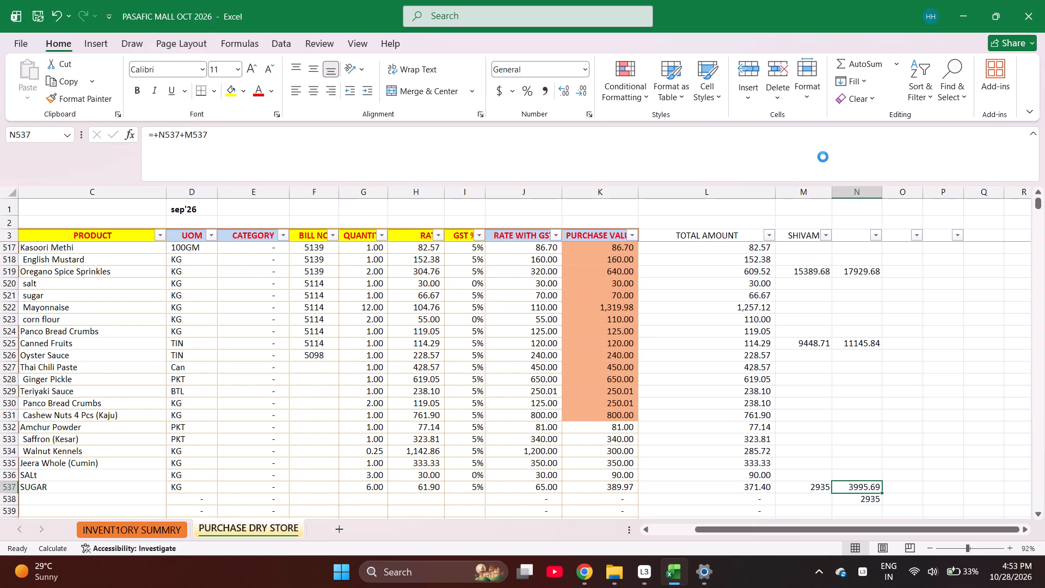
# Copy the sum in N538 and paste it as values only over N537.
pyautogui.press('Up')
pyautogui.press('Down')
pyautogui.press('Down')
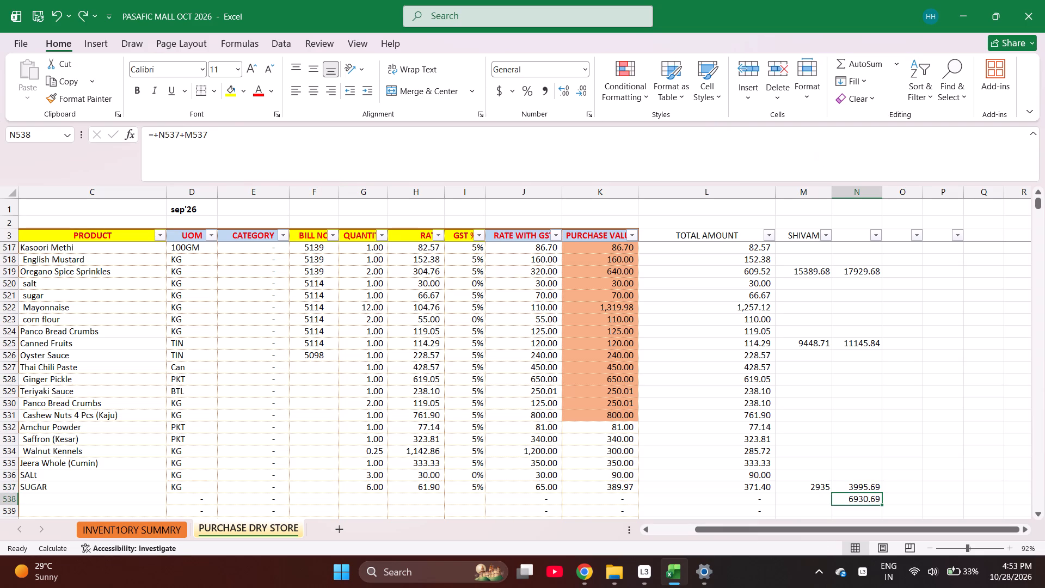
pyautogui.hotkey('ctrl', 'c')
pyautogui.press('Up')
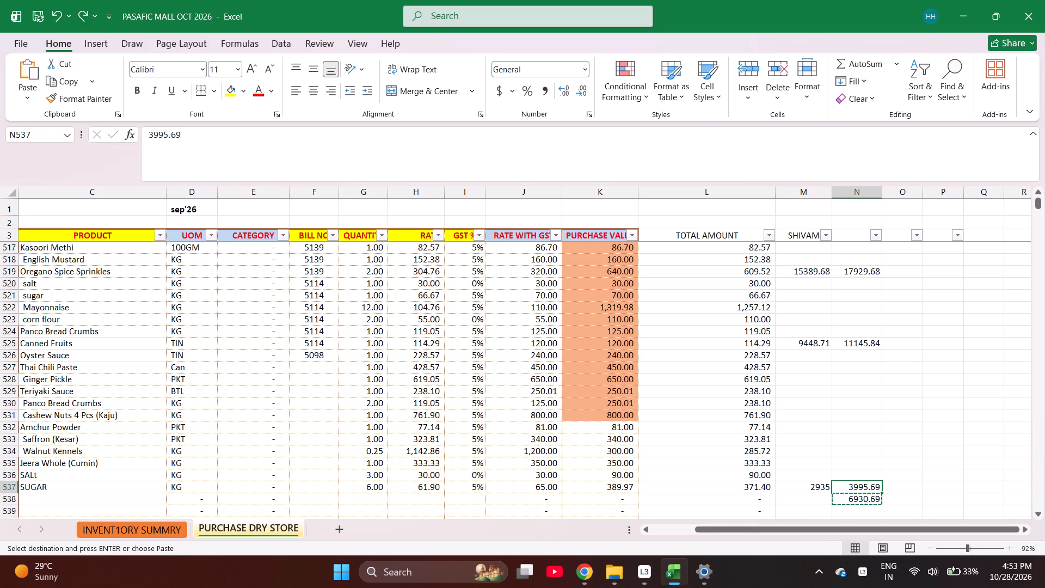
pyautogui.hotkey('ctrl', 'alt', 'v')
pyautogui.press('Down')
pyautogui.press('Down')
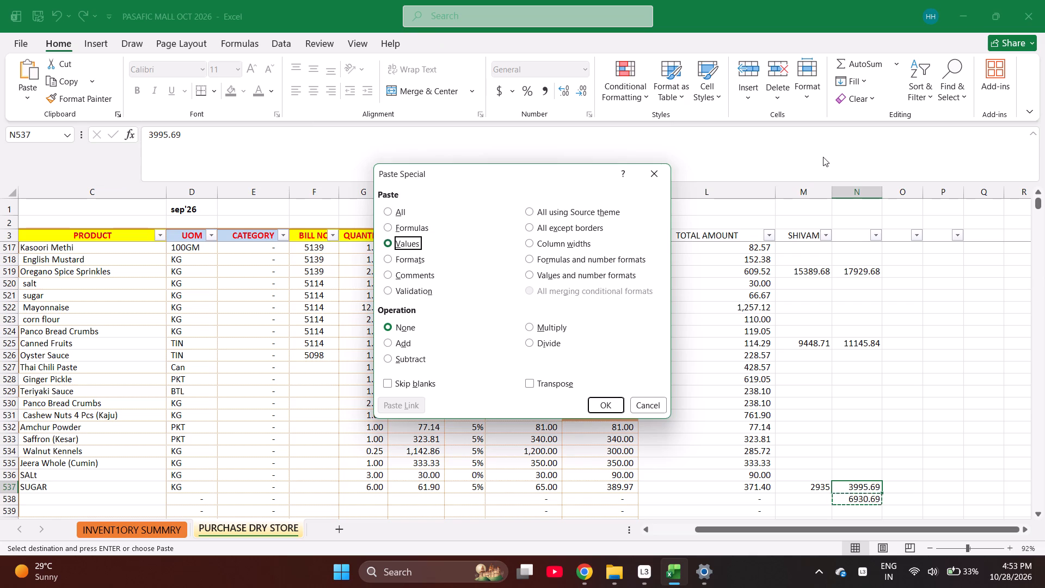
pyautogui.press('Return')
# Clear the helper formula in N538.
pyautogui.press('Down')
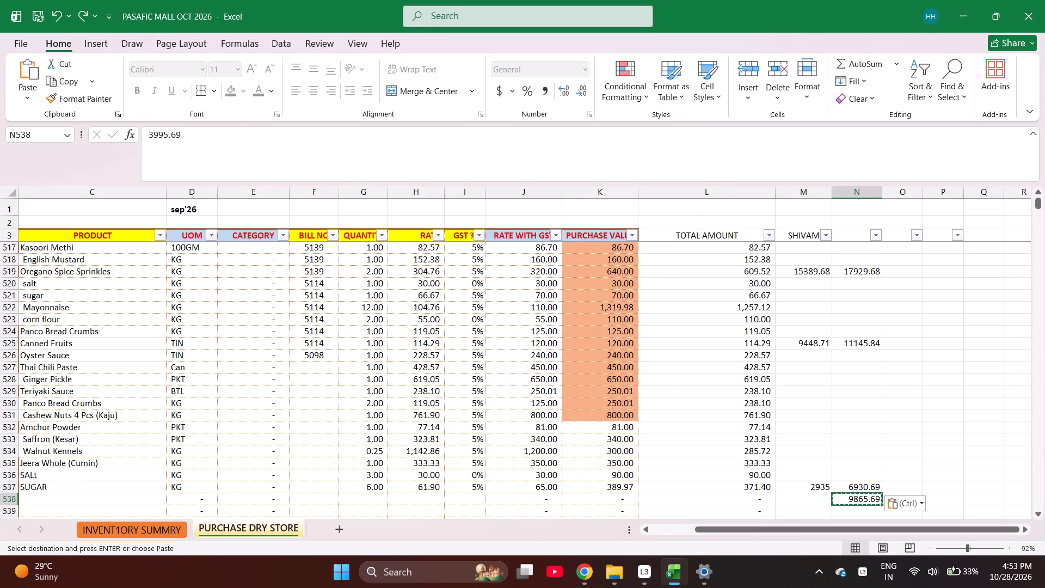
pyautogui.press('Delete')
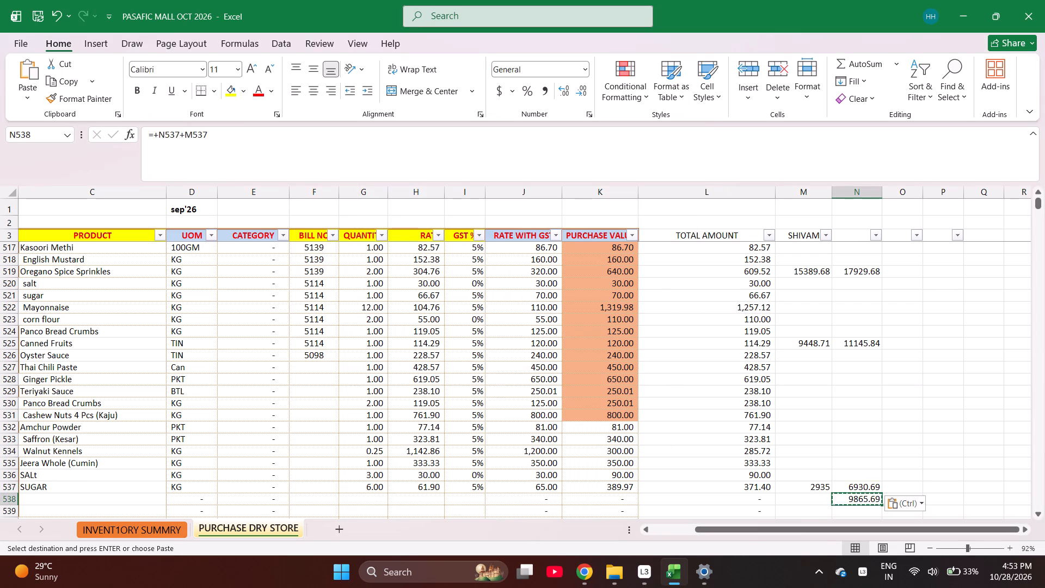
# Fill bill number 5098 from the Oyster Sauce row F526 down through the SUGAR row F537.
pyautogui.press('Up')
pyautogui.press('Left')
pyautogui.press('Left')
pyautogui.press('Left')
pyautogui.press('Left')
pyautogui.press('Left')
pyautogui.press('Left')
pyautogui.press('Left')
pyautogui.press('Left')
pyautogui.press('Left')
pyautogui.press('Left')
pyautogui.press('Left')
pyautogui.press('Left')
pyautogui.press('Left')
pyautogui.press('Left')
pyautogui.press('Left')
pyautogui.press('Left')
pyautogui.press('Left')
pyautogui.press('Left')
pyautogui.press('Left')
pyautogui.press('Left')
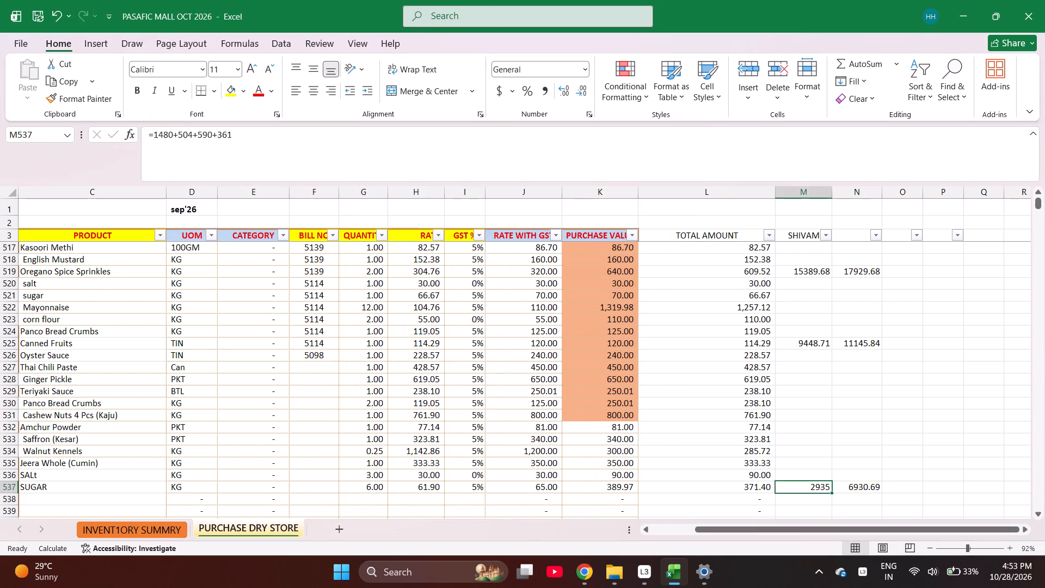
pyautogui.press('Right')
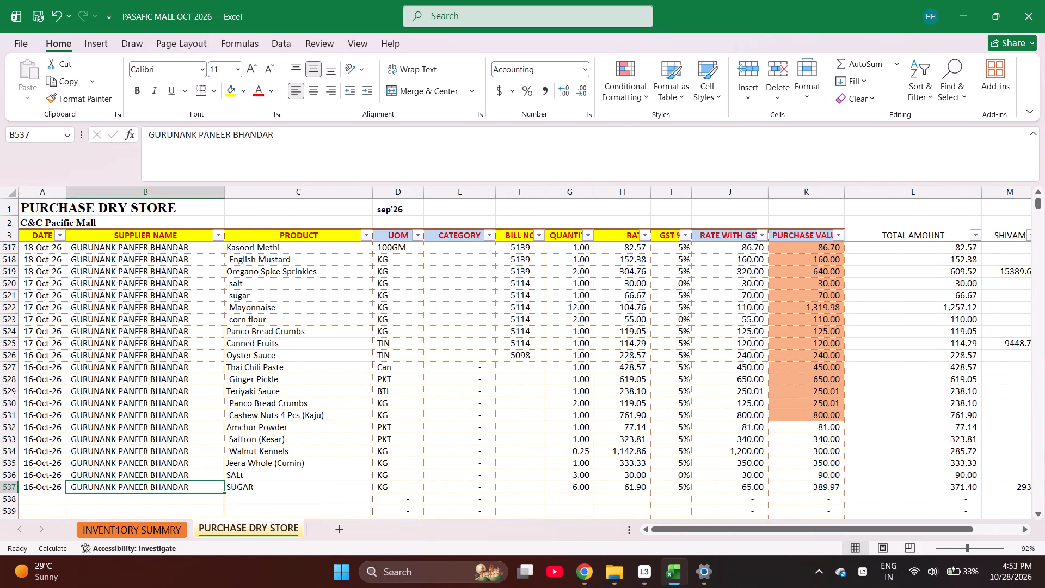
pyautogui.press('Right')
pyautogui.press('Right')
pyautogui.press('Right')
pyautogui.press('Right')
pyautogui.hotkey('ctrl', 'Up')
pyautogui.hotkey('shift', 'Down')
pyautogui.hotkey('shift', 'Down')
pyautogui.hotkey('shift', 'Down')
pyautogui.hotkey('shift', 'Down')
pyautogui.hotkey('shift', 'Down')
pyautogui.hotkey('shift', 'Down')
pyautogui.hotkey('shift', 'Down')
pyautogui.hotkey('shift', 'Down')
pyautogui.hotkey('shift', 'Down')
pyautogui.hotkey('shift', 'Down')
pyautogui.hotkey('shift', 'Down')
pyautogui.hotkey('shift', 'Down')
pyautogui.hotkey('shift', 'Down')
pyautogui.hotkey('shift', 'Down')
pyautogui.hotkey('shift', 'Down')
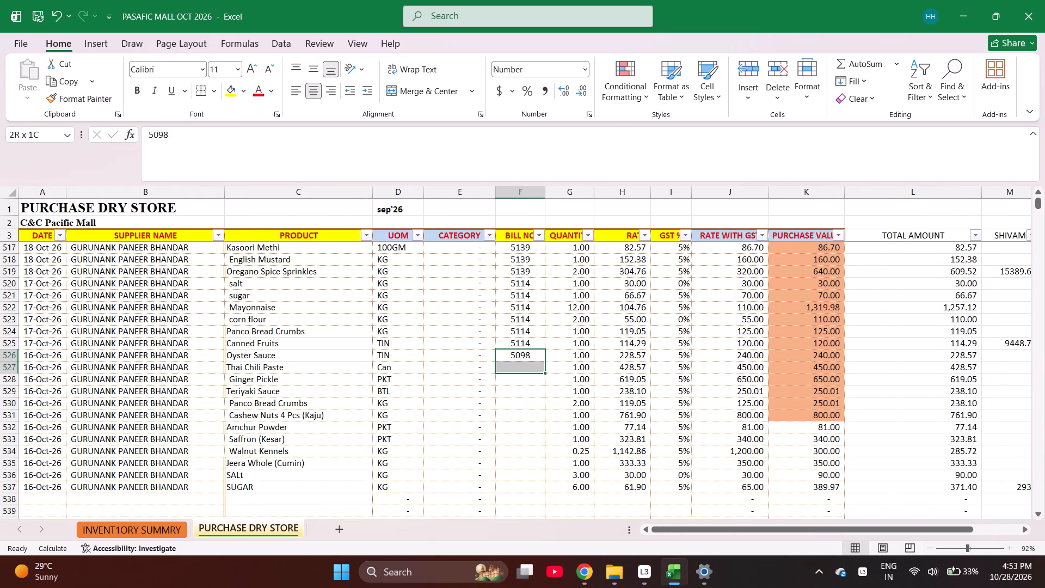
pyautogui.hotkey('shift', 'Down')
pyautogui.hotkey('shift', 'Down')
pyautogui.hotkey('ctrl', 'd')
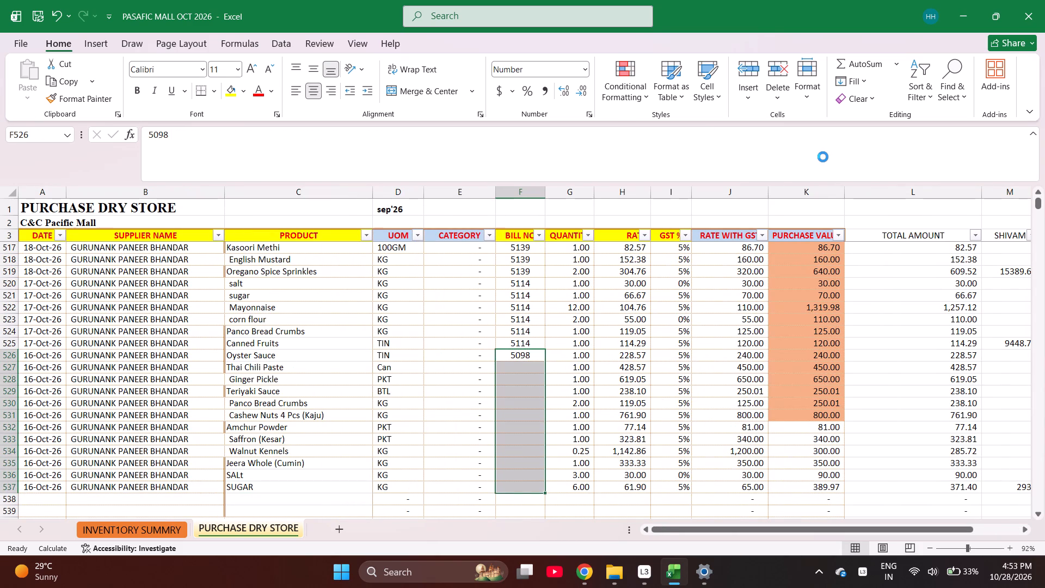
# Enter the date 10-15-2026 in A538 and fill the supplier GURUNANK PANEER BHANDAR down from B537 into B538.
pyautogui.hotkey('ctrl', 'Left')
pyautogui.hotkey('ctrl', 'Left')
pyautogui.hotkey('ctrl', 'Left')
pyautogui.hotkey('ctrl', 'Left')
pyautogui.hotkey('ctrl', 'Left')
pyautogui.hotkey('ctrl', 'Left')
pyautogui.hotkey('ctrl', 'Left')
pyautogui.hotkey('ctrl', 'Left')
pyautogui.hotkey('ctrl', 'Left')
pyautogui.hotkey('ctrl', 'Left')
pyautogui.hotkey('ctrl', 'Left')
pyautogui.hotkey('ctrl', 'Left')
pyautogui.hotkey('ctrl', 'Left')
pyautogui.hotkey('ctrl', 'Down')
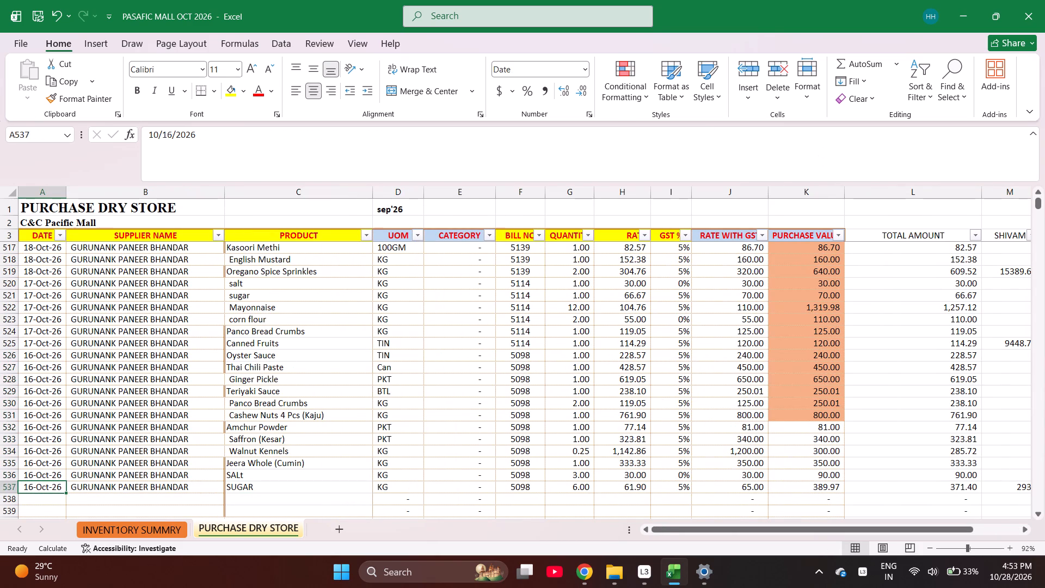
pyautogui.press('Down')
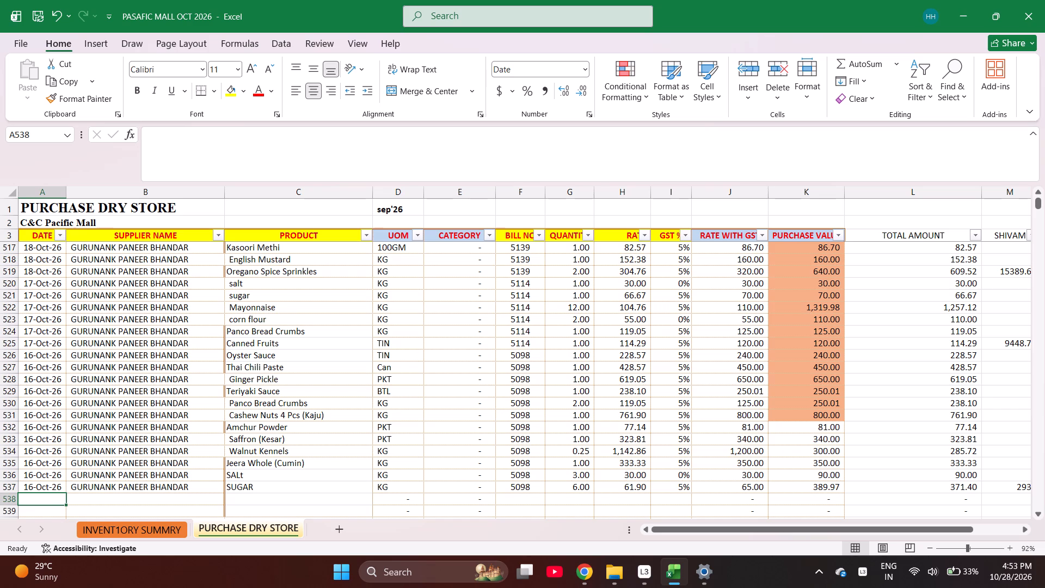
pyautogui.write('10')
pyautogui.write('-15-2026')
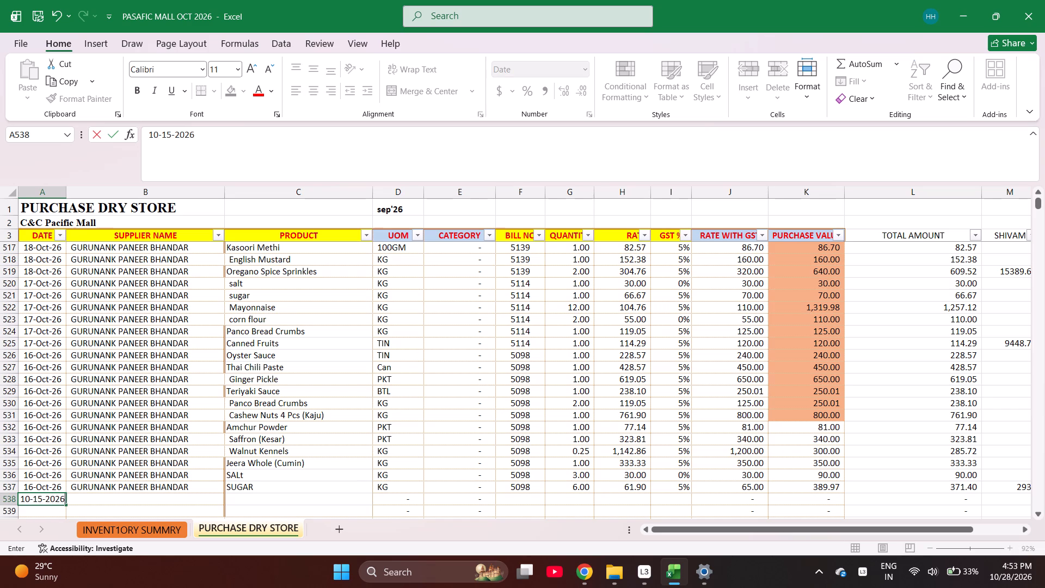
pyautogui.press('Right')
pyautogui.hotkey('ctrl', 'd')
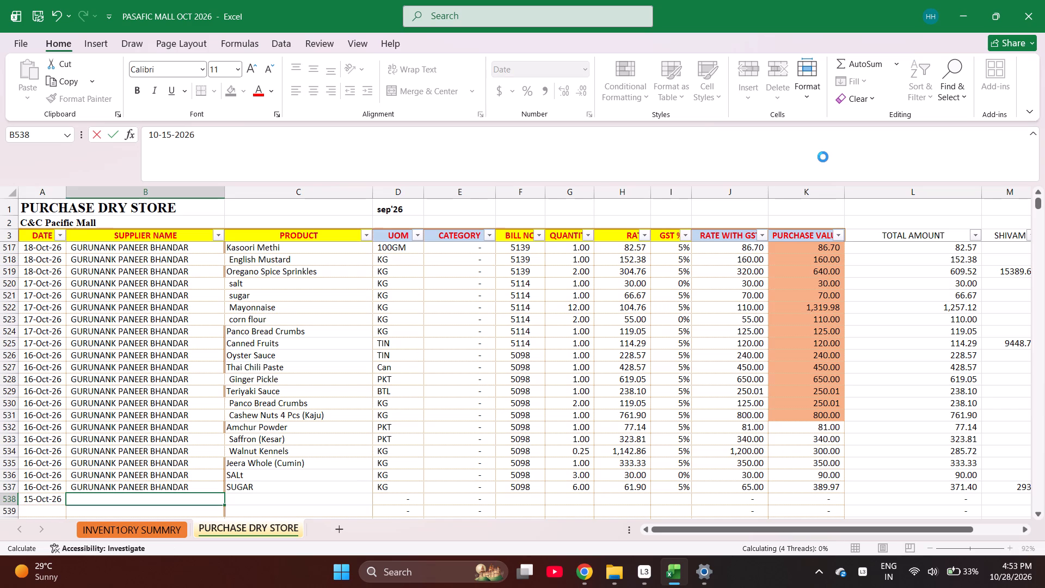
# Search the inventory summary sheet for KETCH and copy KETCHUP 1 KG into product cell C538 of PURCHASE DRY STORE.
pyautogui.press('Right')
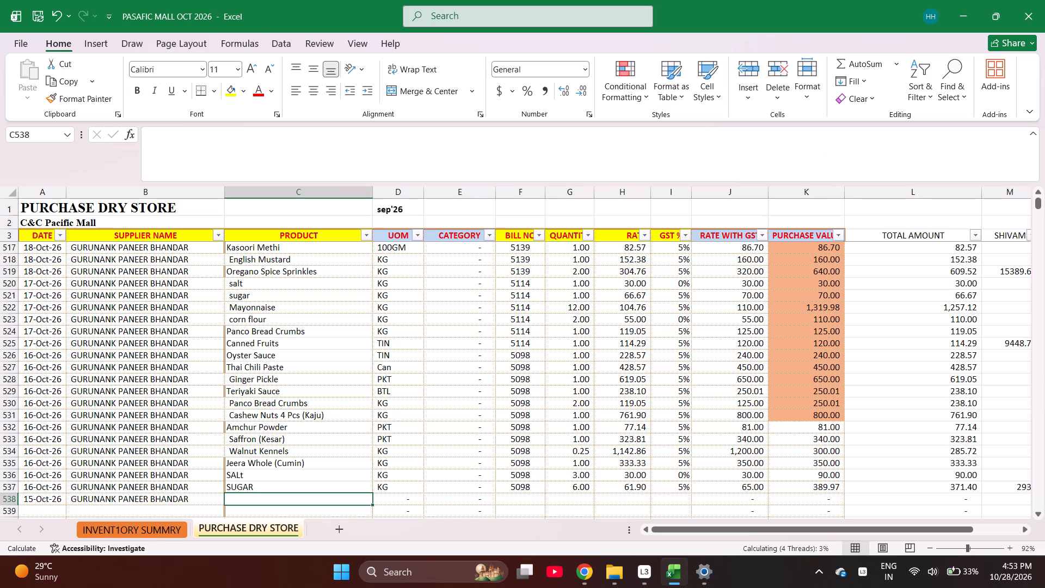
pyautogui.hotkey('ctrl', 'pageup')
pyautogui.hotkey('ctrl', 'f')
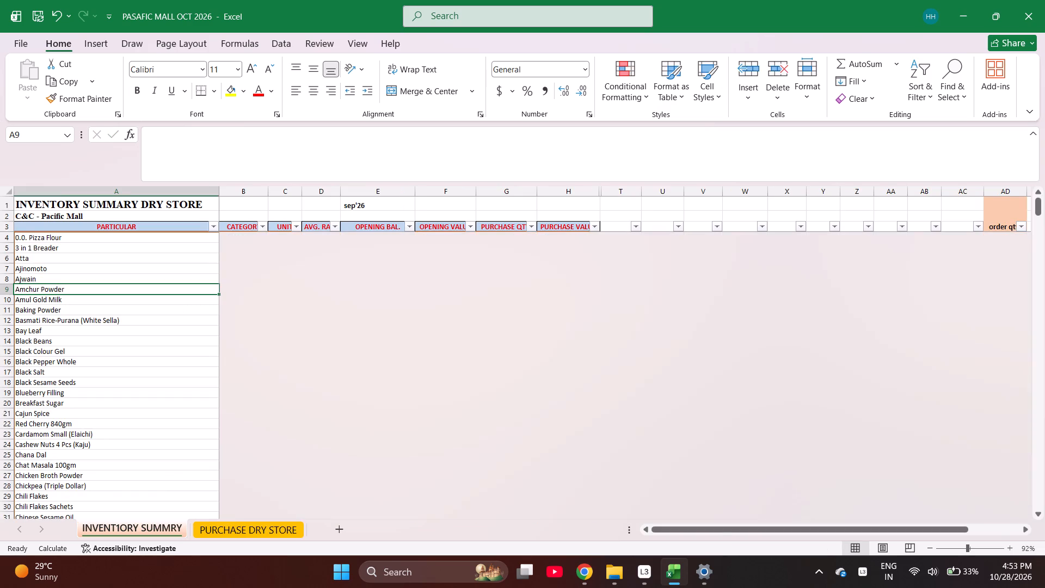
pyautogui.write('KETCH')
pyautogui.press('Return')
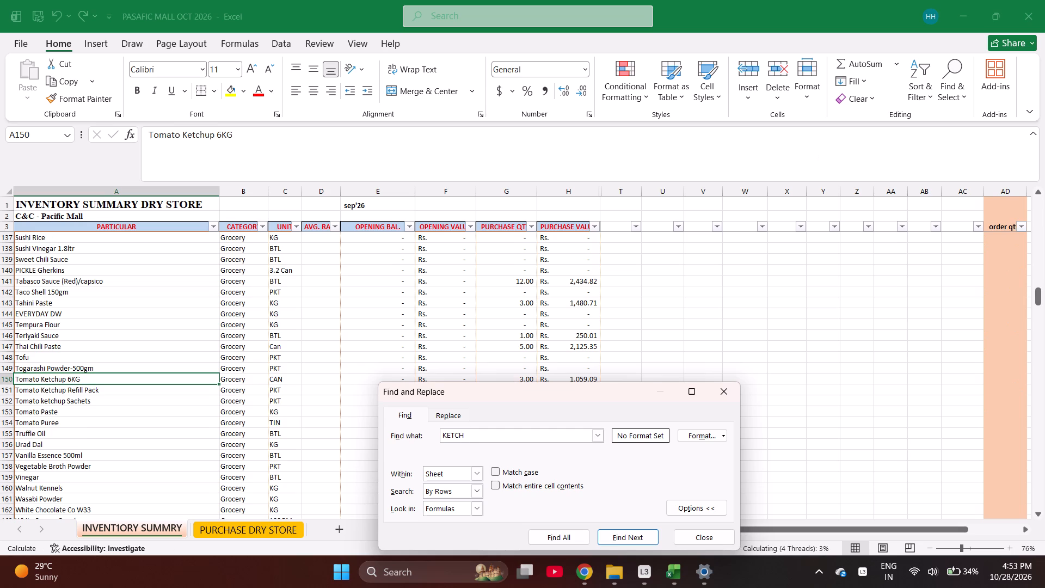
pyautogui.press('Return')
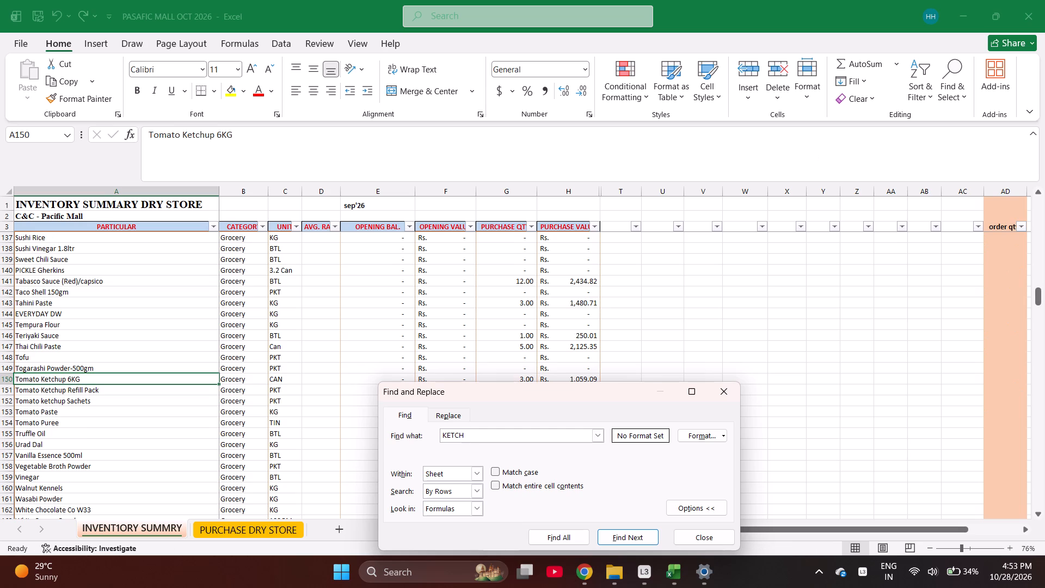
pyautogui.press('Return')
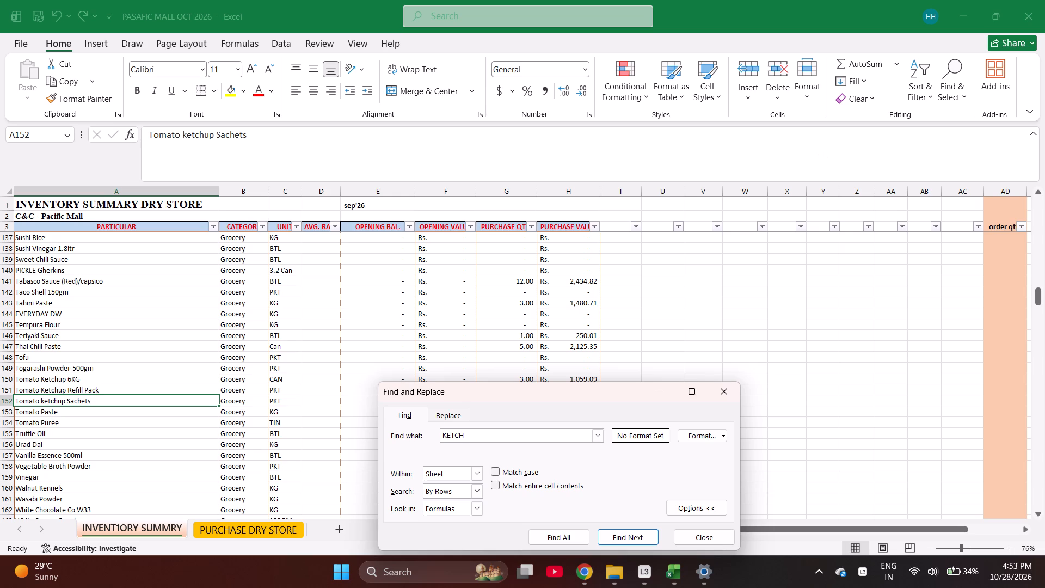
pyautogui.press('Return')
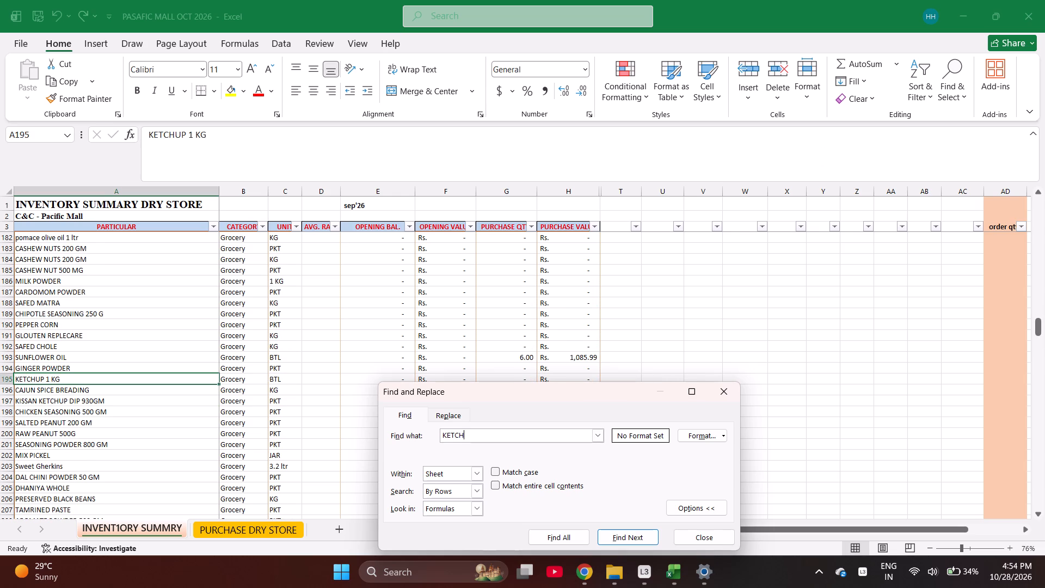
pyautogui.press('Escape')
pyautogui.hotkey('ctrl', 'c')
pyautogui.hotkey('ctrl', 'pagedown')
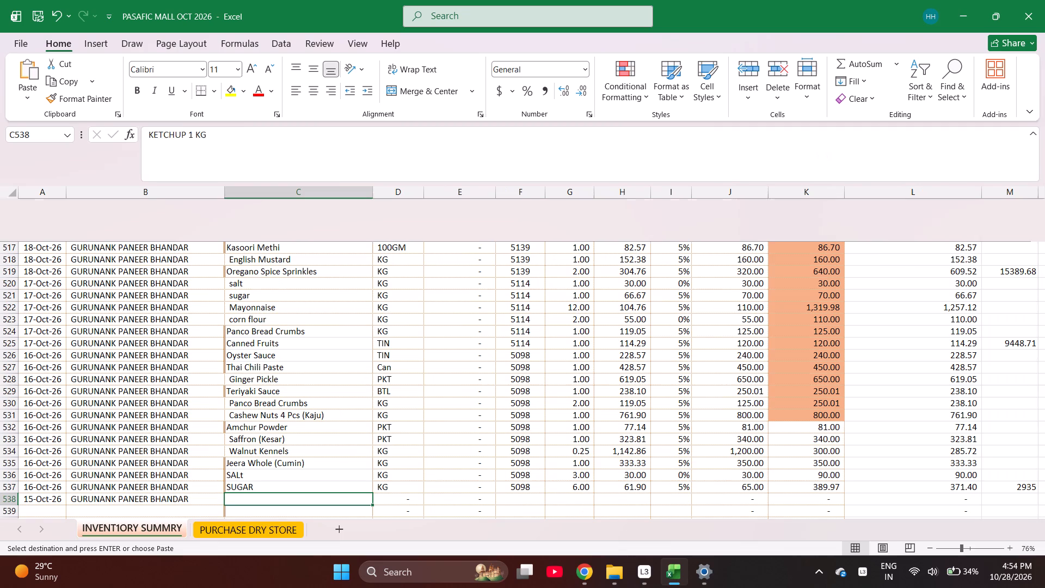
pyautogui.press('Return')
pyautogui.press('Down')
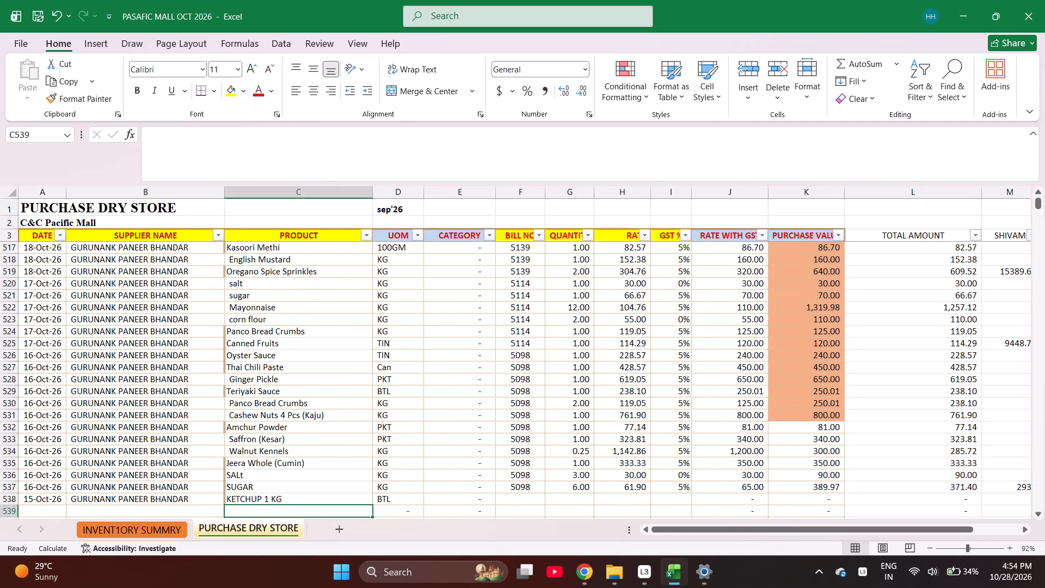
# Search the inventory summary sheet for DARK SO and copy Dark Soya Sauce into product cell C539 of PURCHASE DRY STORE.
pyautogui.hotkey('ctrl', 'pageup')
pyautogui.hotkey('ctrl', 'f')
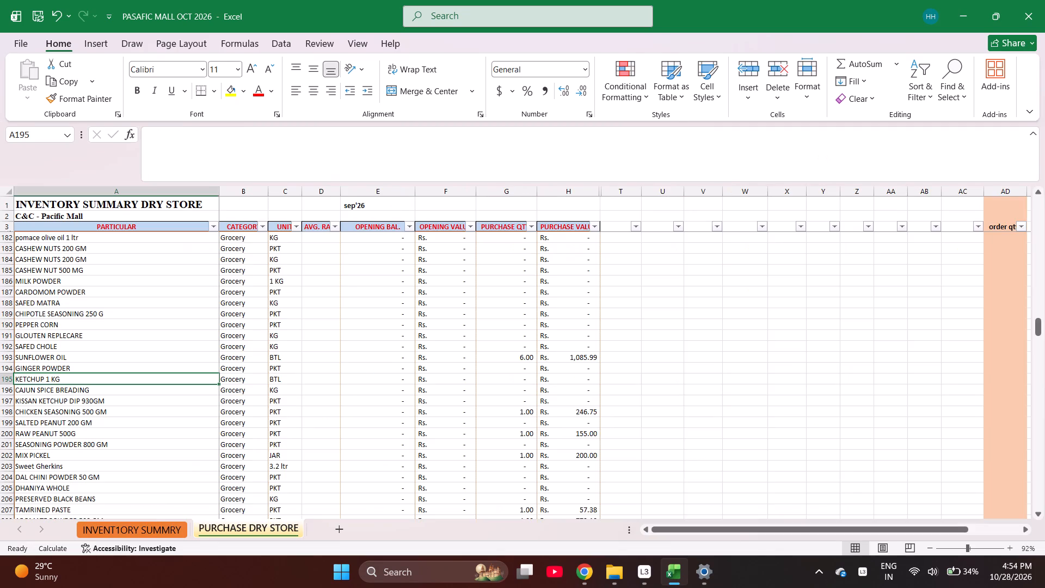
pyautogui.write('DARK SO')
pyautogui.press('Return')
pyautogui.press('Escape')
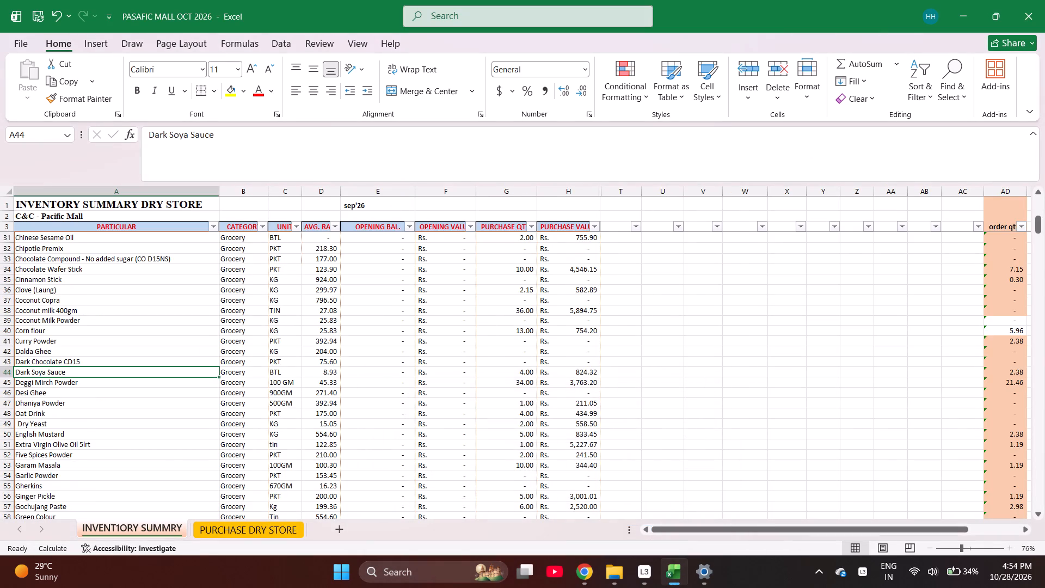
pyautogui.hotkey('ctrl', 'c')
pyautogui.hotkey('ctrl', 'pagedown')
pyautogui.press('Return')
pyautogui.press('Down')
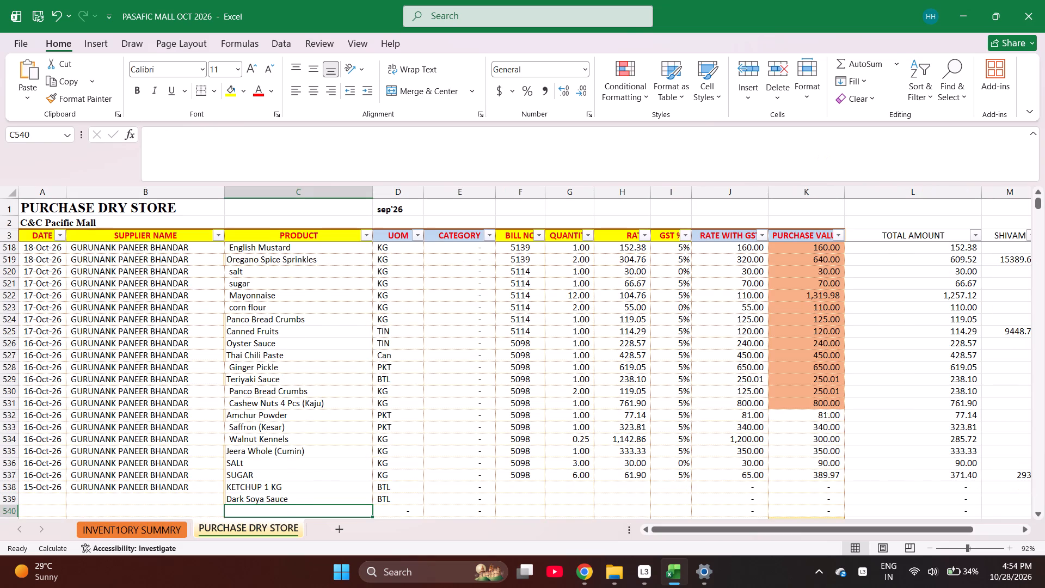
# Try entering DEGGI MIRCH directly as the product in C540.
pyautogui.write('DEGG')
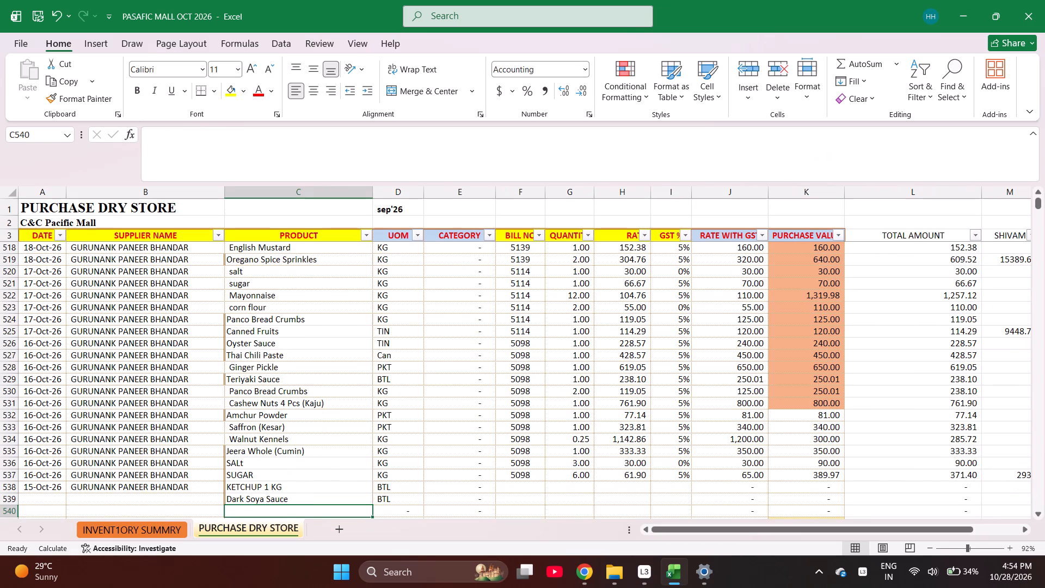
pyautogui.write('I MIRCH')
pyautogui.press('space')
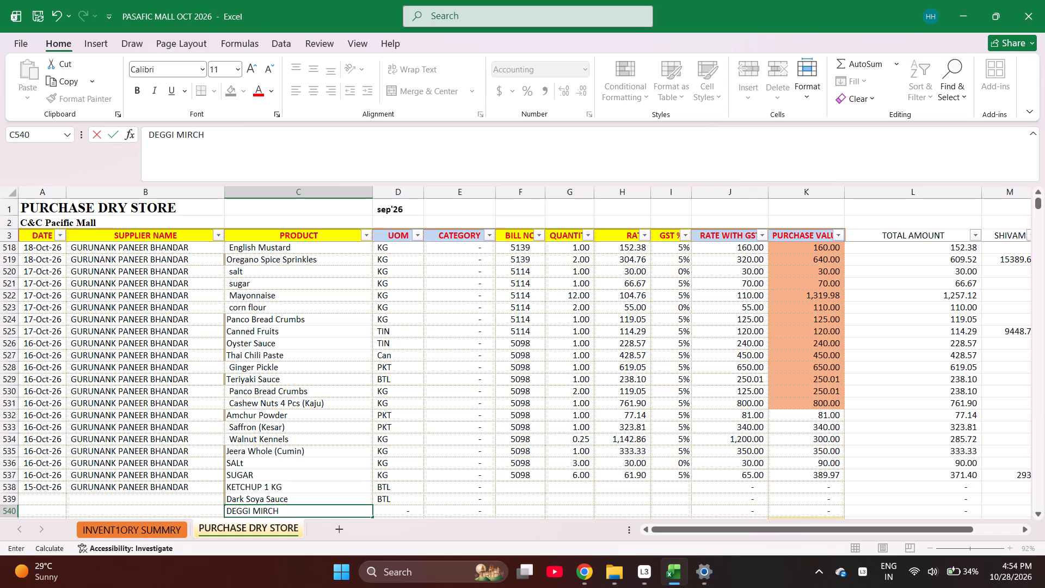
# Search the inventory summary sheet for DEGG and copy Deggi Mirch Powder into product cell C540 of PURCHASE DRY STORE.
pyautogui.hotkey('ctrl', 'pageup')
pyautogui.hotkey('ctrl', 'f')
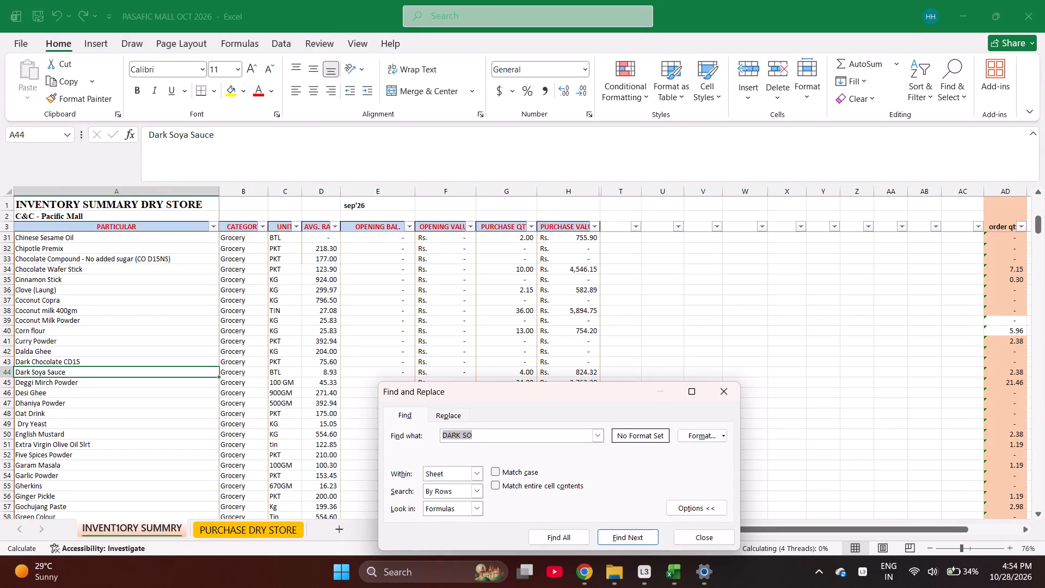
pyautogui.write('DEGG')
pyautogui.press('Return')
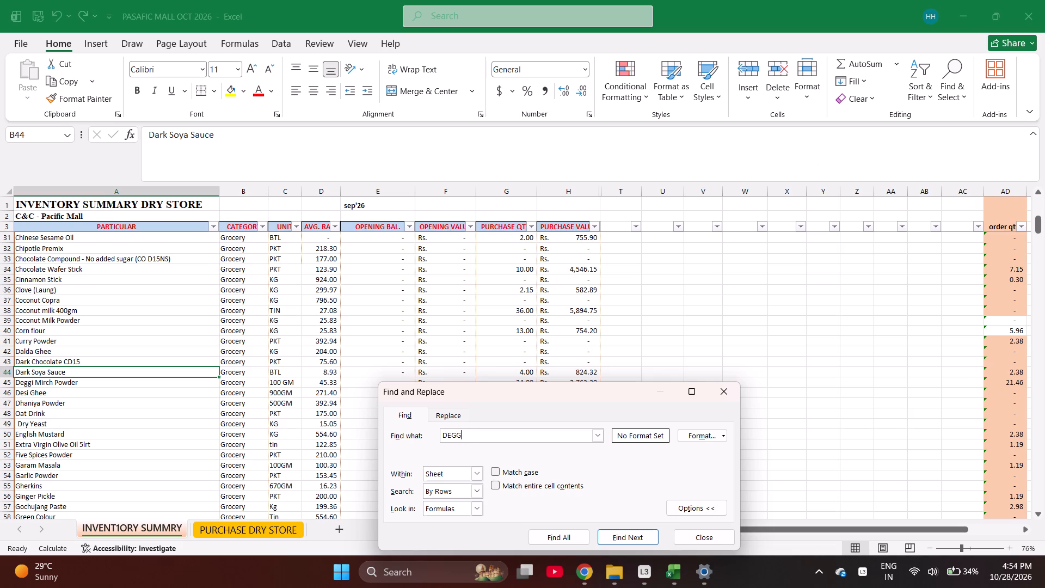
pyautogui.press('Escape')
pyautogui.hotkey('ctrl', 'c')
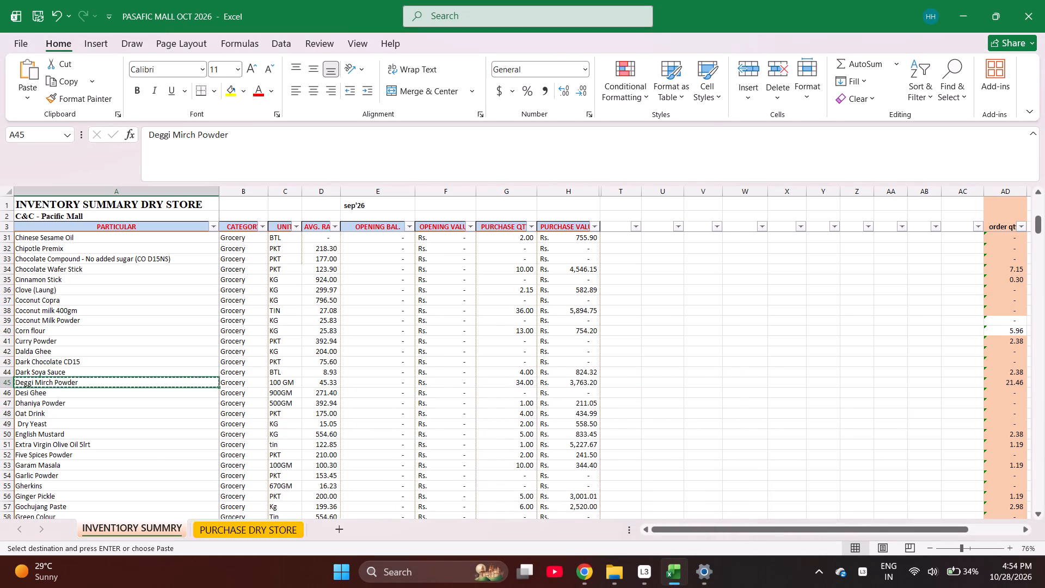
pyautogui.hotkey('ctrl', 'pagedown')
pyautogui.press('Return')
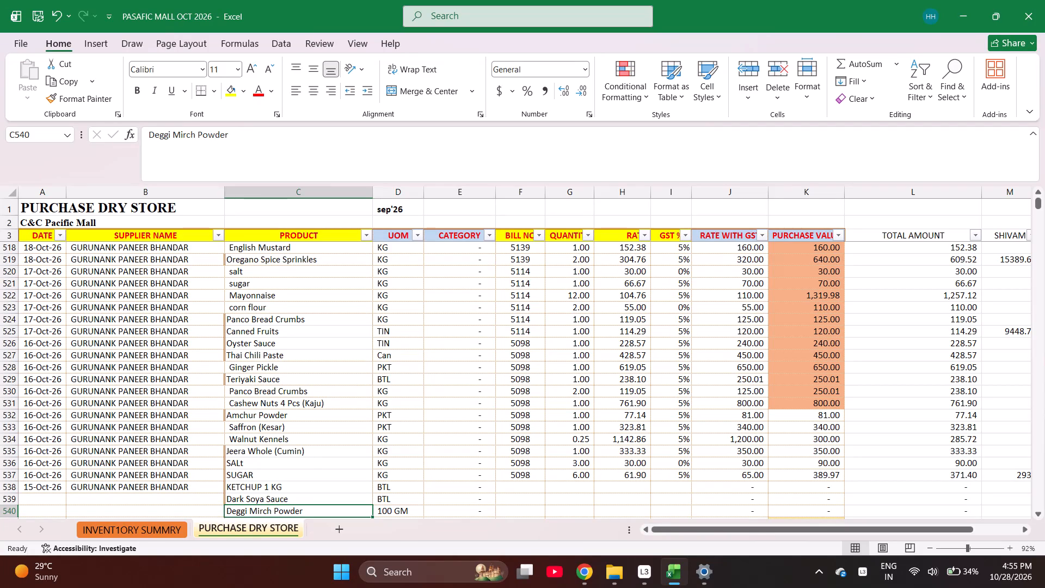
pyautogui.press('Down')
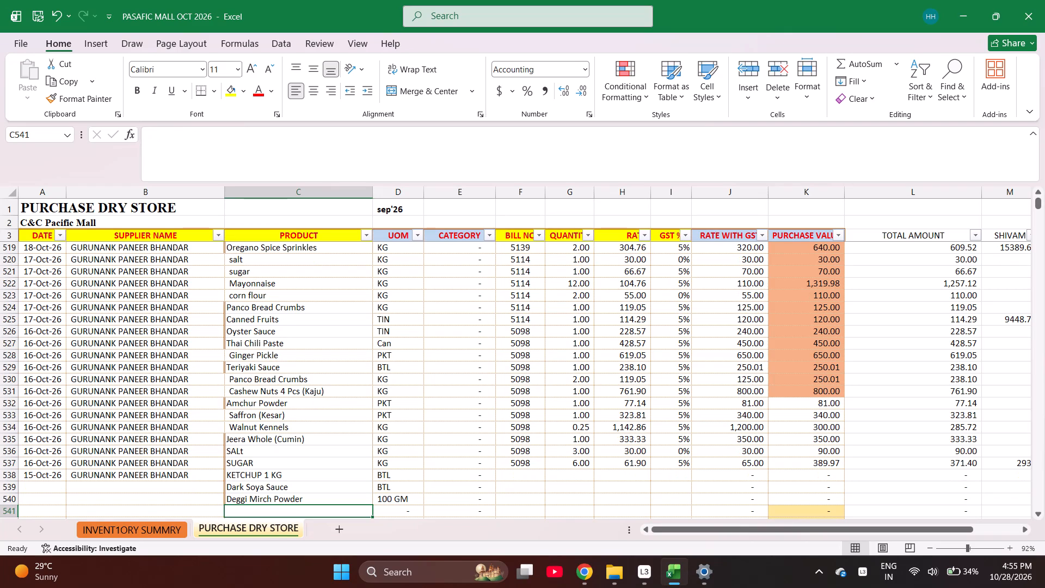
# Enter the products Walnut Kennels in C541 and SALT in C542.
pyautogui.write('WAL')
pyautogui.press('Return')
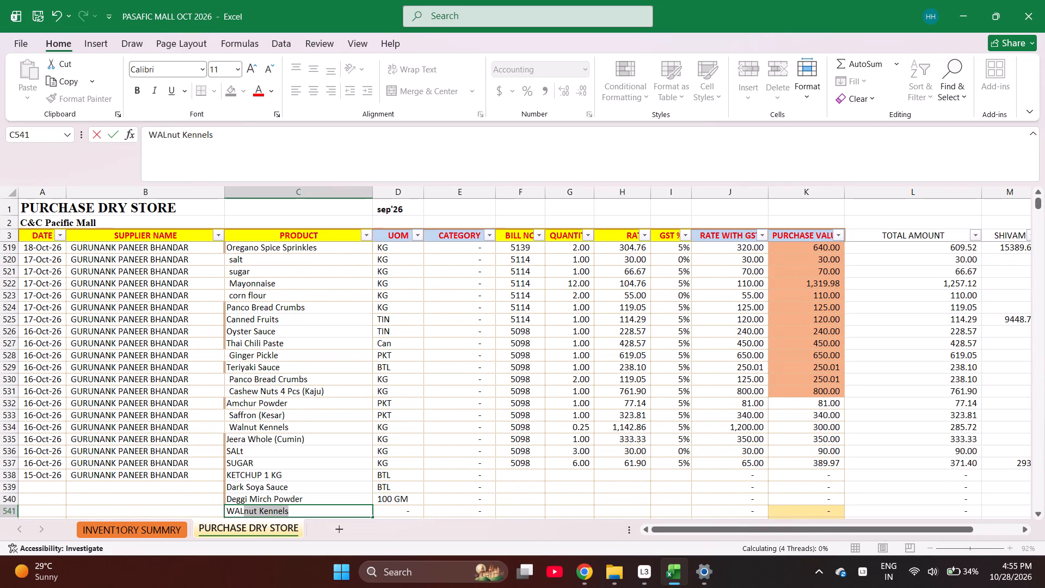
pyautogui.write('SAL')
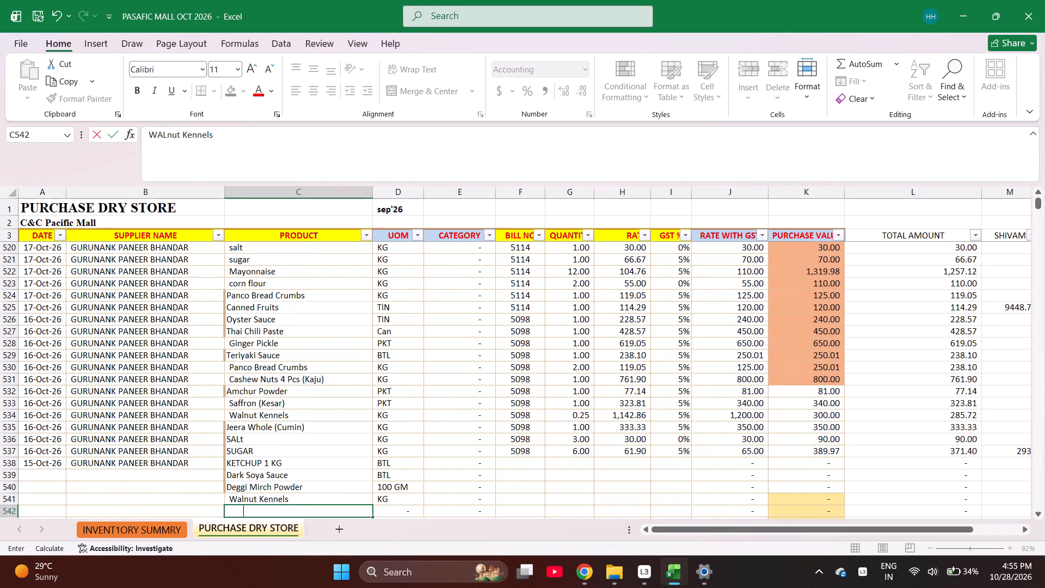
pyautogui.press('\\')
pyautogui.press('Return')
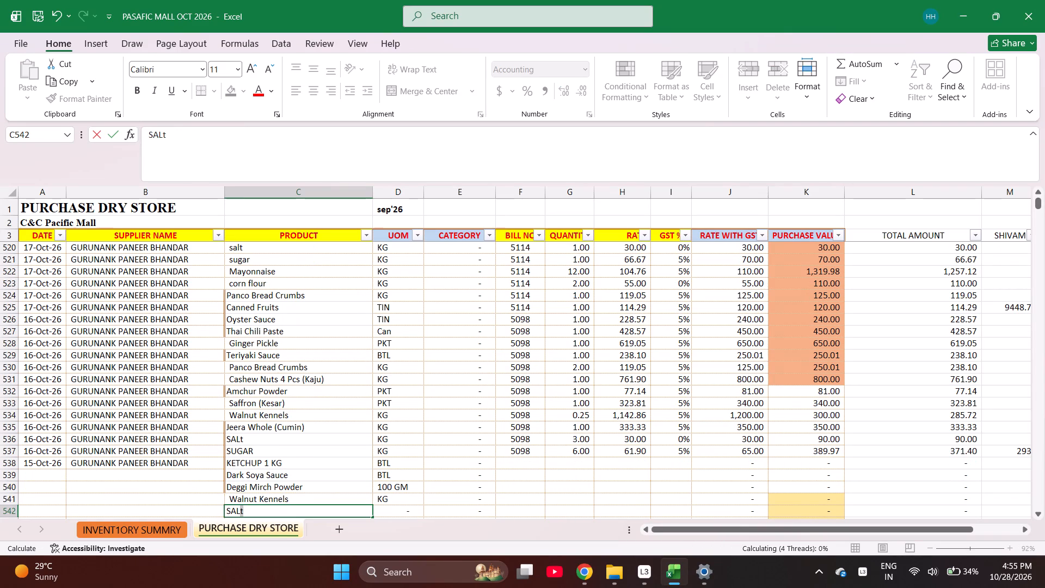
pyautogui.press('Return')
pyautogui.press('Up')
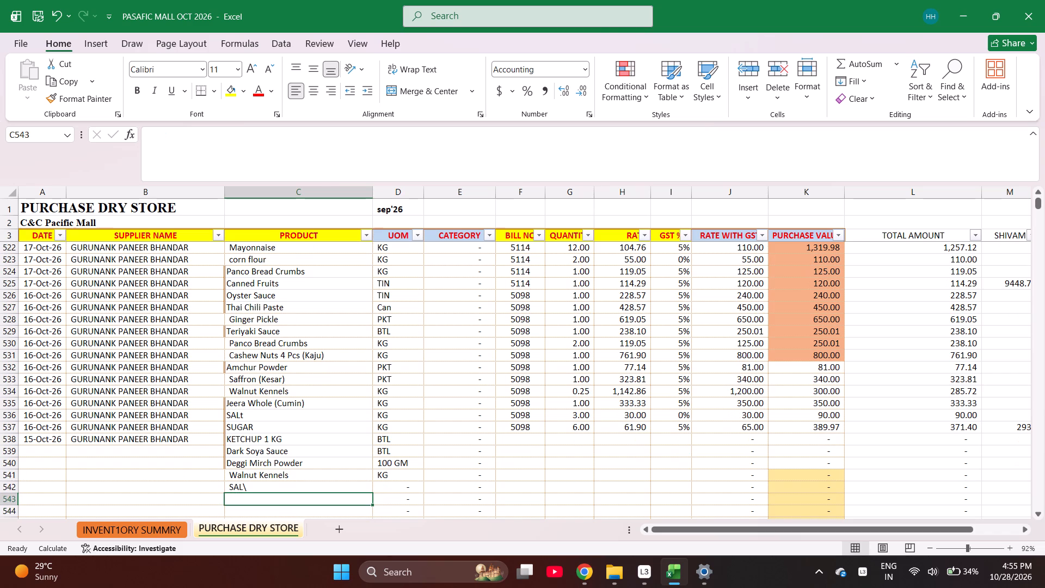
pyautogui.press('Up')
pyautogui.write('SA')
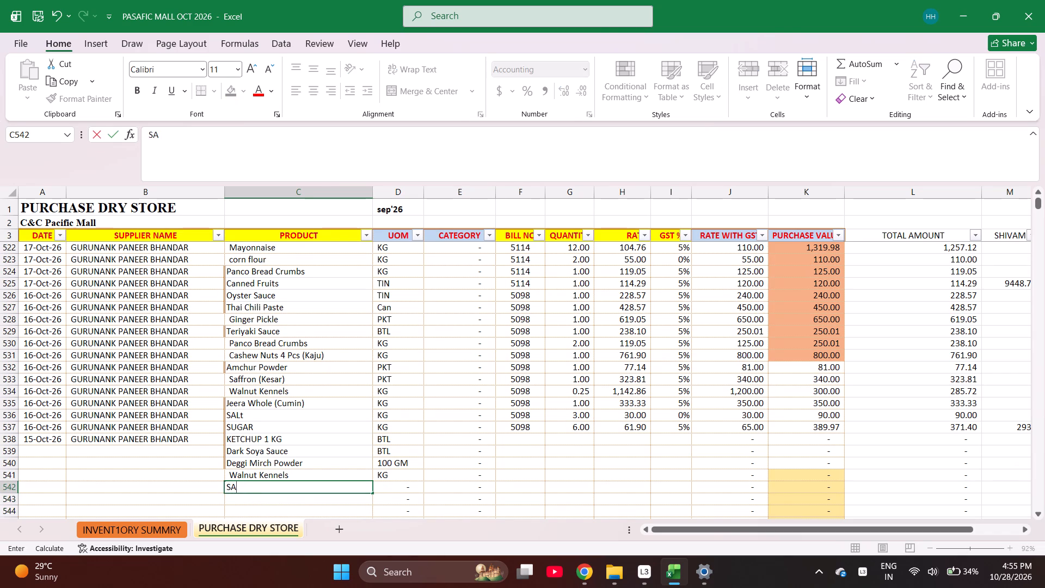
pyautogui.press('l')
pyautogui.press('t')
pyautogui.press('Return')
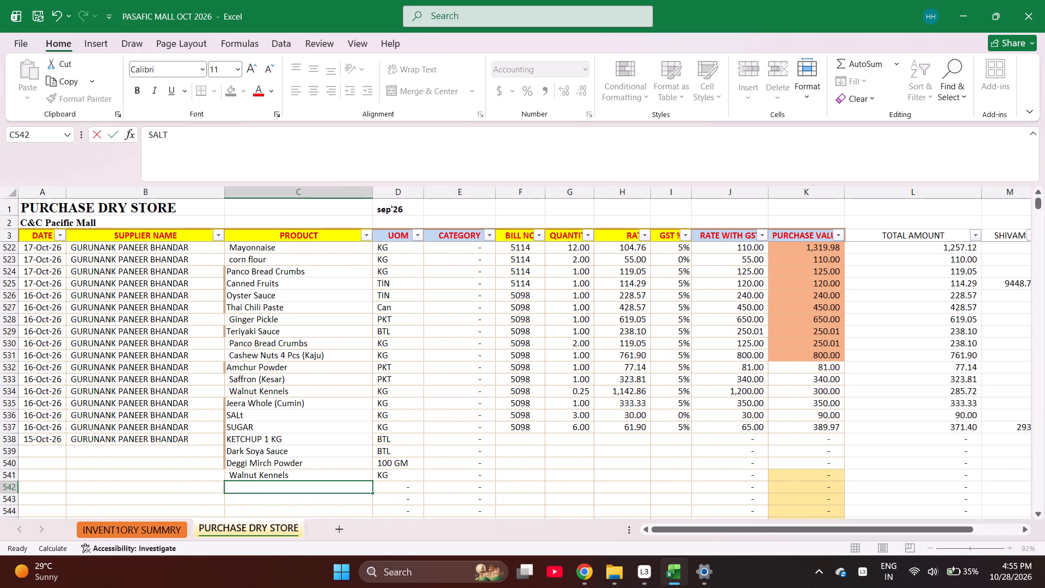
# Enter bill number 5073 in F538 for the KETCHUP 1 KG row.
pyautogui.press('Up')
pyautogui.press('Up')
pyautogui.press('Up')
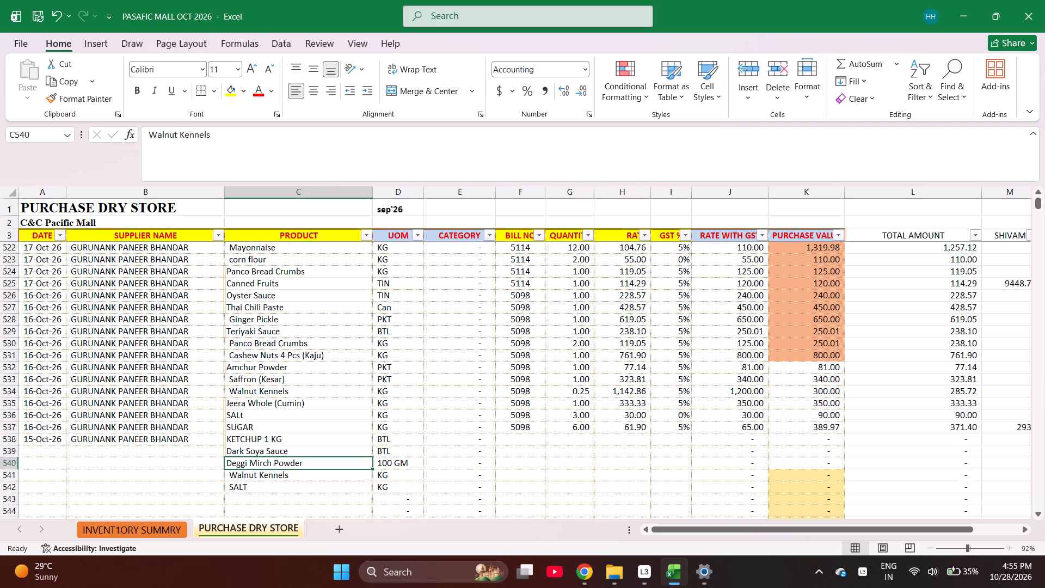
pyautogui.press('Up')
pyautogui.press('Right')
pyautogui.press('Right')
pyautogui.press('Right')
pyautogui.press('Up')
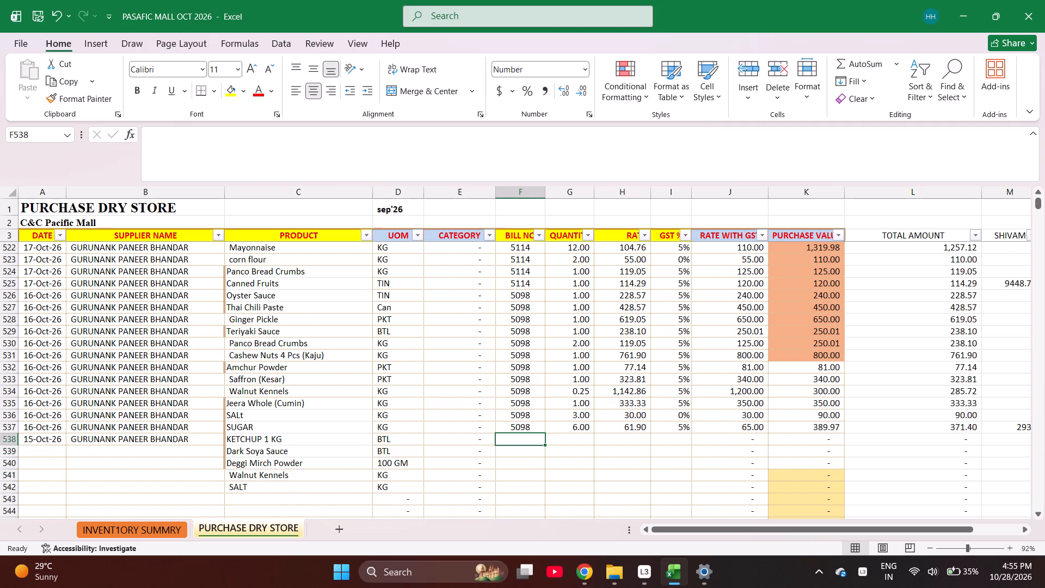
pyautogui.write('5073')
pyautogui.press('Right')
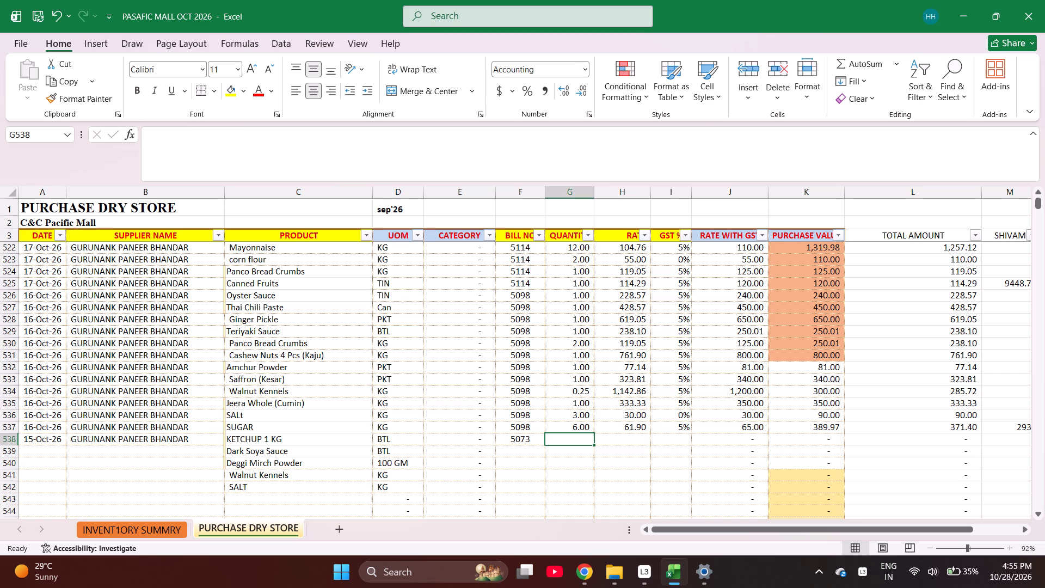
# Enter the quantities 1, 1, 5, 0.25 and 2 in G538 to G542, from KETCHUP 1 KG down to SALT.
pyautogui.press('1')
pyautogui.press('Return')
pyautogui.press('1')
pyautogui.press('Return')
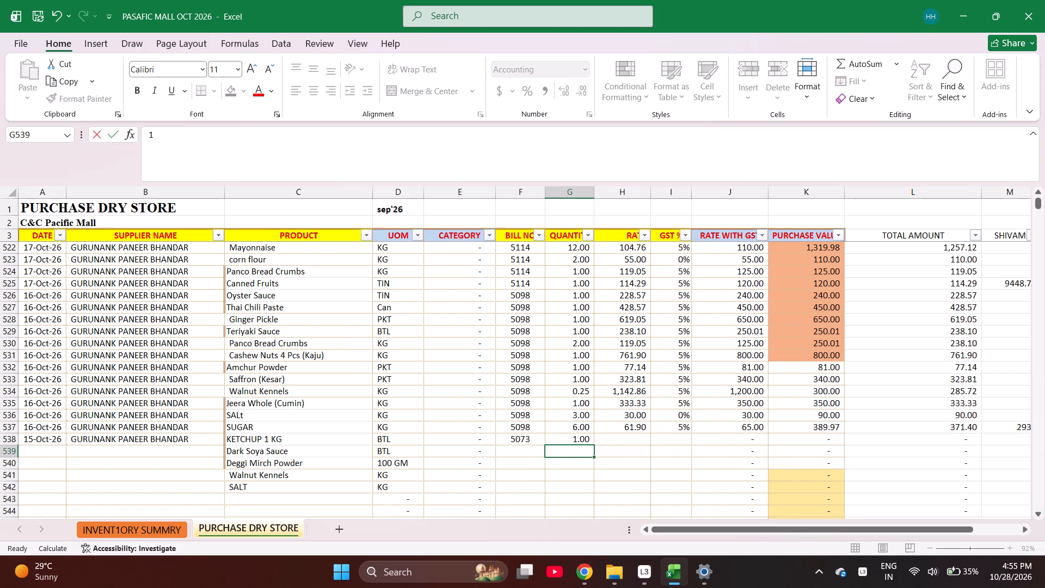
pyautogui.press('5')
pyautogui.press('Return')
pyautogui.write('0.25')
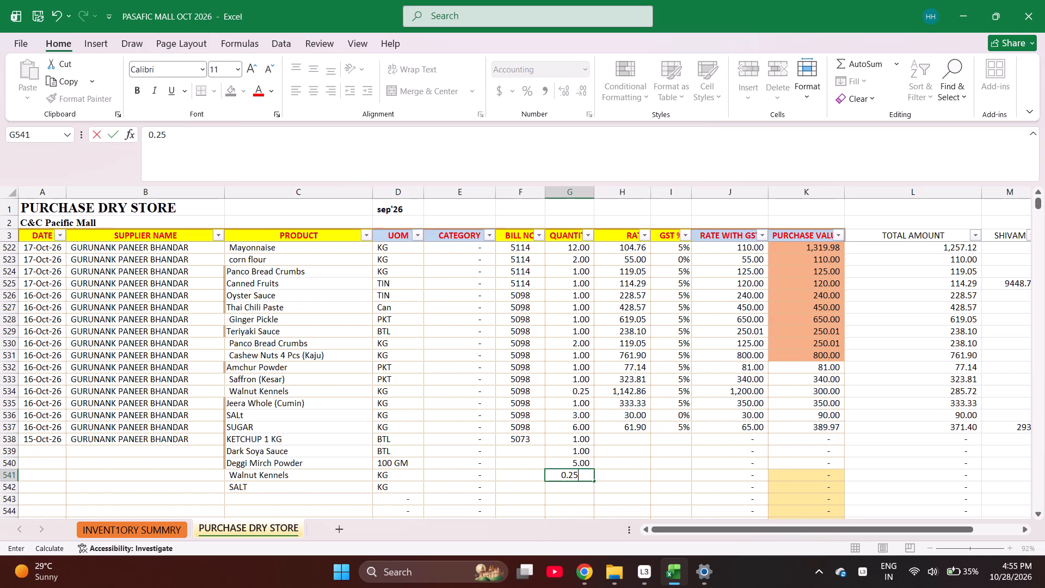
pyautogui.press('Return')
pyautogui.press('2')
pyautogui.press('Return')
pyautogui.press('1')
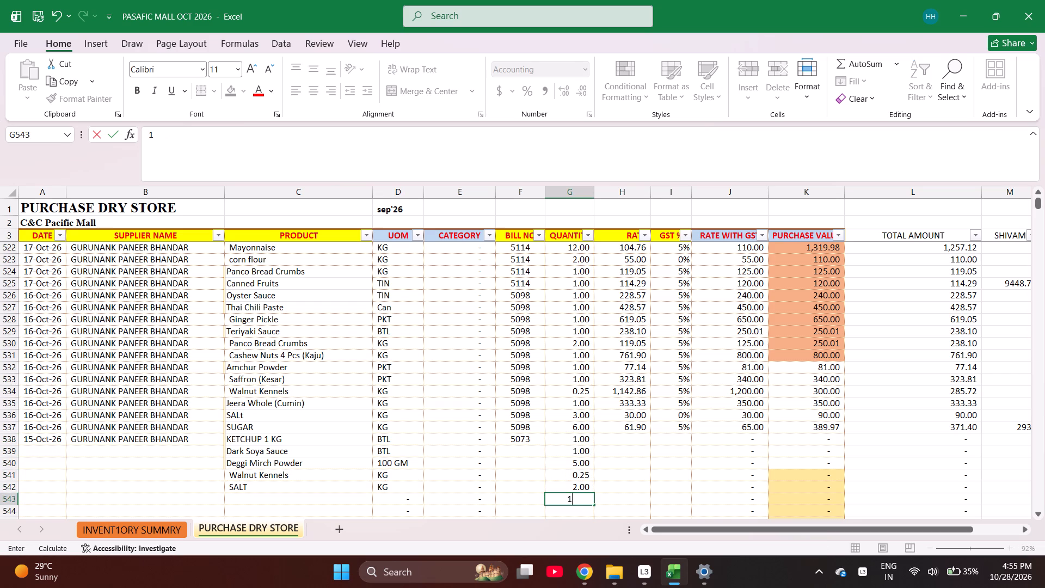
pyautogui.press('Delete')
# Clear all contents of row 543, including the extra quantity of 1 in G543.
pyautogui.press('Down')
pyautogui.press('Up')
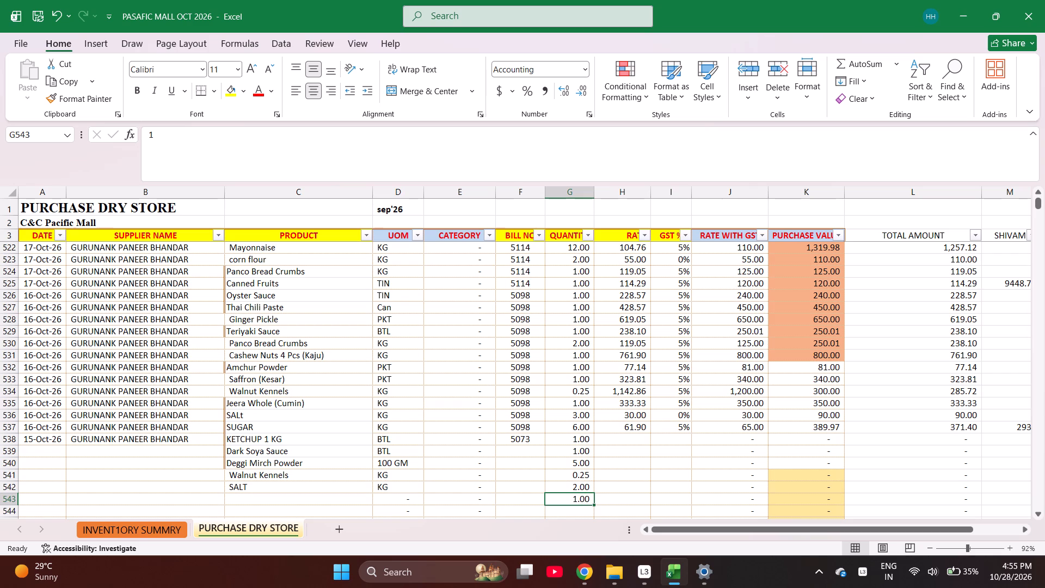
pyautogui.hotkey('shift', 'space')
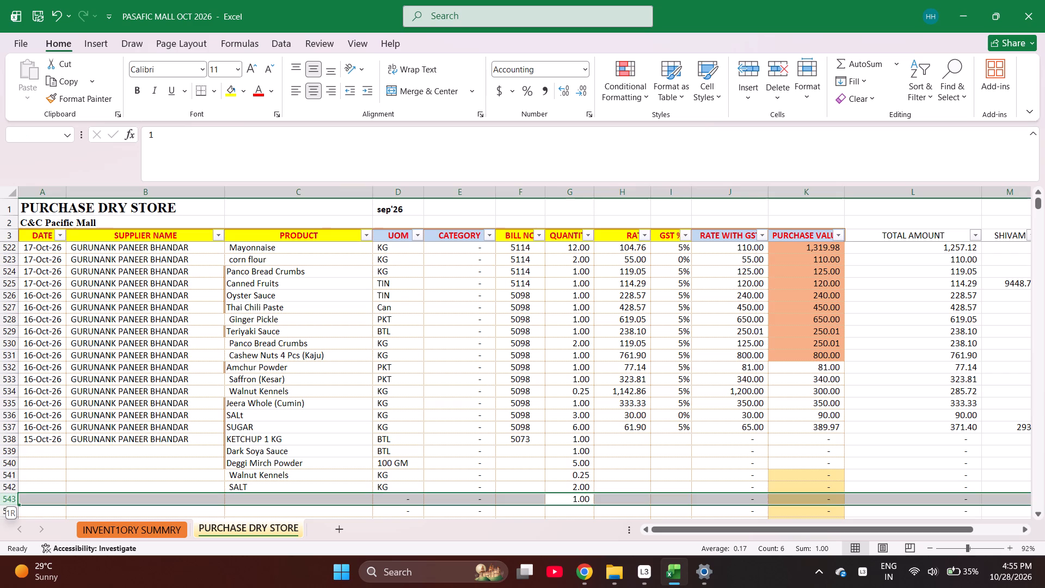
pyautogui.press('Delete')
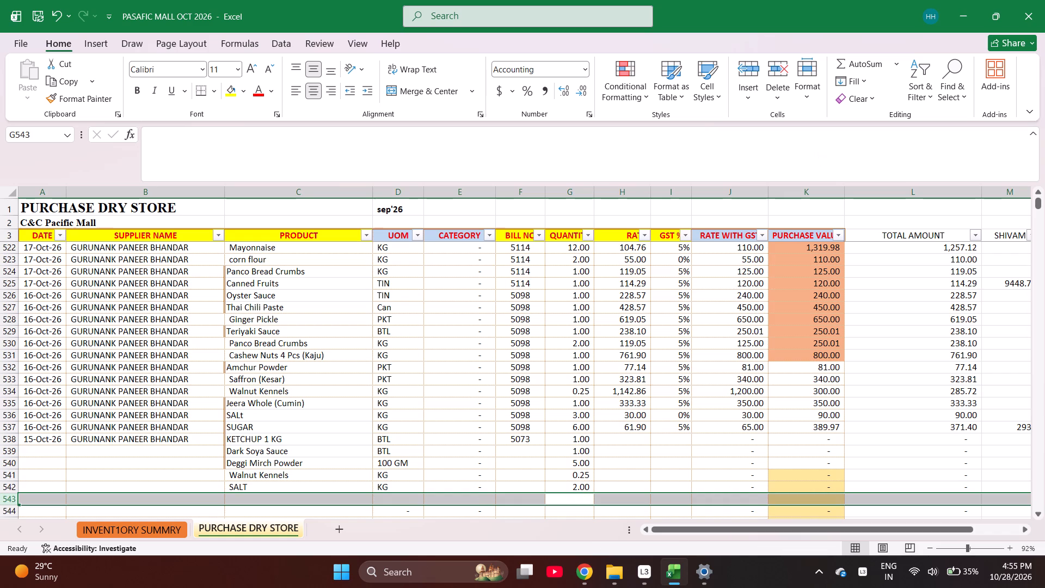
# Enter the rates 142.86 for KETCHUP 1 KG in H538 and 209.52 for Dark Soya Sauce in H539.
pyautogui.press('Right')
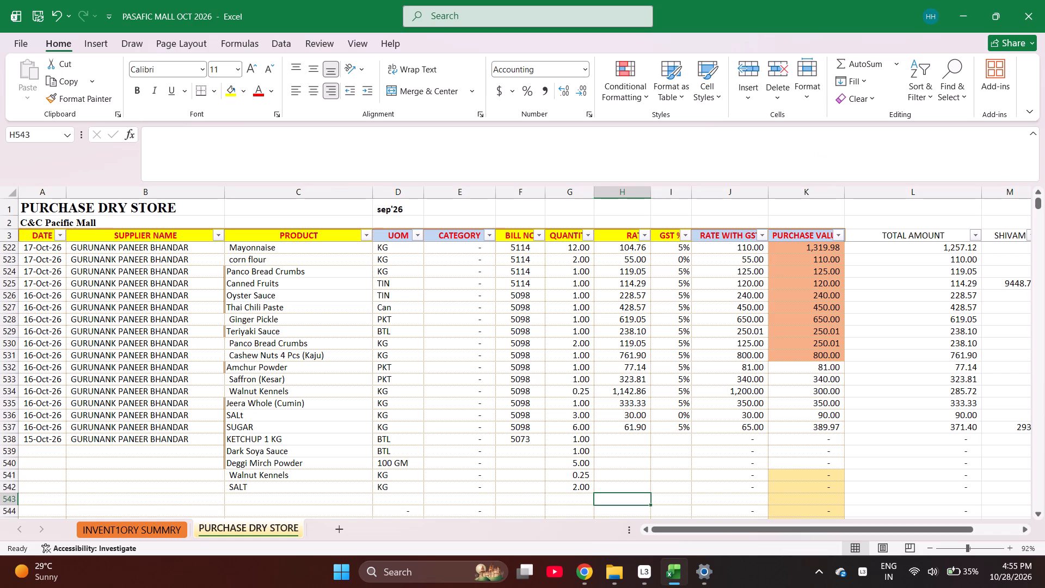
pyautogui.press('Up')
pyautogui.press('Up')
pyautogui.press('Up')
pyautogui.press('Up')
pyautogui.press('Up')
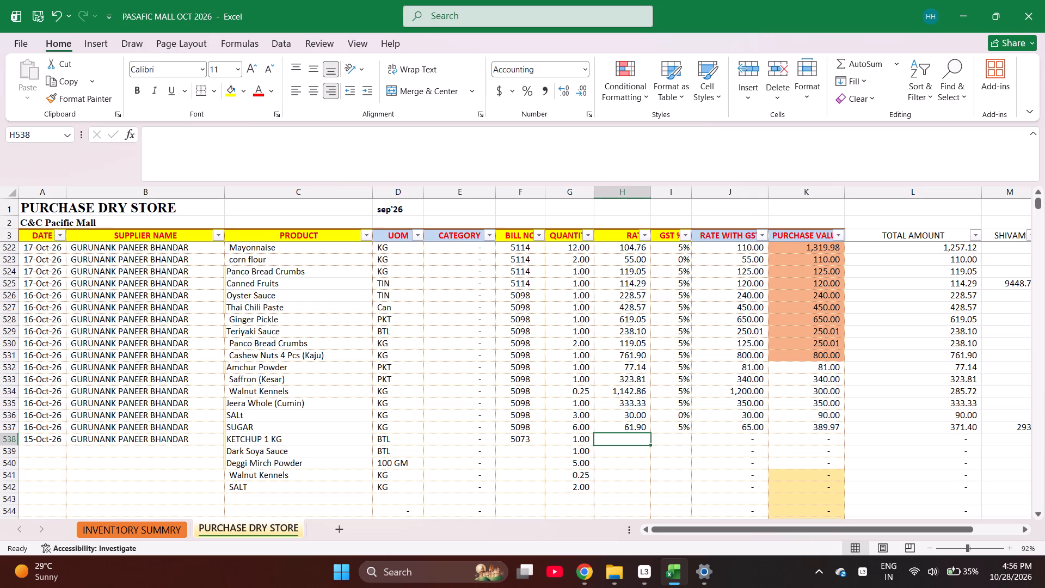
pyautogui.write('142')
pyautogui.write('.86')
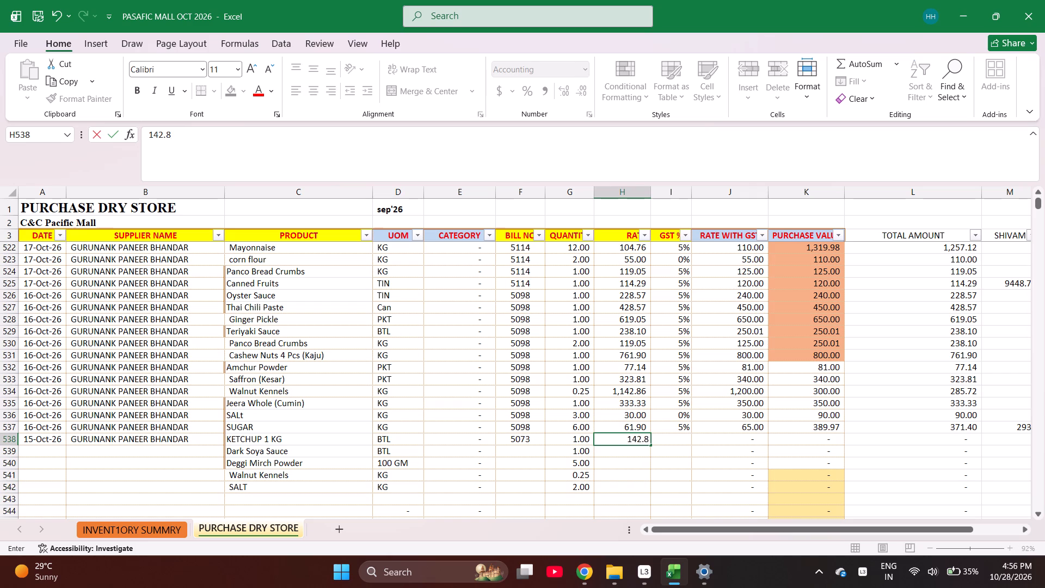
pyautogui.press('Return')
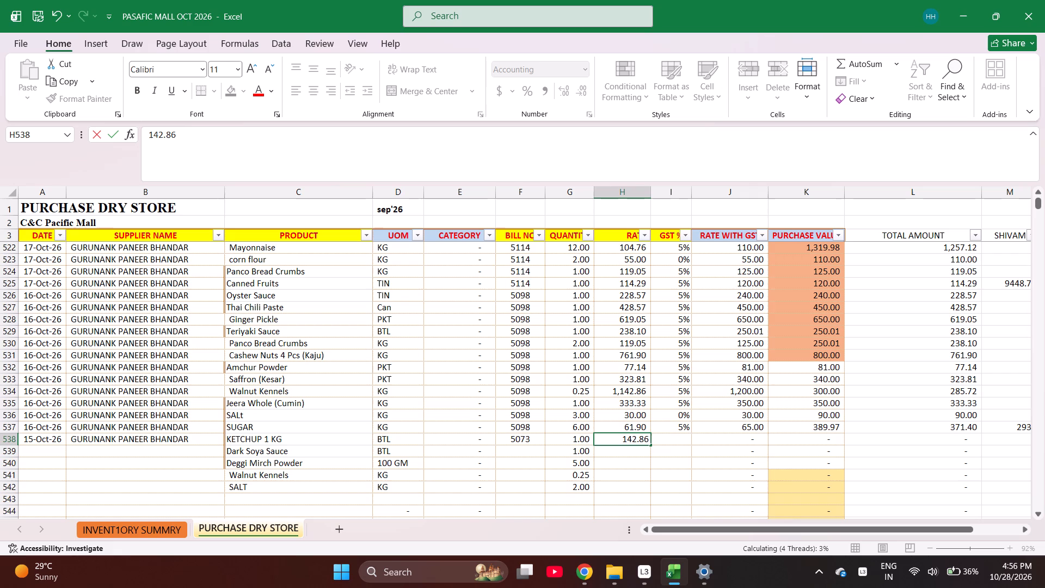
pyautogui.write('209')
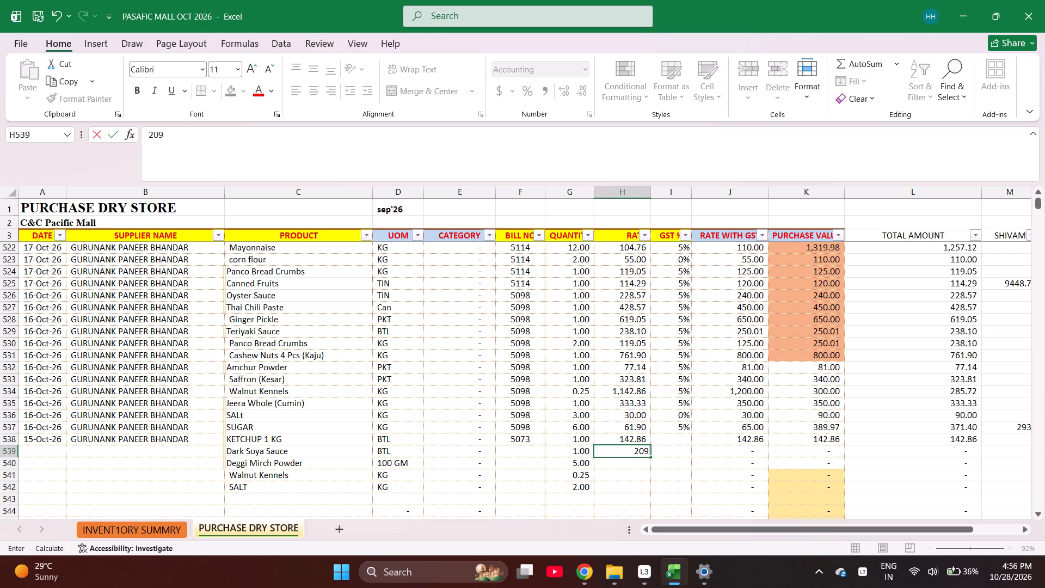
pyautogui.write('.52')
pyautogui.press('Return')
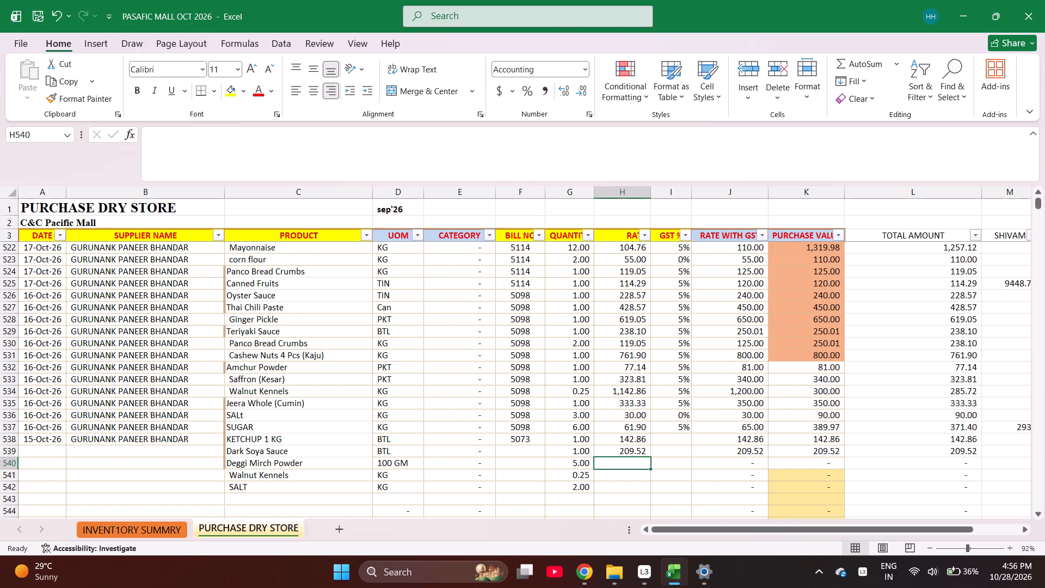
# Enter the rates 119.05 for Deggi Mirch Powder, 1142.86 for Walnut Kennels and 30 for SALT in H540 to H542.
pyautogui.write('119')
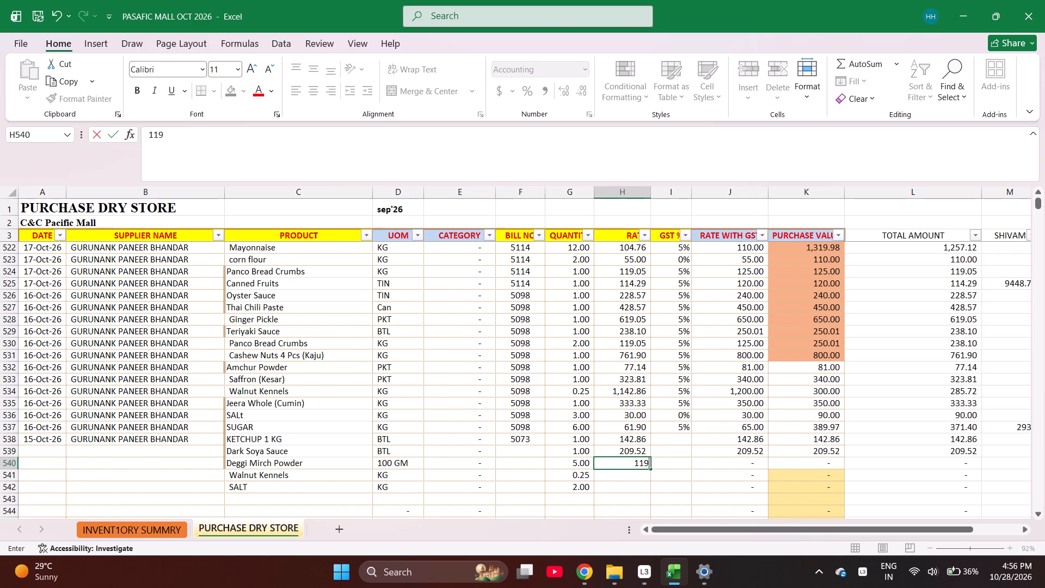
pyautogui.write('.05')
pyautogui.press('Return')
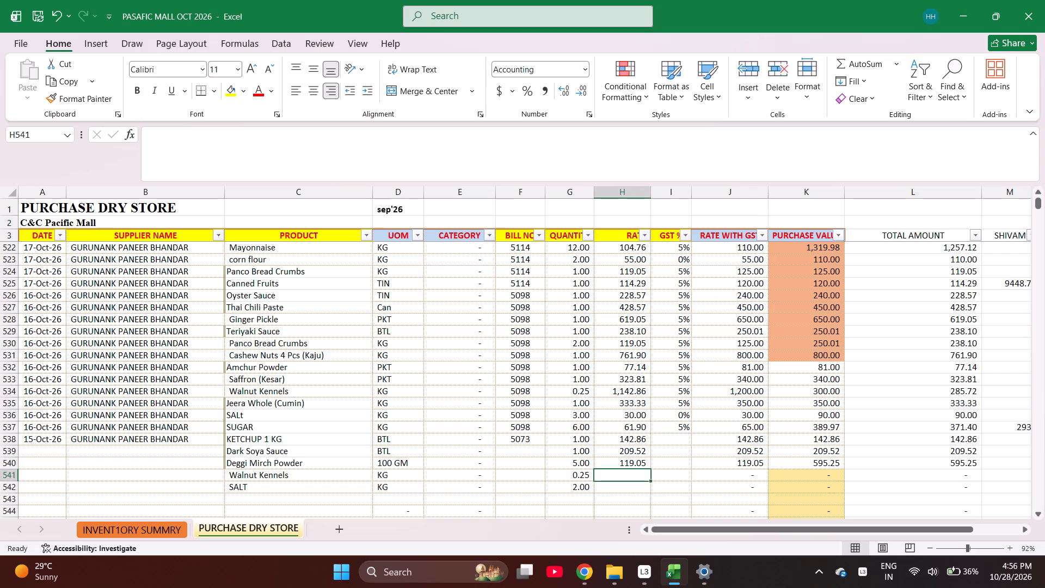
pyautogui.write('1142')
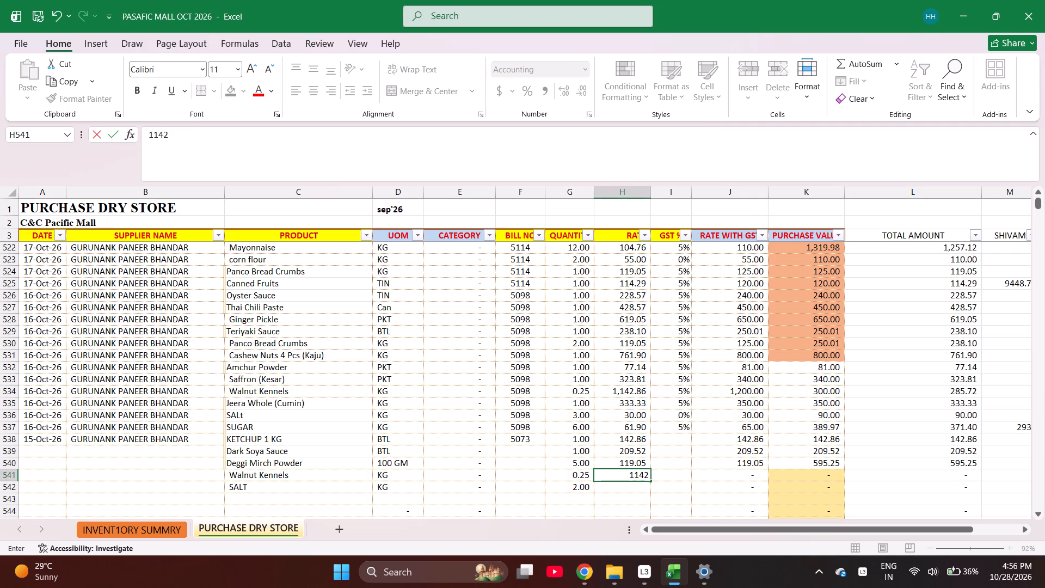
pyautogui.write('.5')
pyautogui.press('BackSpace')
pyautogui.write('86')
pyautogui.press('Return')
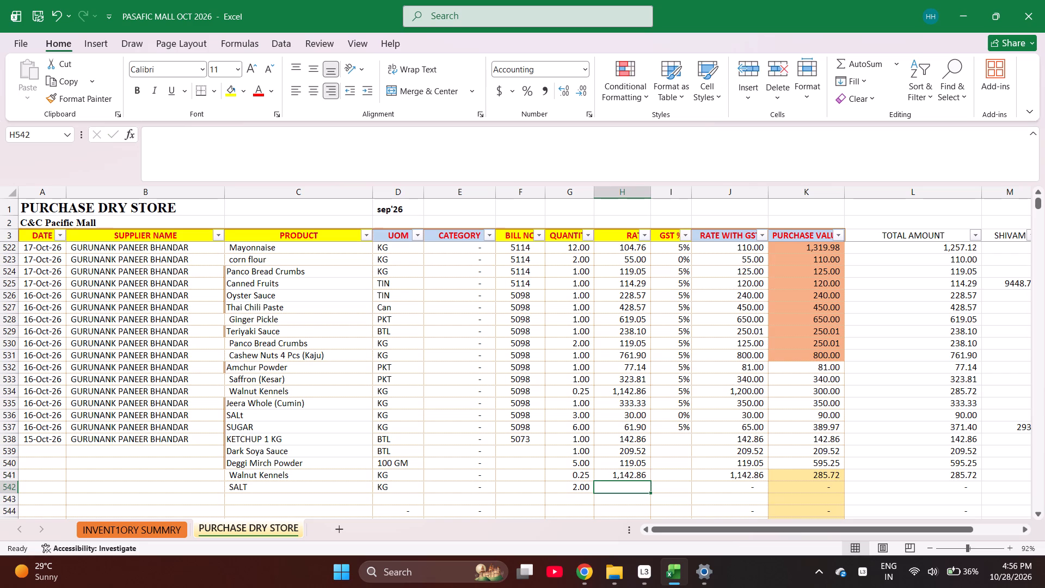
pyautogui.write('30')
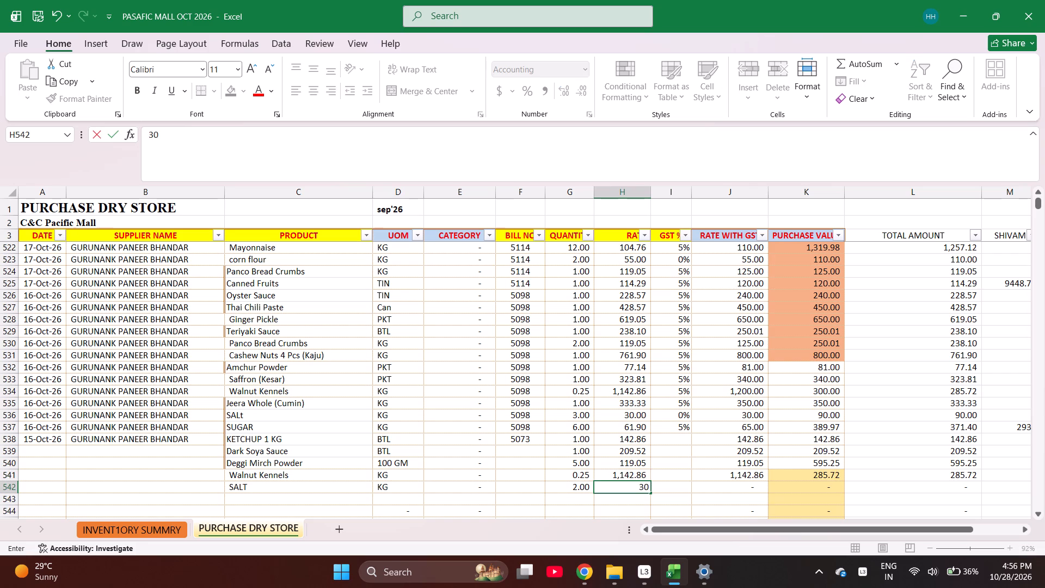
pyautogui.press('Return')
# Enter a GST rate of 5% in I538 to I542, from KETCHUP 1 KG down to SALT.
pyautogui.press('Up')
pyautogui.press('Right')
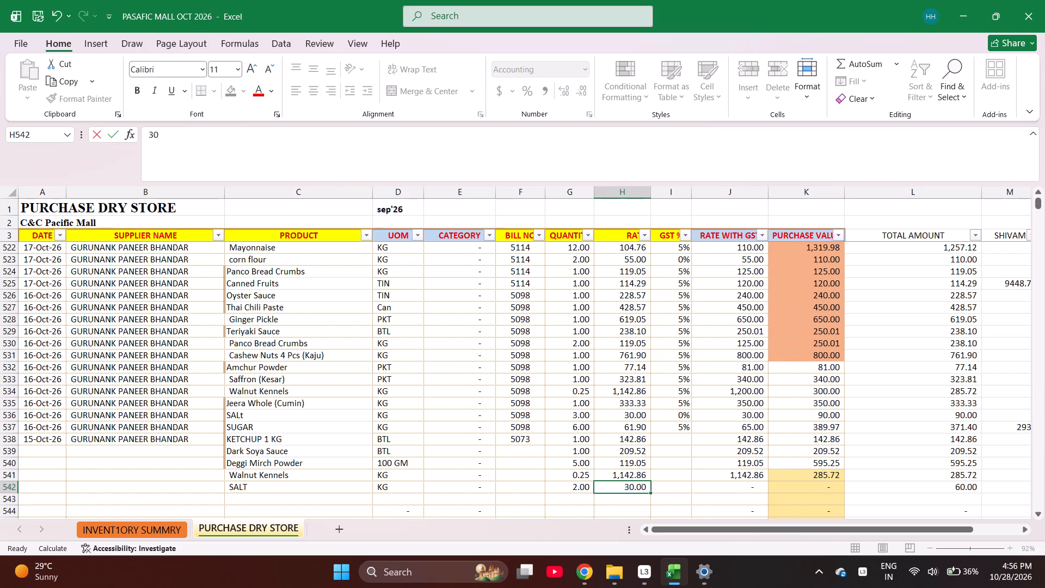
pyautogui.press('Up')
pyautogui.press('Up')
pyautogui.press('Up')
pyautogui.press('Up')
pyautogui.press('Up')
pyautogui.press('Down')
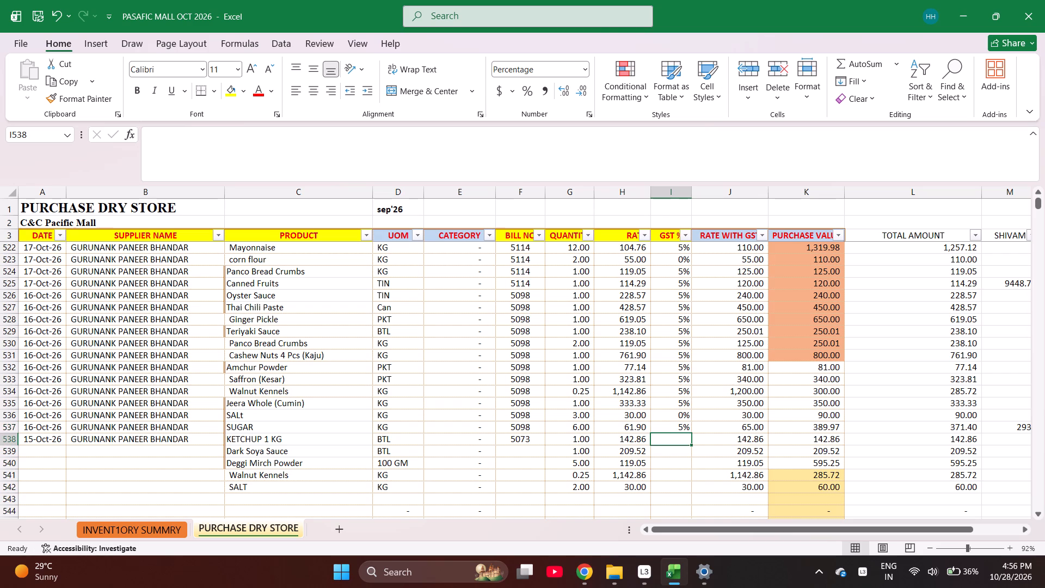
pyautogui.press('5')
pyautogui.press('Return')
pyautogui.press('5')
pyautogui.press('Return')
pyautogui.press('5')
pyautogui.press('Return')
pyautogui.press('5')
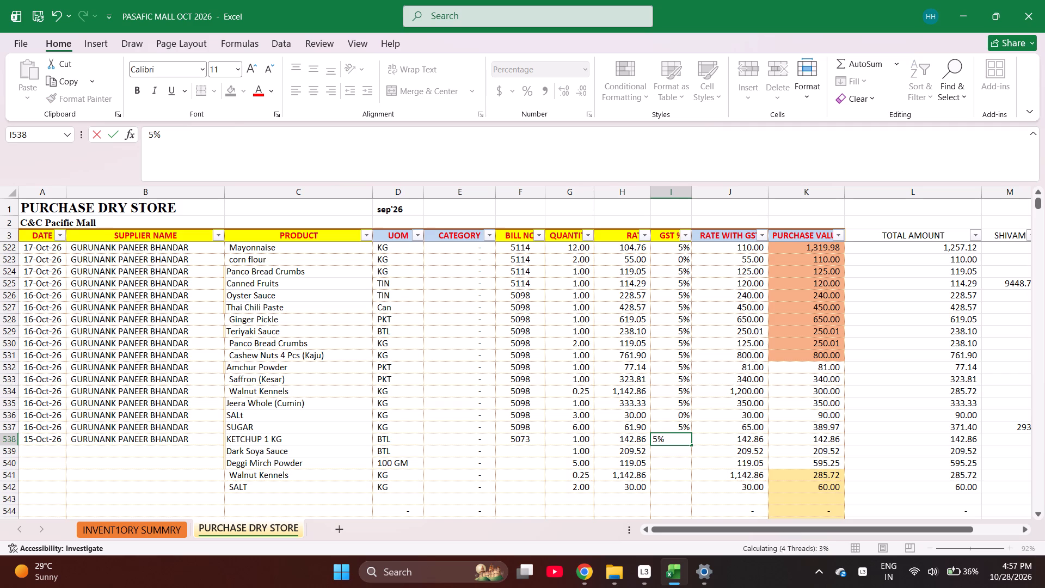
pyautogui.press('Return')
pyautogui.press('5')
pyautogui.press('Return')
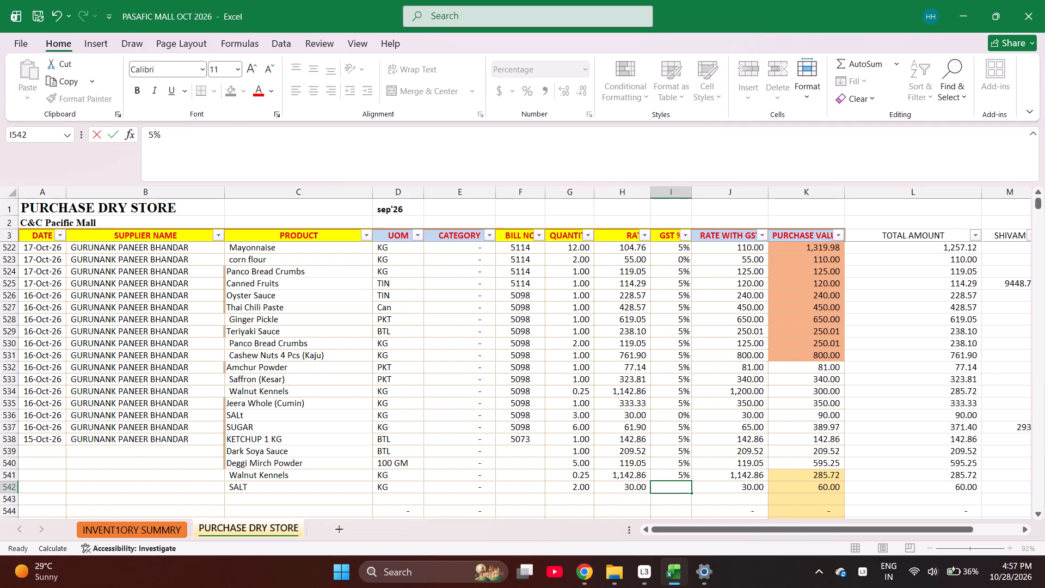
# Set the GST rate of the SALT row in I542 to 0% and leave I543 empty.
pyautogui.press('0')
pyautogui.press('Return')
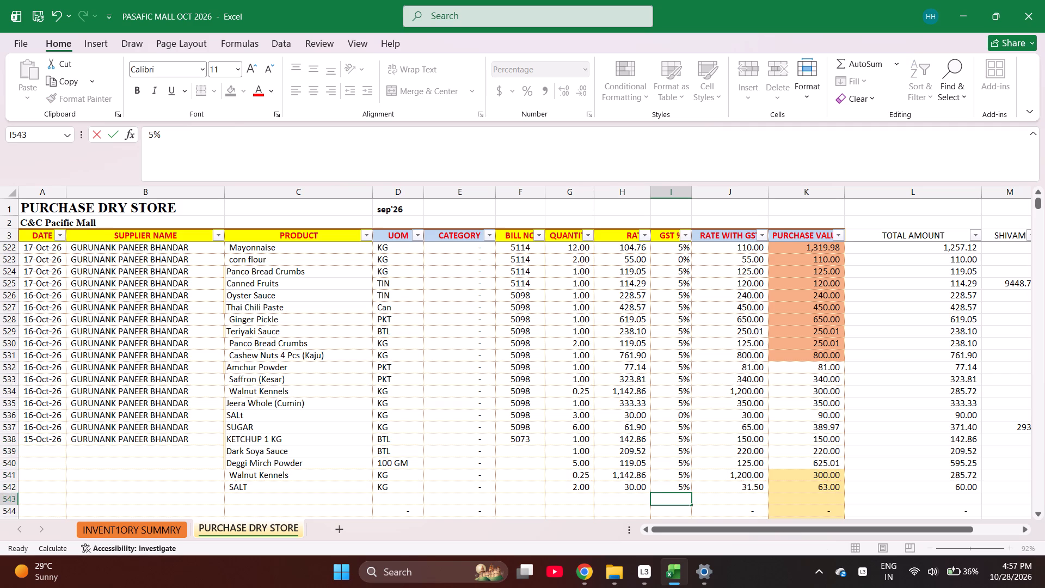
pyautogui.press('Up')
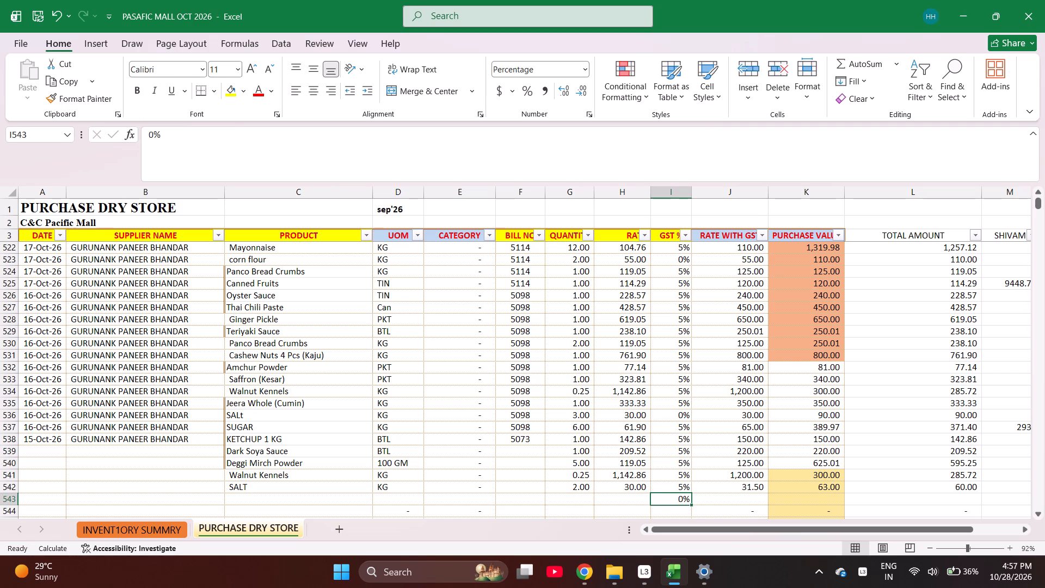
pyautogui.press('Up')
pyautogui.press('0')
pyautogui.press('Down')
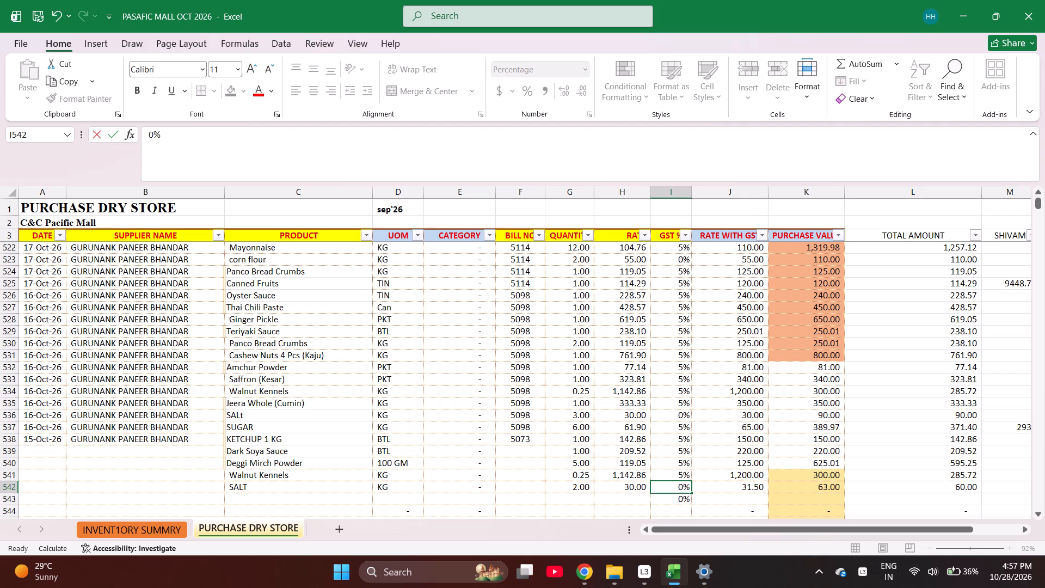
pyautogui.press('BackSpace')
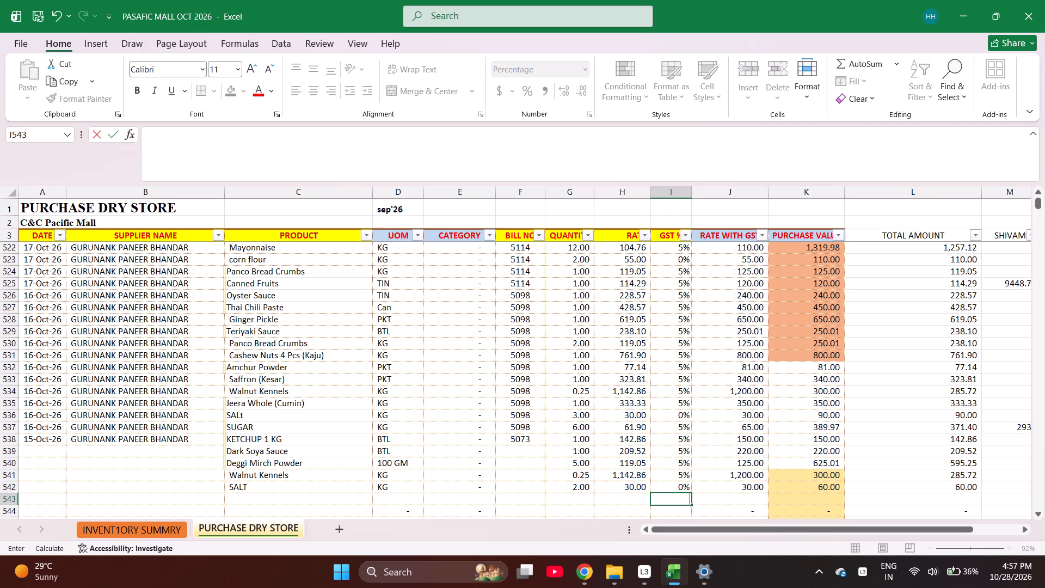
# Fill the date 15-Oct-26 and supplier GURUNANK PANEER BHANDAR from row 538 down through row 542.
pyautogui.hotkey('ctrl', 'Left')
pyautogui.hotkey('ctrl', 'Left')
pyautogui.hotkey('ctrl', 'Left')
pyautogui.hotkey('ctrl', 'Left')
pyautogui.hotkey('ctrl', 'Left')
pyautogui.hotkey('ctrl', 'Left')
pyautogui.hotkey('ctrl', 'Left')
pyautogui.hotkey('ctrl', 'Left')
pyautogui.hotkey('ctrl', 'Left')
pyautogui.hotkey('ctrl', 'Left')
pyautogui.hotkey('ctrl', 'Left')
pyautogui.hotkey('ctrl', 'Left')
pyautogui.hotkey('ctrl', 'Left')
pyautogui.hotkey('ctrl', 'Left')
pyautogui.hotkey('ctrl', 'Left')
pyautogui.hotkey('ctrl', 'Left')
pyautogui.hotkey('ctrl', 'Left')
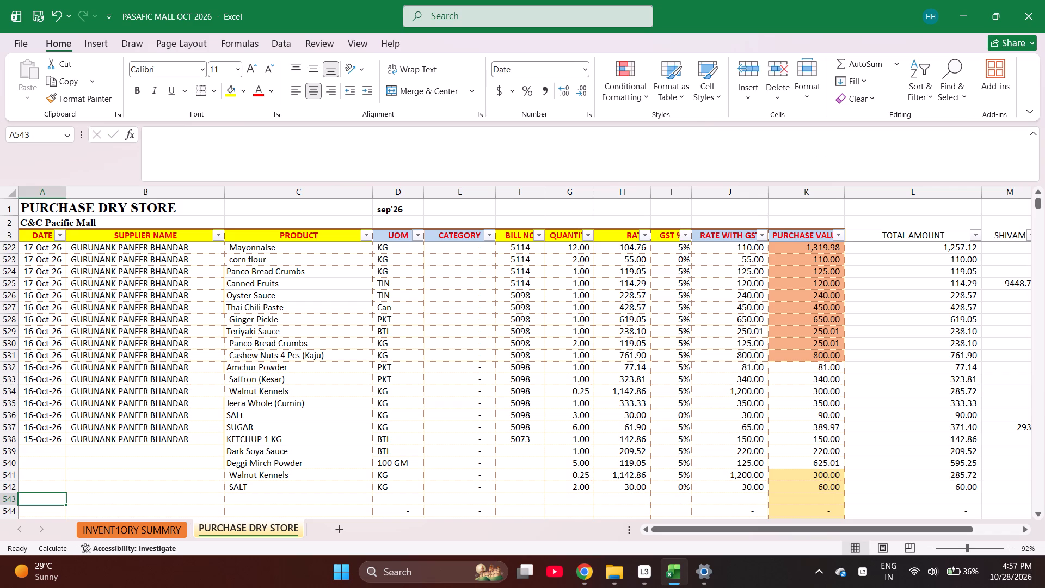
pyautogui.hotkey('ctrl', 'Up')
pyautogui.hotkey('shift', 'Right')
pyautogui.hotkey('shift', 'Down')
pyautogui.hotkey('shift', 'Down')
pyautogui.hotkey('shift', 'Down')
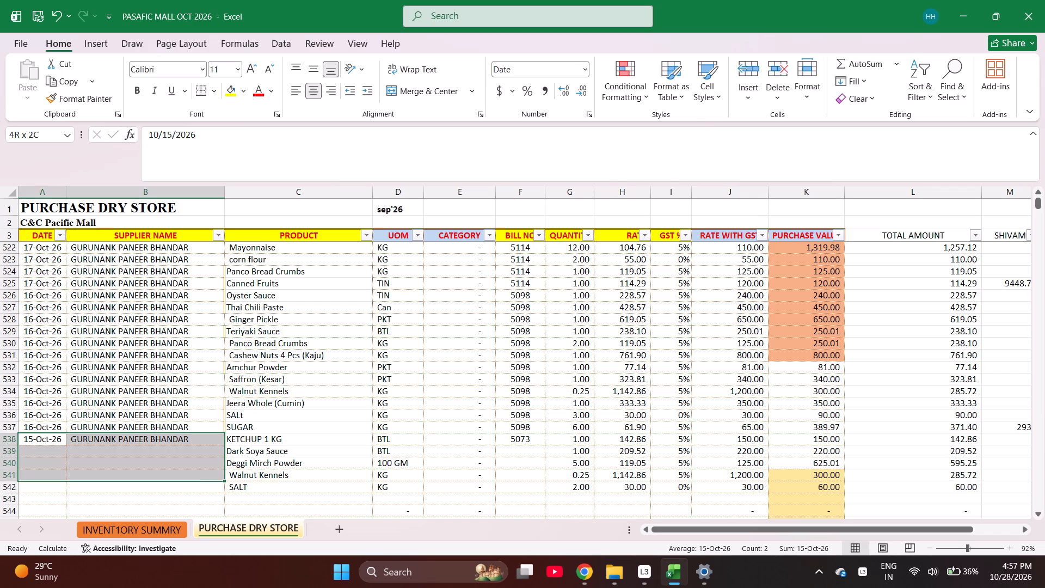
pyautogui.hotkey('shift', 'Down')
pyautogui.hotkey('ctrl', 'd')
# Fill bill number 5073 from F538 down through F542.
pyautogui.press('Down')
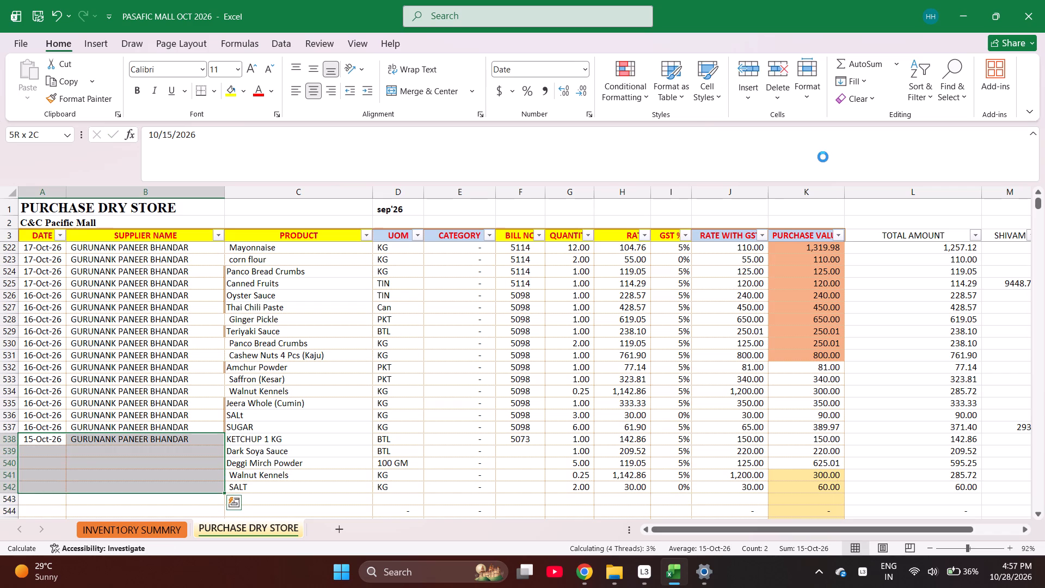
pyautogui.hotkey('ctrl', 'Right')
pyautogui.press('Right')
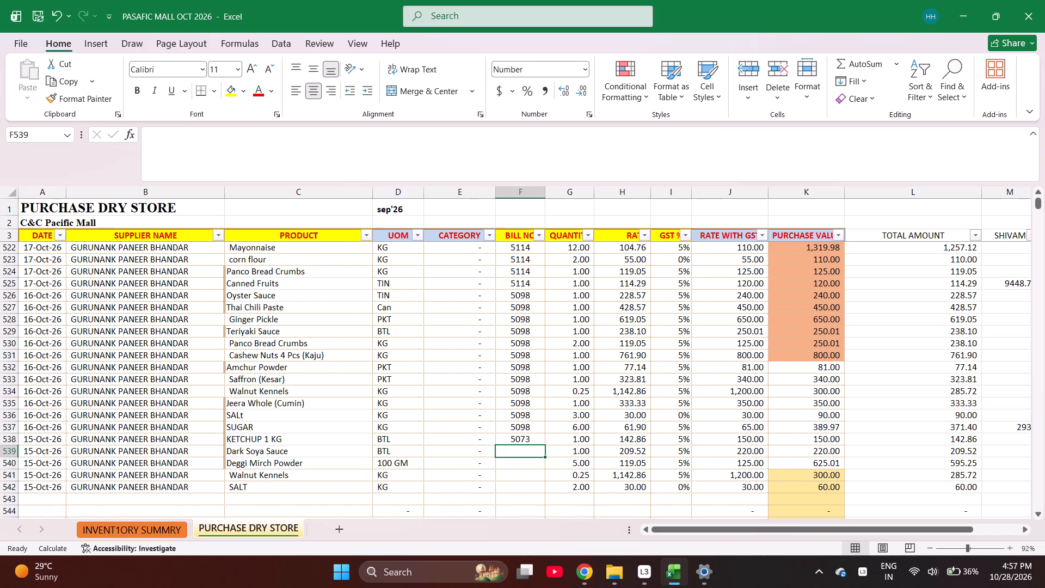
pyautogui.press('Up')
pyautogui.hotkey('shift', 'Down')
pyautogui.hotkey('shift', 'Down')
pyautogui.hotkey('shift', 'Down')
pyautogui.hotkey('shift', 'Down')
pyautogui.hotkey('ctrl', 'd')
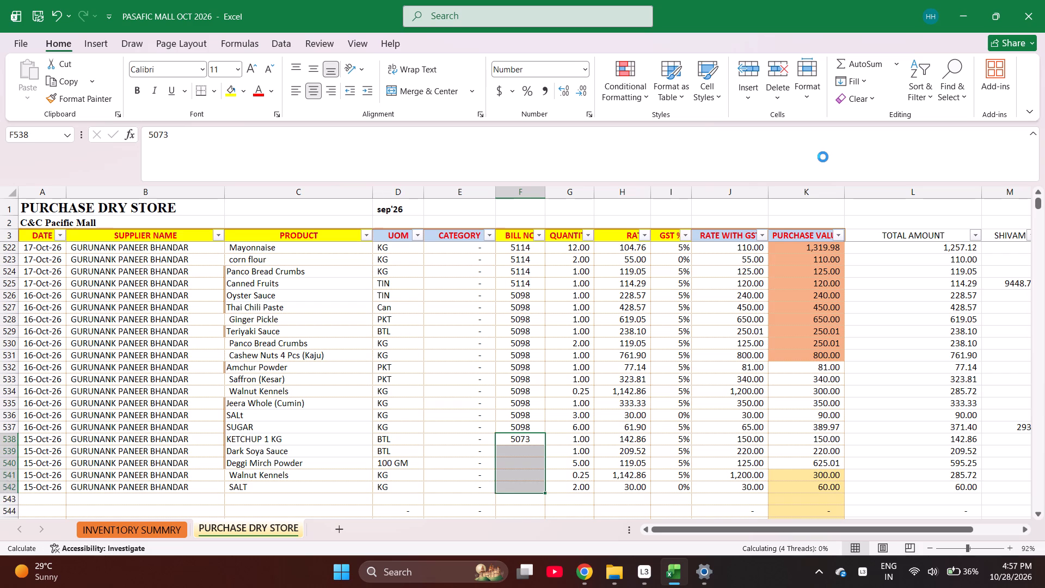
# Check the sum of the bill 5073 total amounts in L538 to L542.
pyautogui.press('Right')
pyautogui.press('Right')
pyautogui.press('Right')
pyautogui.press('Right')
pyautogui.press('Right')
pyautogui.press('Right')
pyautogui.press('Right')
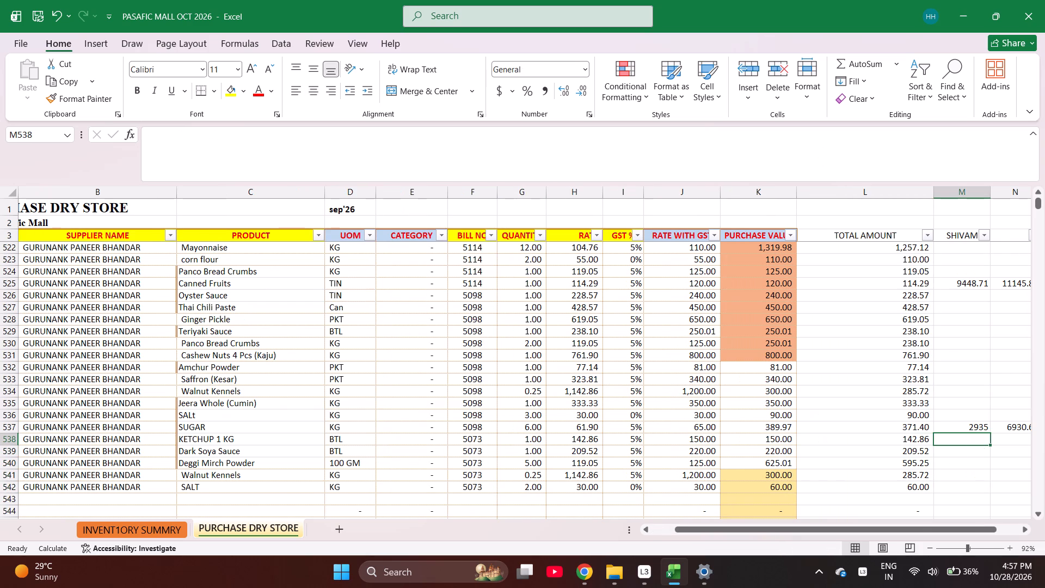
pyautogui.press('Left')
pyautogui.hotkey('shift', 'Down')
pyautogui.hotkey('shift', 'Down')
pyautogui.hotkey('shift', 'Down')
pyautogui.hotkey('shift', 'Down')
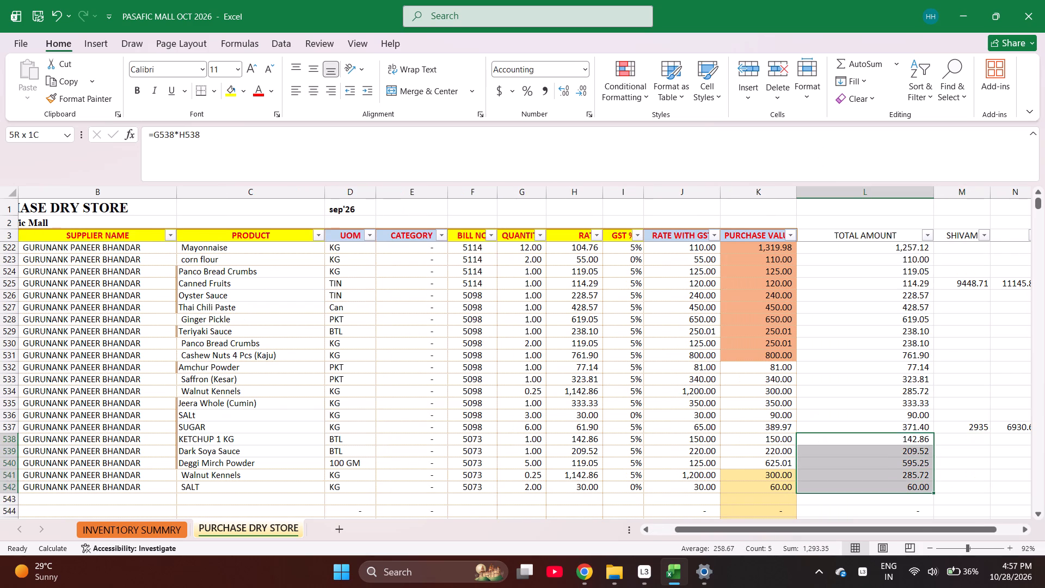
pyautogui.hscroll(-2, 823, 157)
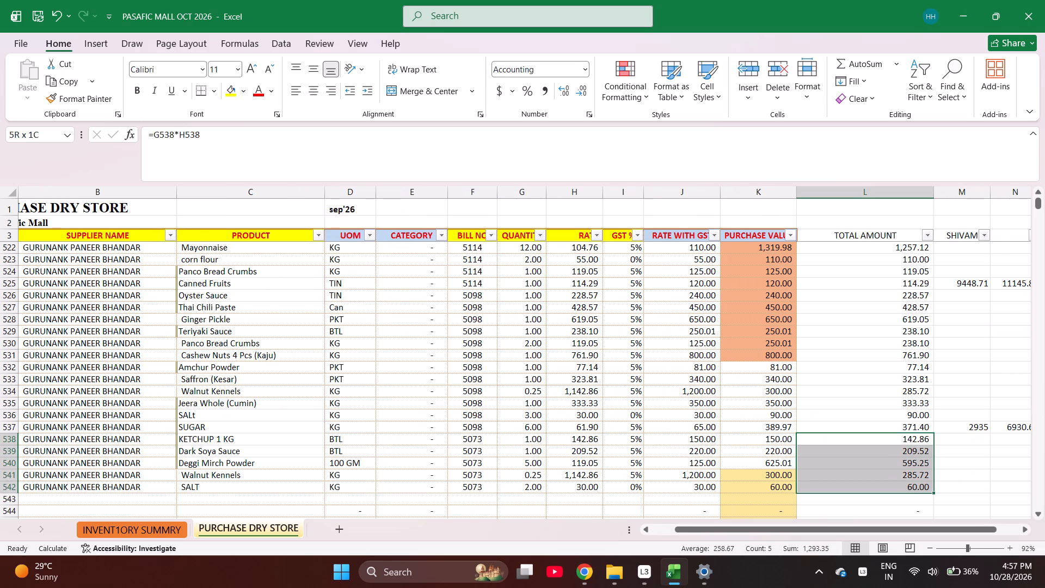
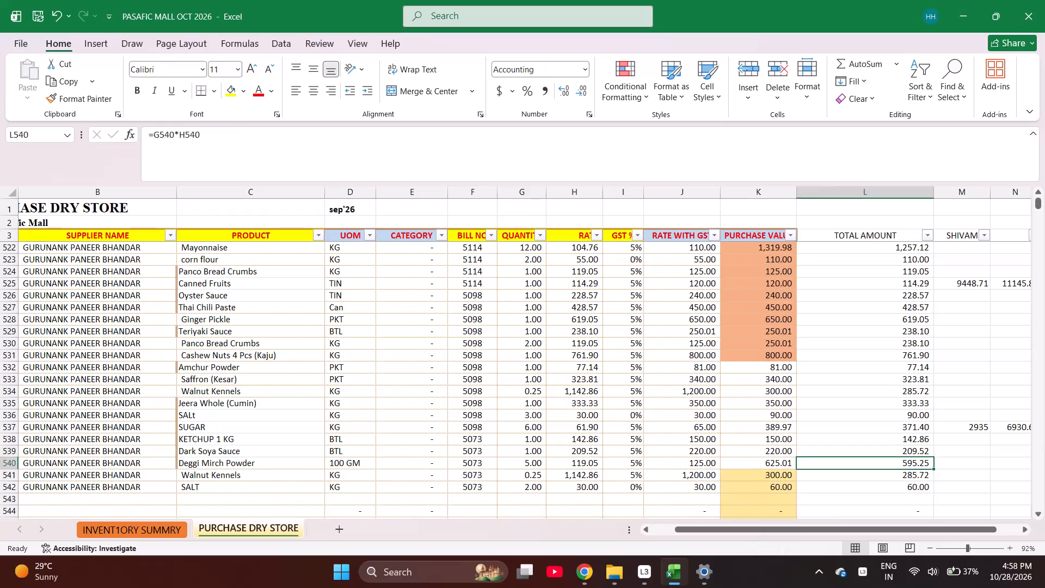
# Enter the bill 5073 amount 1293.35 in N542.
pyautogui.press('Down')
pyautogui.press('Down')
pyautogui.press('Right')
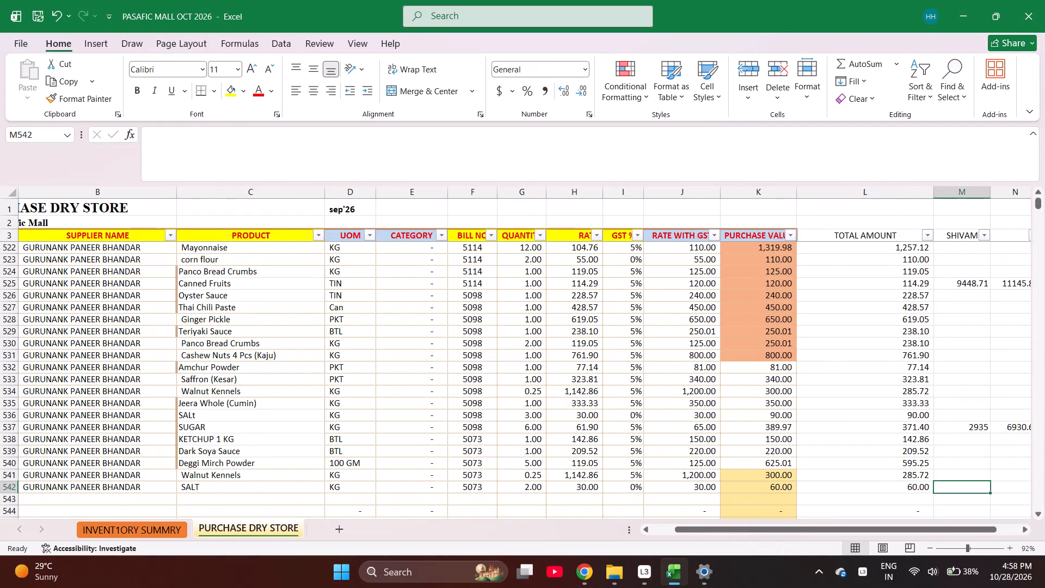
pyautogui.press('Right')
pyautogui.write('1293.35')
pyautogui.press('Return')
# Enter the sum +2880+288+708+361.90 in M542, under the SHIVAM column.
pyautogui.press('Left')
pyautogui.press('Up')
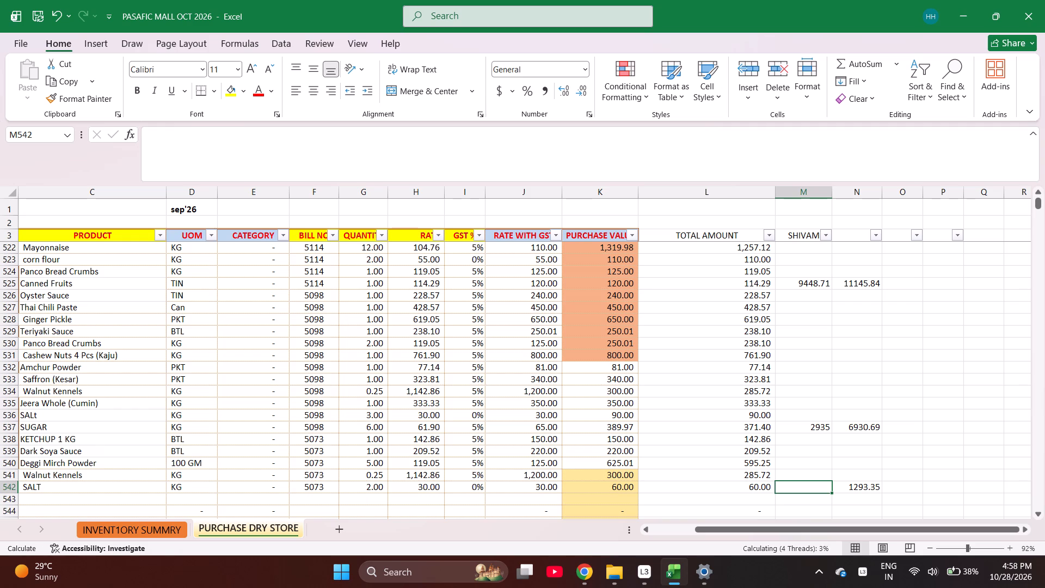
pyautogui.write('+2880+288+')
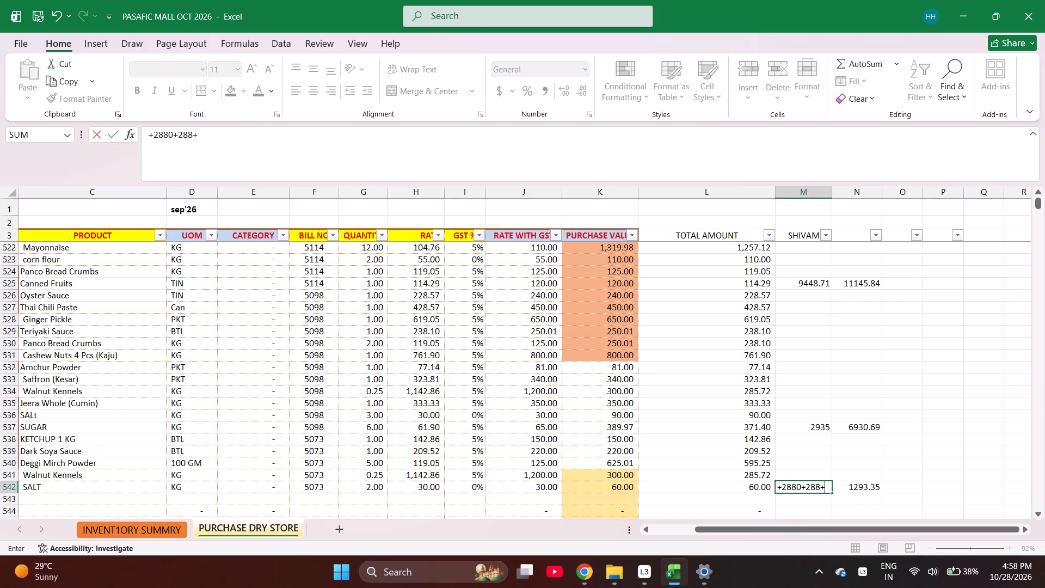
pyautogui.write('708+')
pyautogui.press('6')
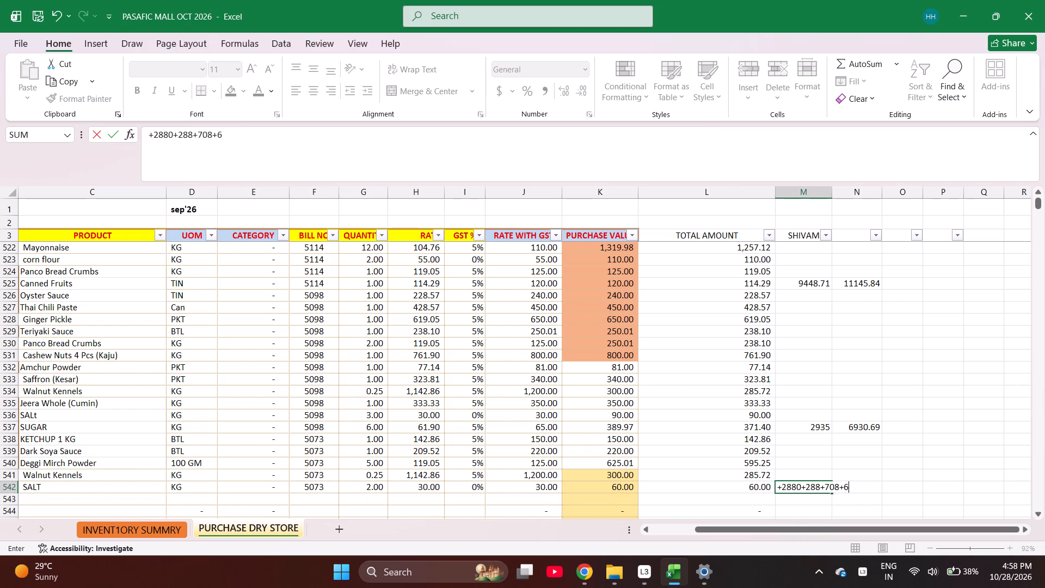
pyautogui.press('BackSpace')
pyautogui.write('361')
pyautogui.press('.')
pyautogui.write('90')
pyautogui.press('Return')
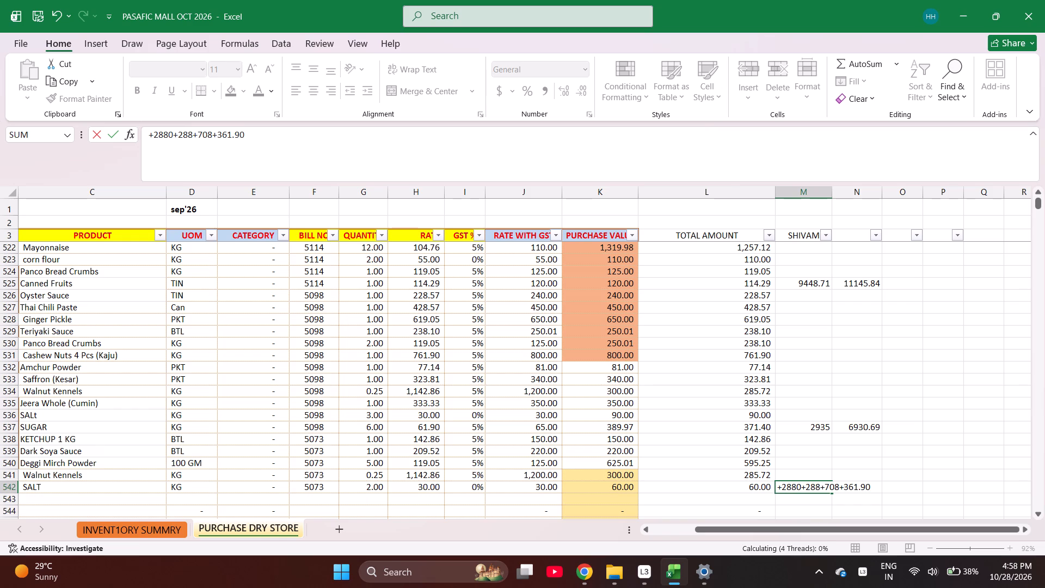
# Add N542 and M542 together with a formula in N543.
pyautogui.press('Up')
pyautogui.press('Down')
pyautogui.press('Right')
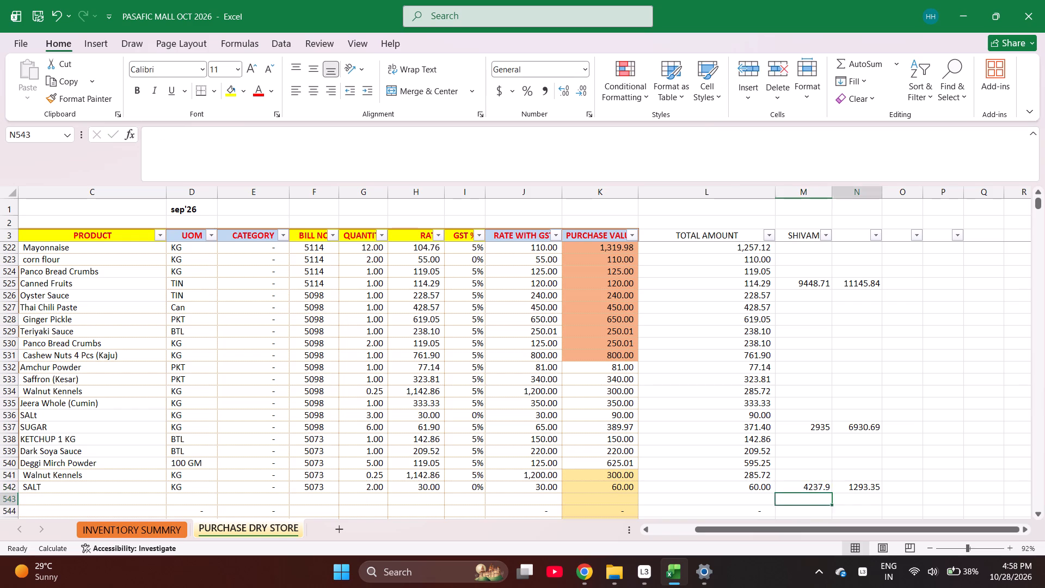
pyautogui.press('+')
pyautogui.press('Up')
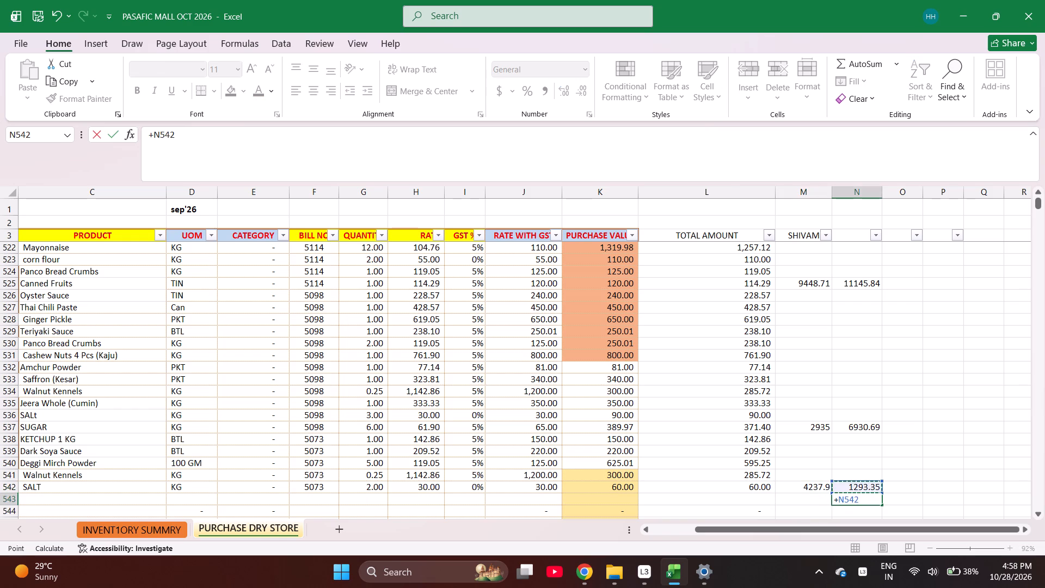
pyautogui.press('+')
pyautogui.press('Left')
pyautogui.press('Up')
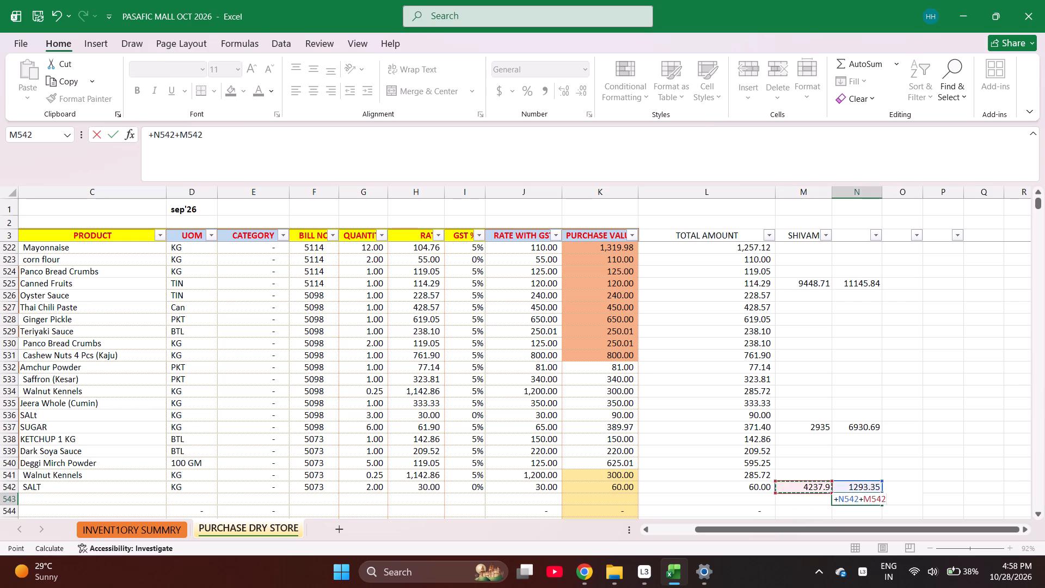
pyautogui.press('Return')
pyautogui.press('Down')
pyautogui.press('Up')
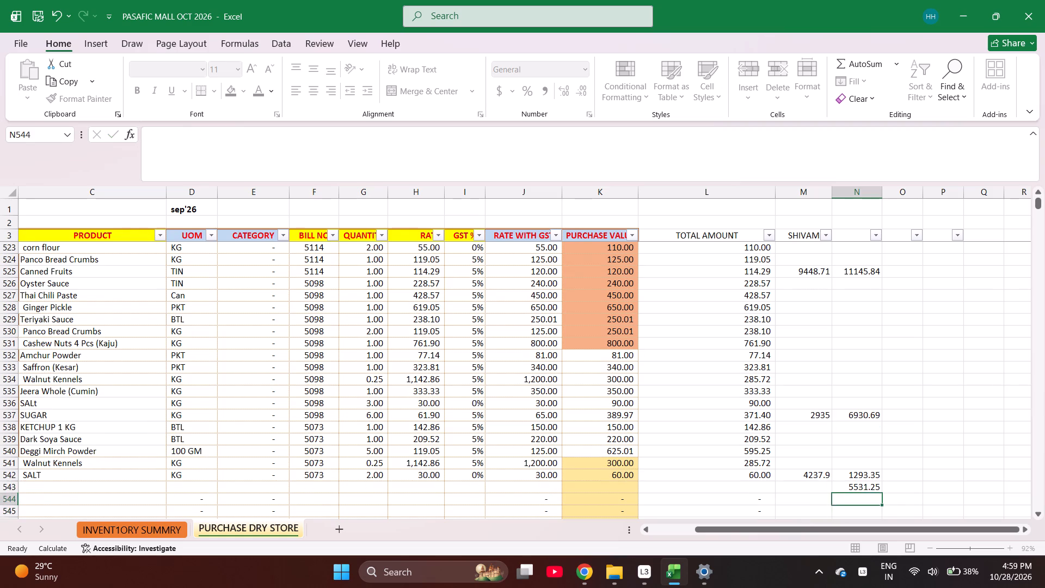
# Set the rate of the Deggi Mirch Powder row in H540 to =505.96/5.
pyautogui.press('Up')
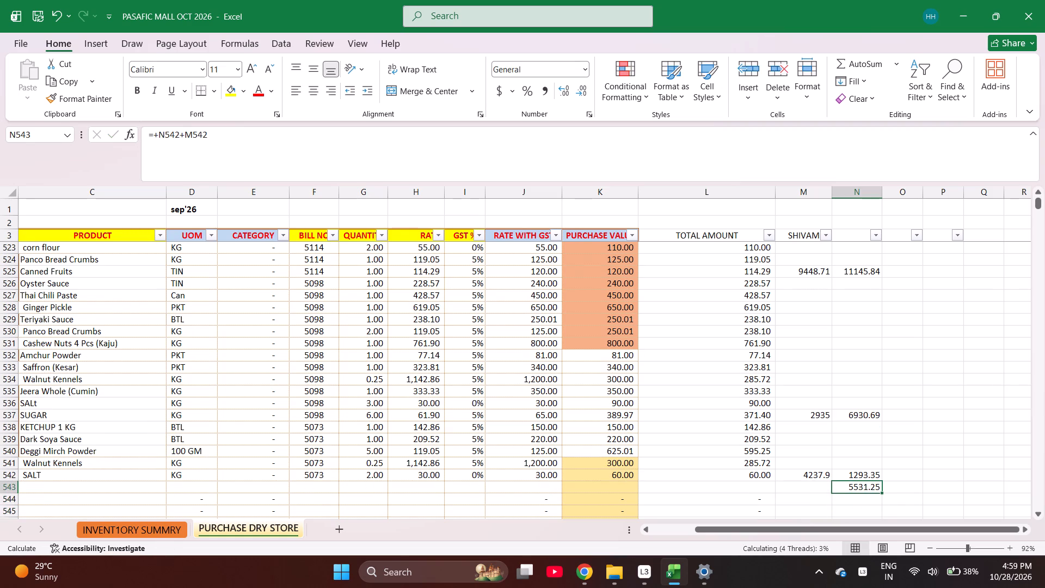
pyautogui.press('Left')
pyautogui.press('Left')
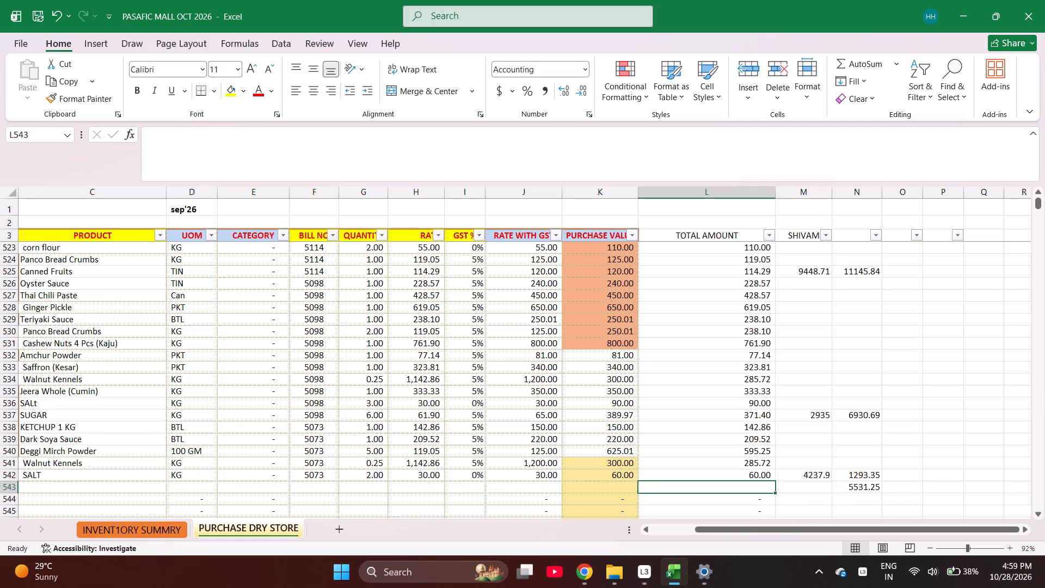
pyautogui.press('Up')
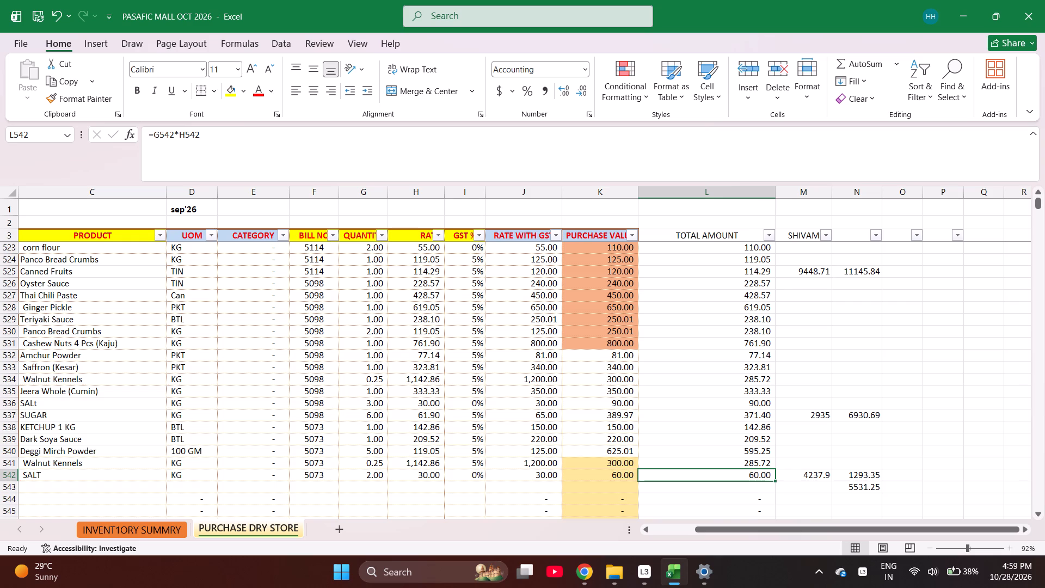
pyautogui.press('Up')
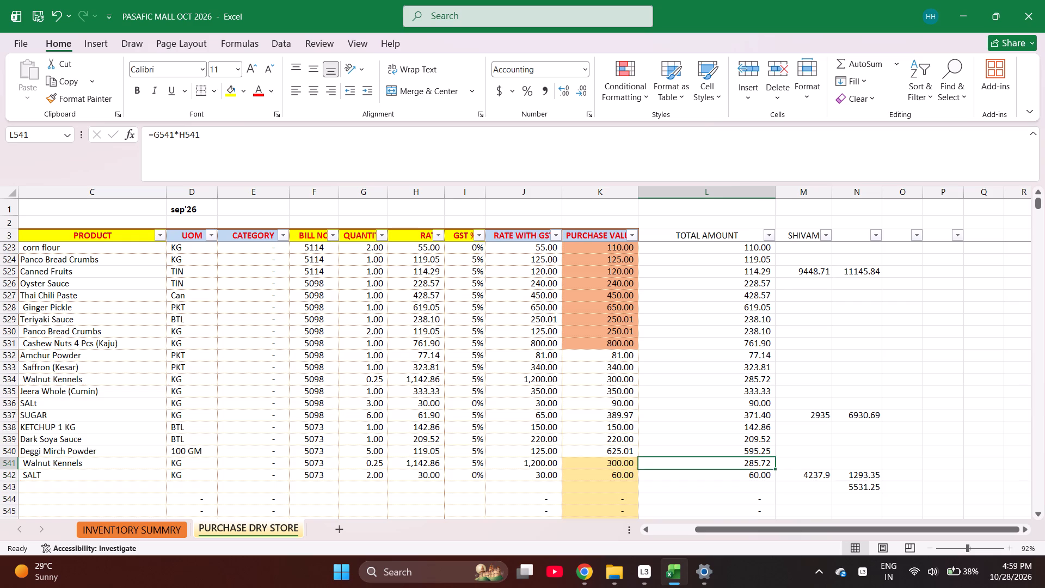
pyautogui.press('Up')
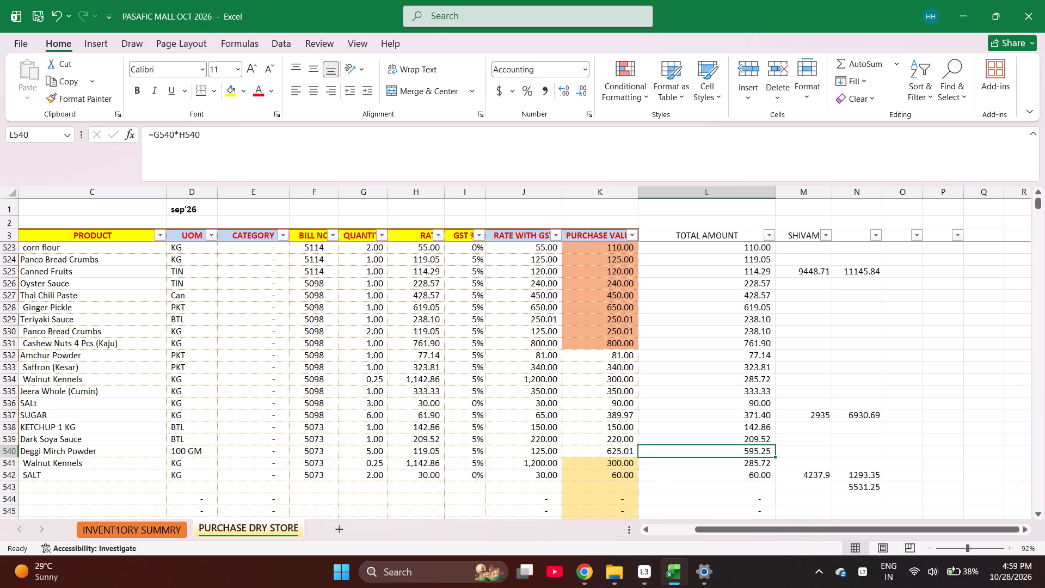
pyautogui.press('Left')
pyautogui.press('Left')
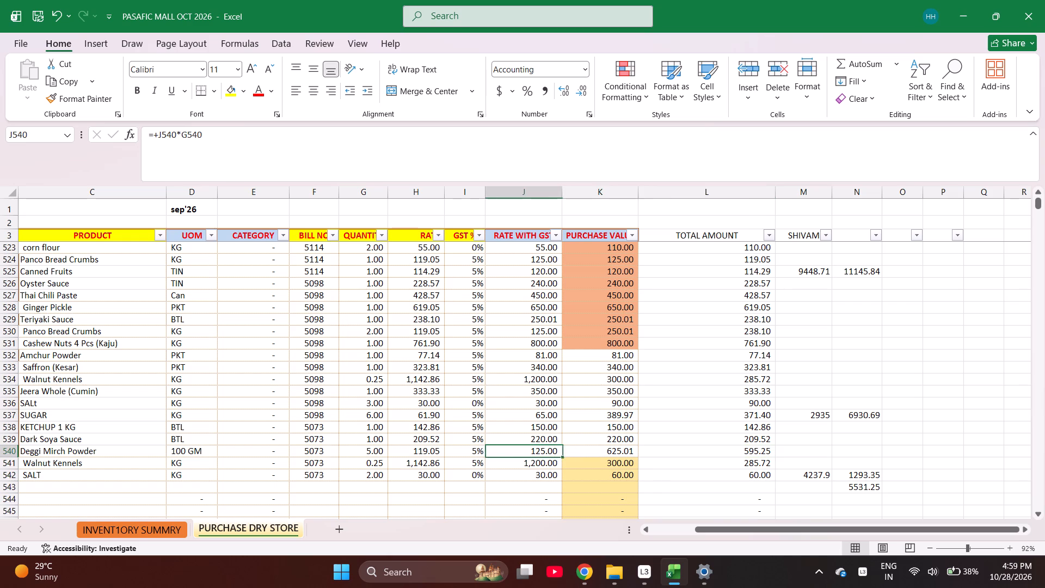
pyautogui.press('Left')
pyautogui.press('Left')
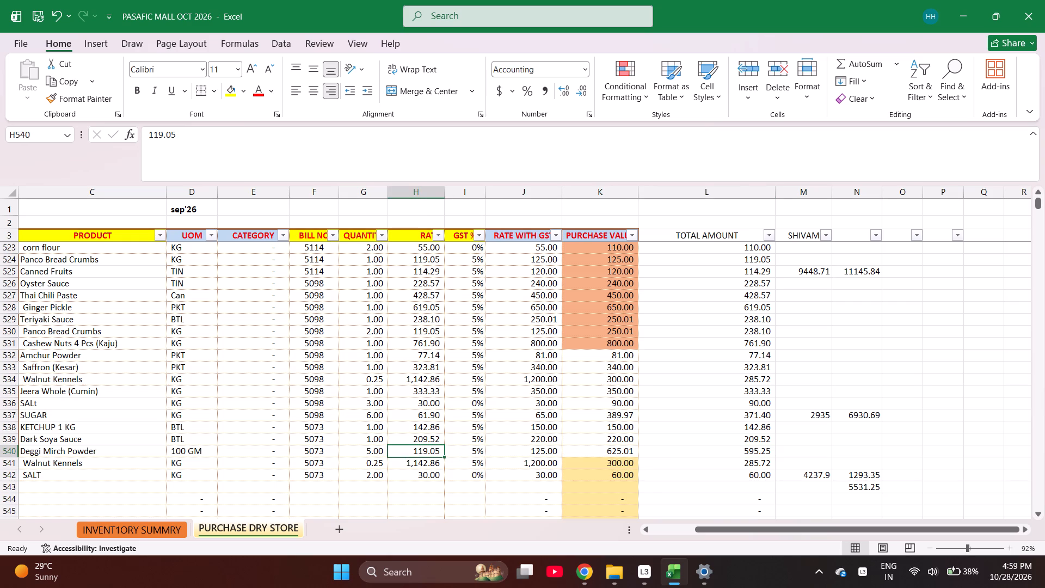
pyautogui.write('=505')
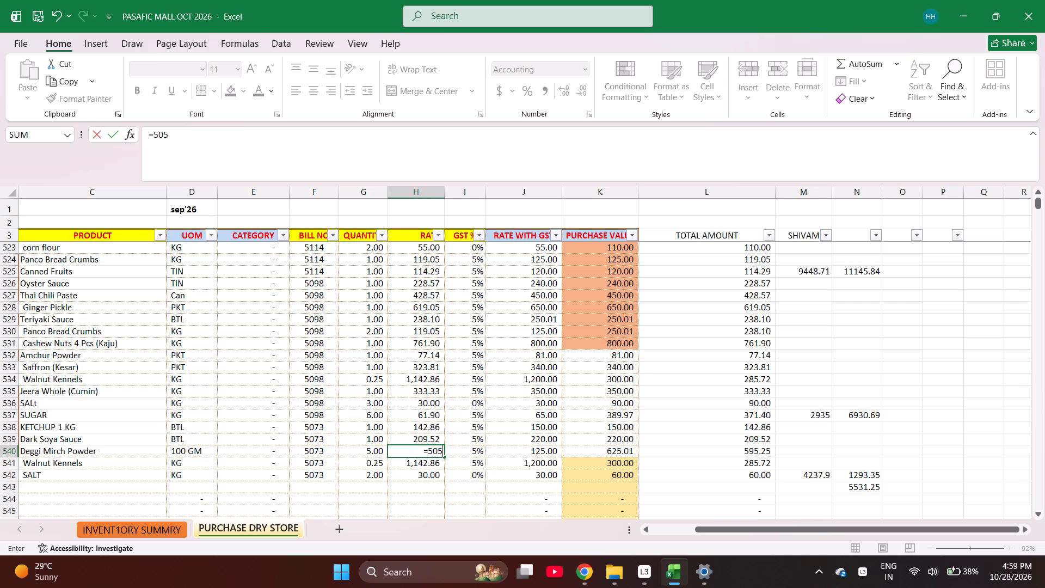
pyautogui.write('.96')
pyautogui.write('/5')
pyautogui.press('Return')
pyautogui.press('Up')
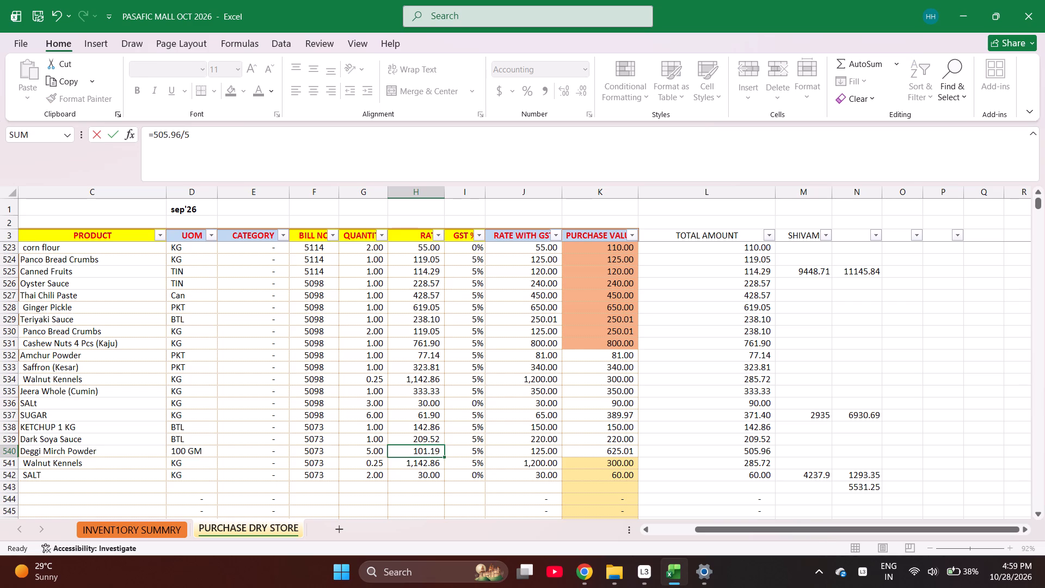
# Check the sum of the bill 5073 total amounts in L538 to L542.
pyautogui.press('Right')
pyautogui.press('Right')
pyautogui.press('Right')
pyautogui.press('Right')
pyautogui.press('Right')
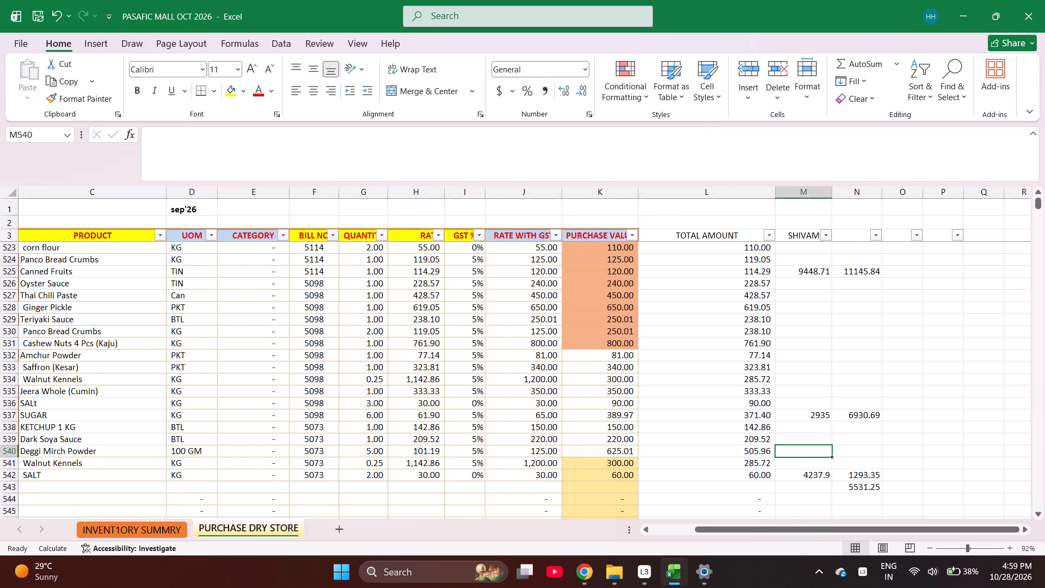
pyautogui.press('Up')
pyautogui.press('Left')
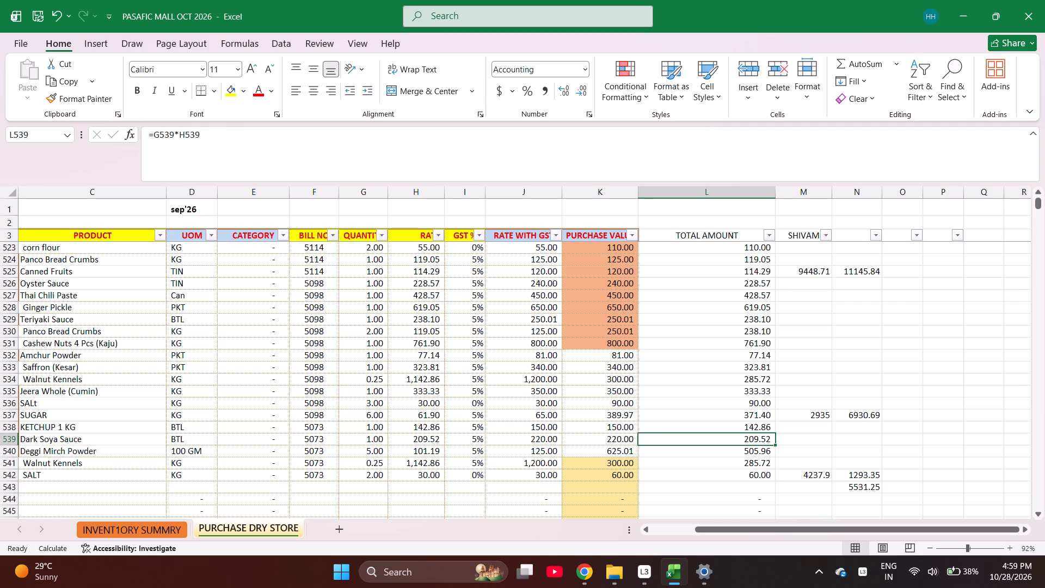
pyautogui.press('Up')
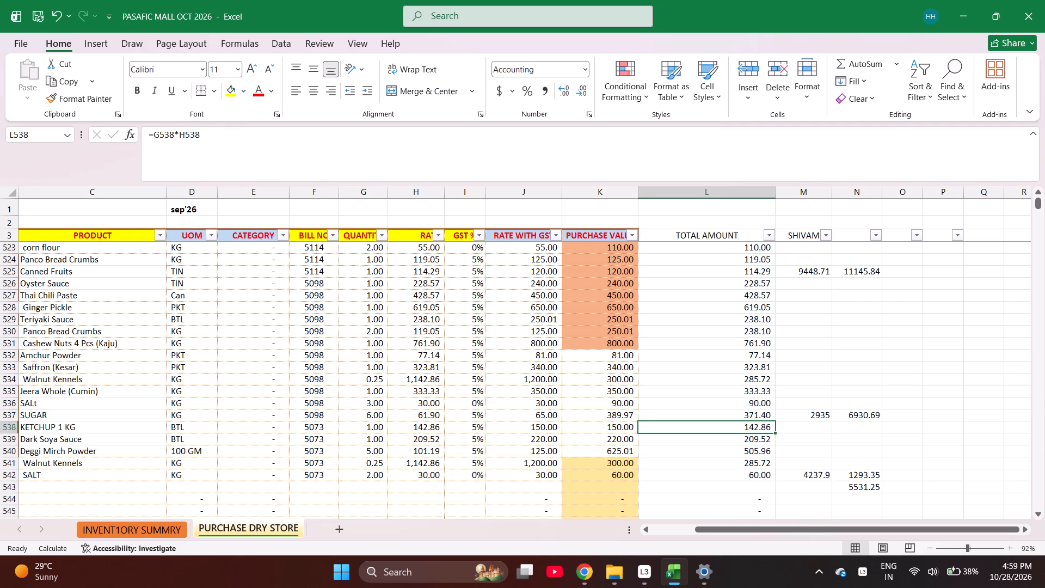
pyautogui.hotkey('shift', 'Down')
pyautogui.hotkey('shift', 'Down')
pyautogui.hotkey('shift', 'Down')
pyautogui.hotkey('shift', 'Down')
pyautogui.hotkey('shift', 'Down')
pyautogui.hotkey('shift', 'Up')
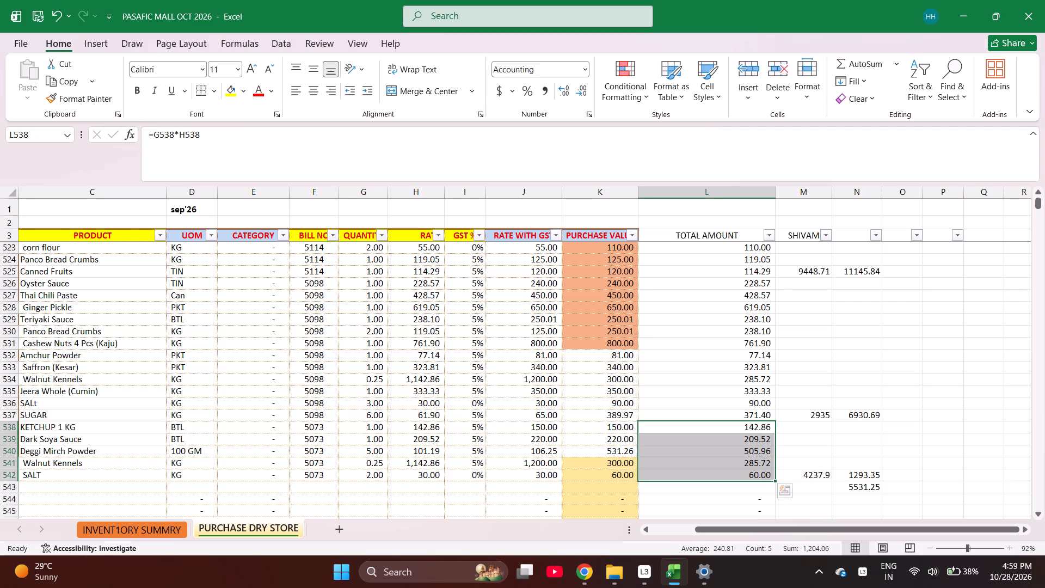
# Set the bill amount in N542 to 1204.06.
pyautogui.click(864, 476)
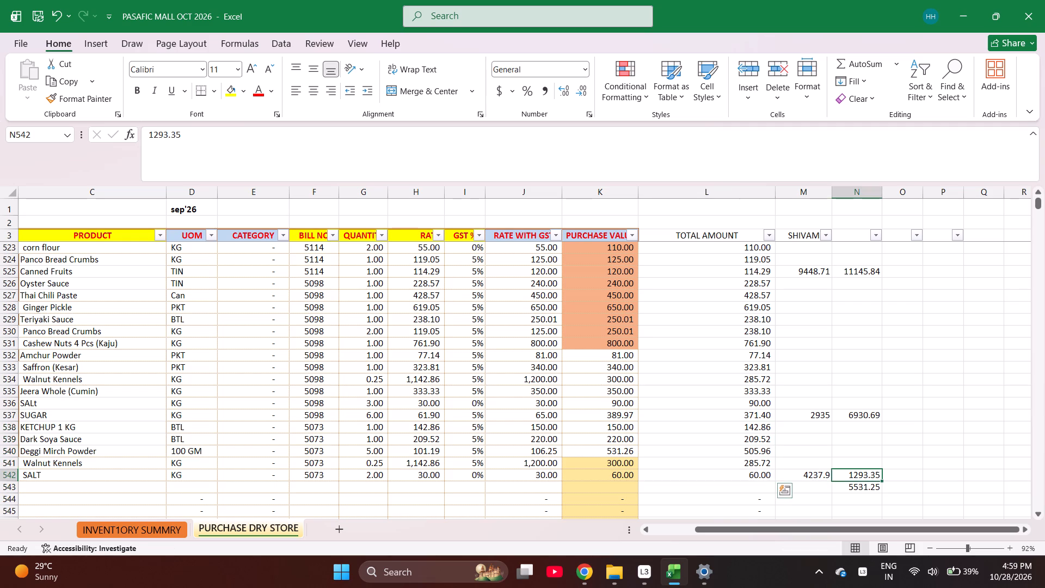
pyautogui.write('10')
pyautogui.press('BackSpace')
pyautogui.write('204')
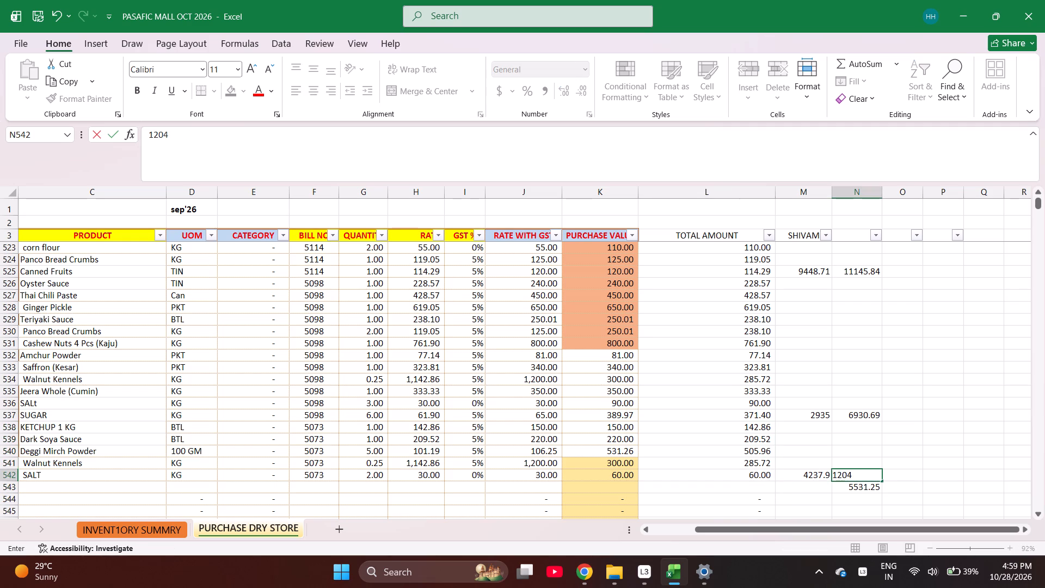
pyautogui.write('.06')
pyautogui.press('Return')
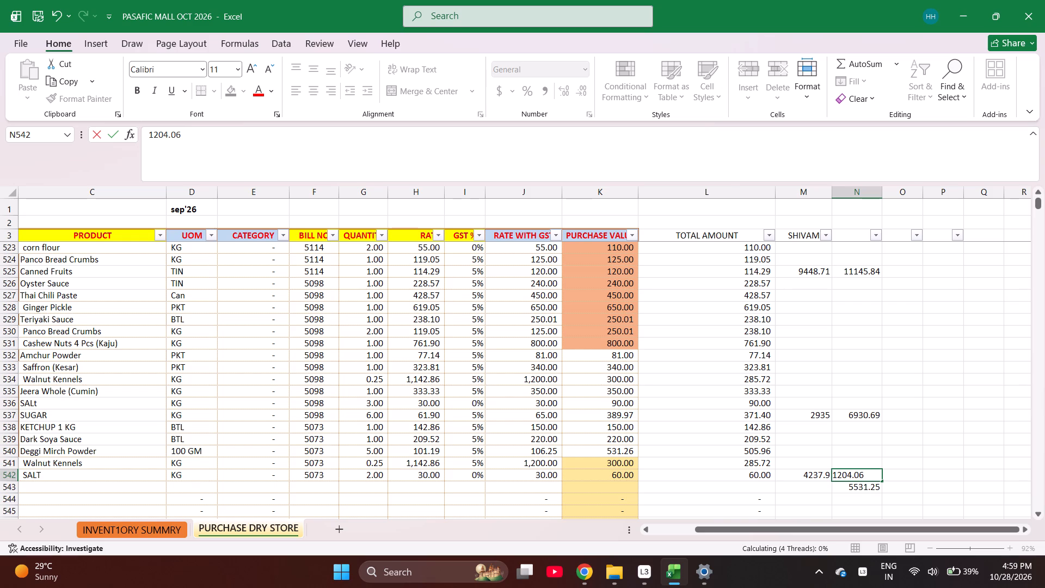
# Copy the combined total in N543 and paste it into N542 as values only.
pyautogui.press('Up')
pyautogui.press('Down')
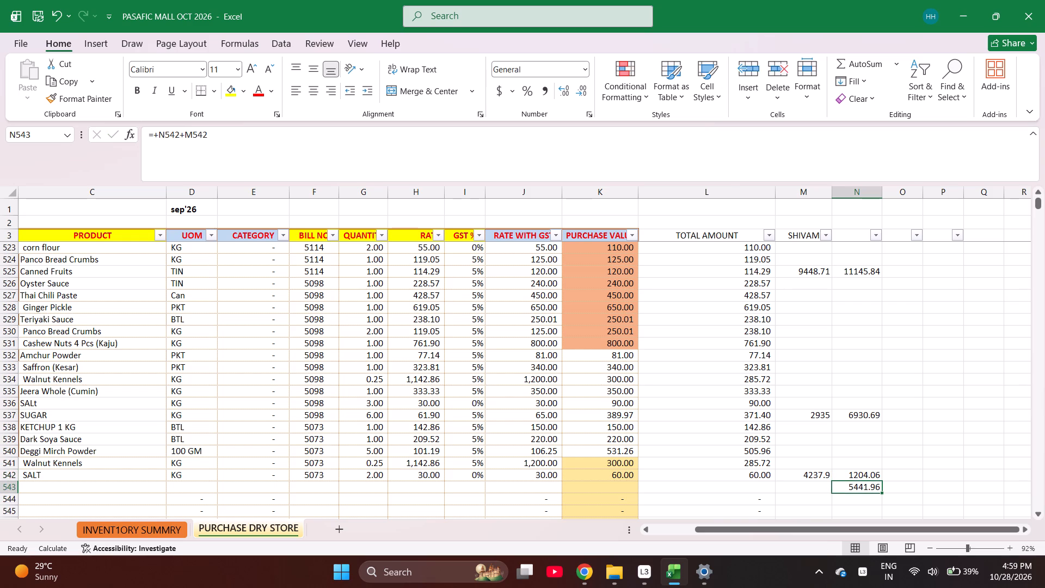
pyautogui.hotkey('ctrl', 'c')
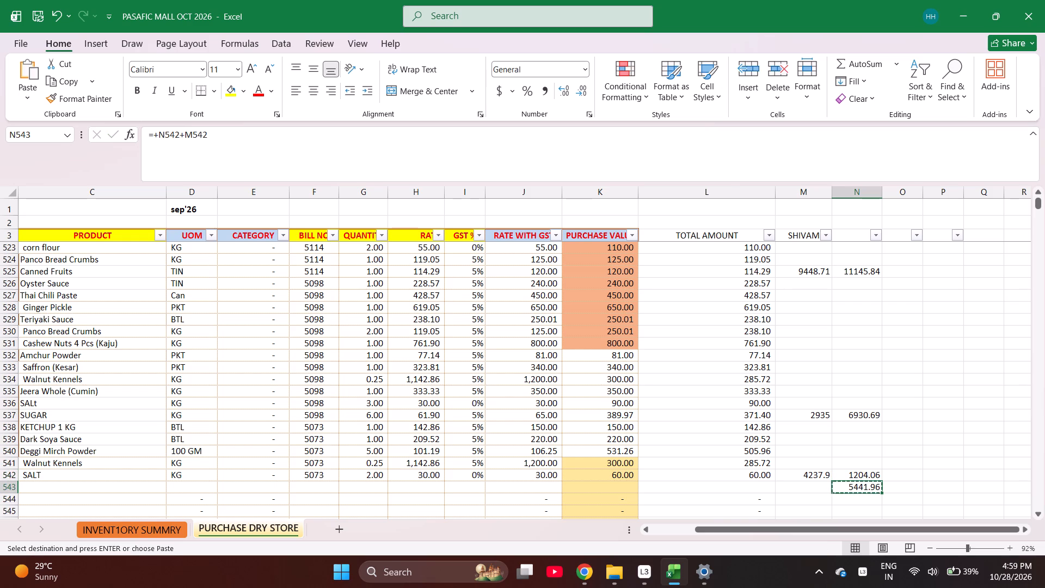
pyautogui.press('Up')
pyautogui.hotkey('ctrl', 'alt', 'v')
pyautogui.press('Down')
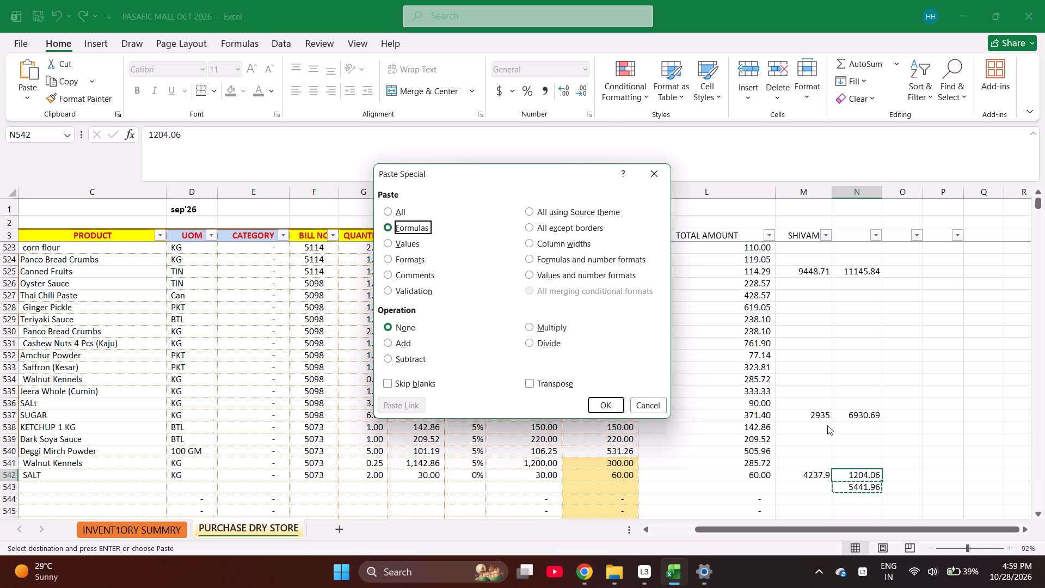
pyautogui.press('Down')
pyautogui.press('Return')
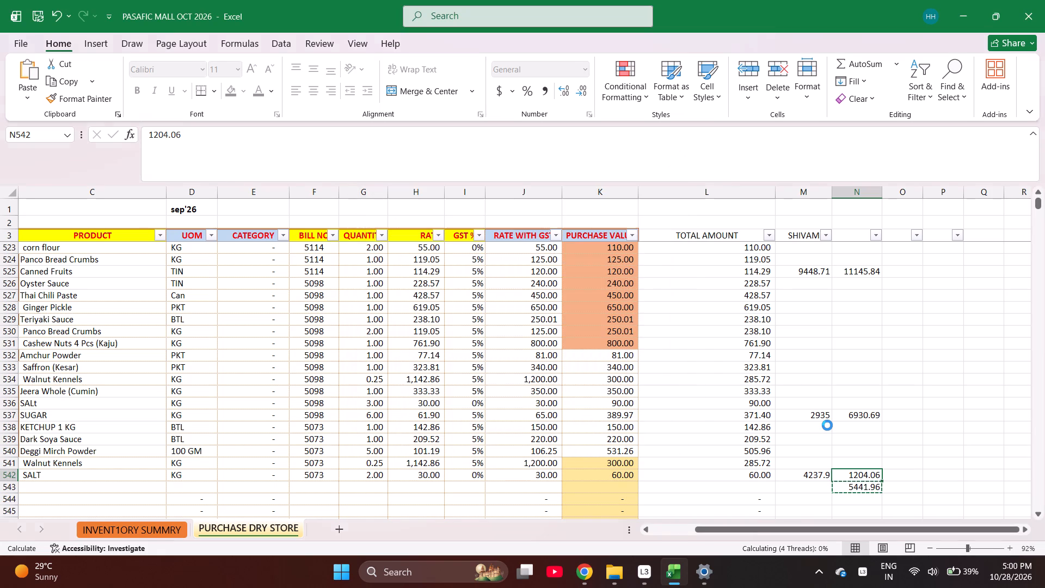